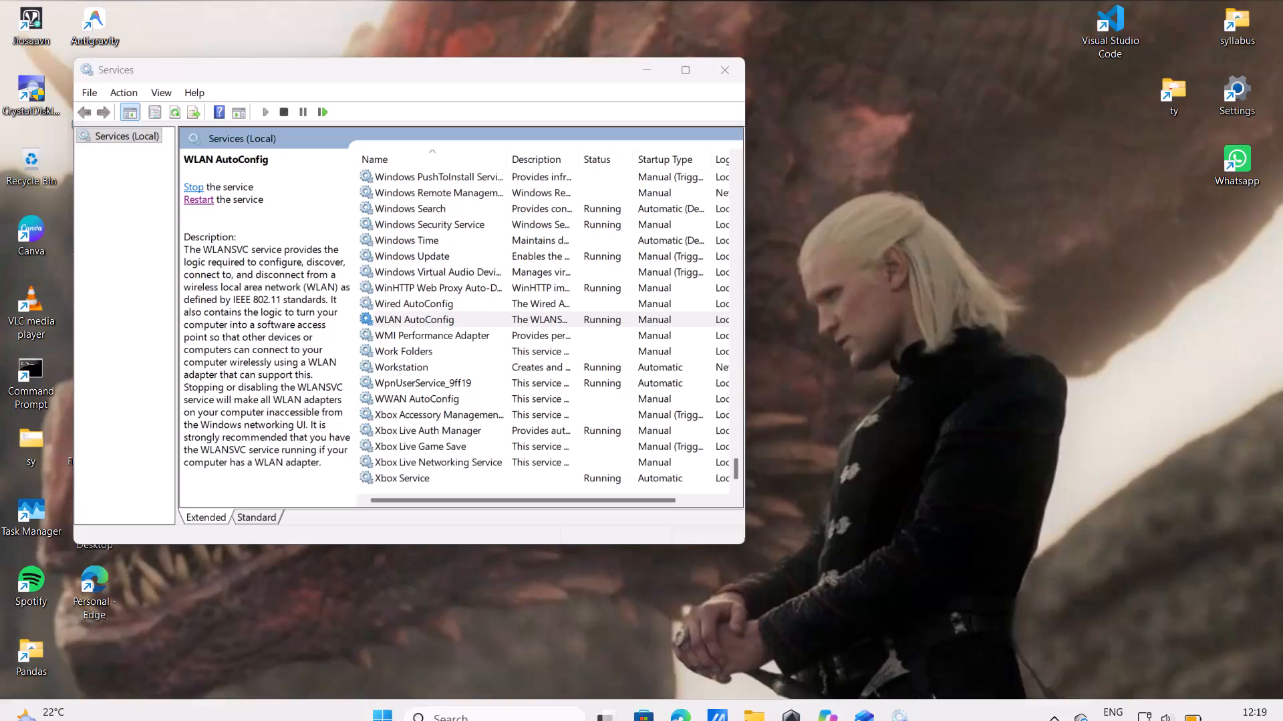
Open Windows search and launch one of its suggested items.
click(520, 694)
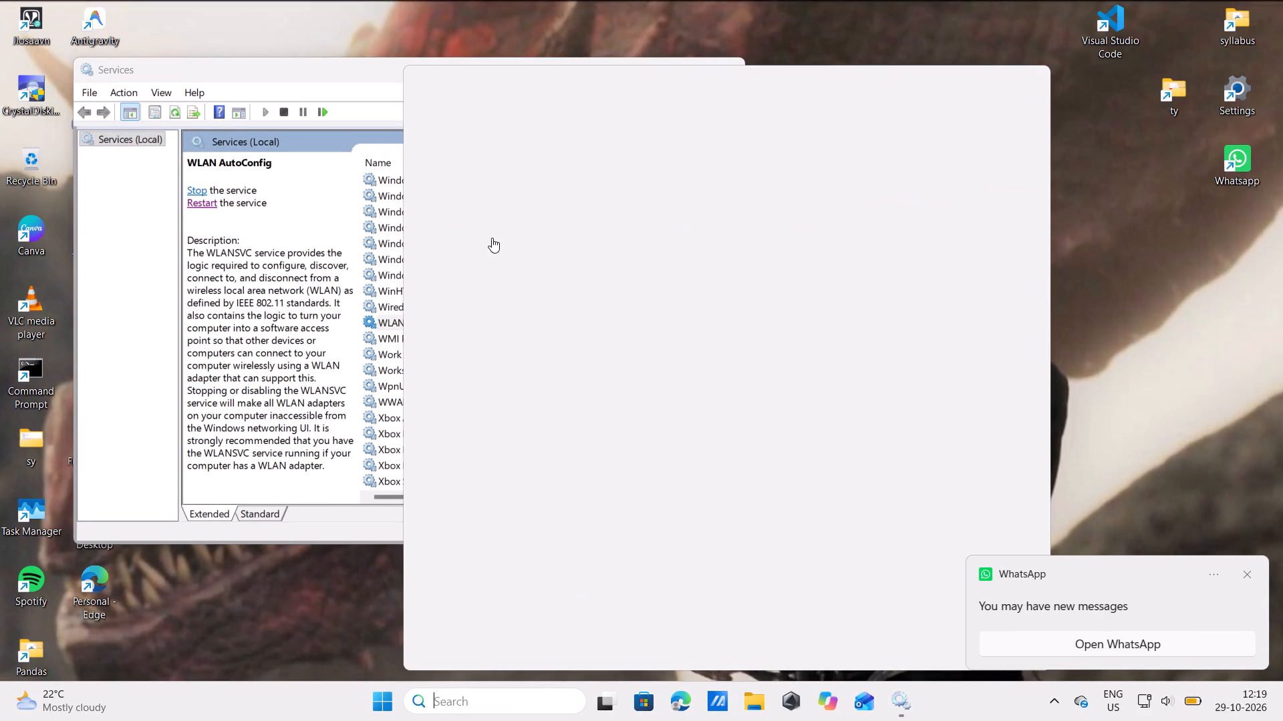
click(543, 241)
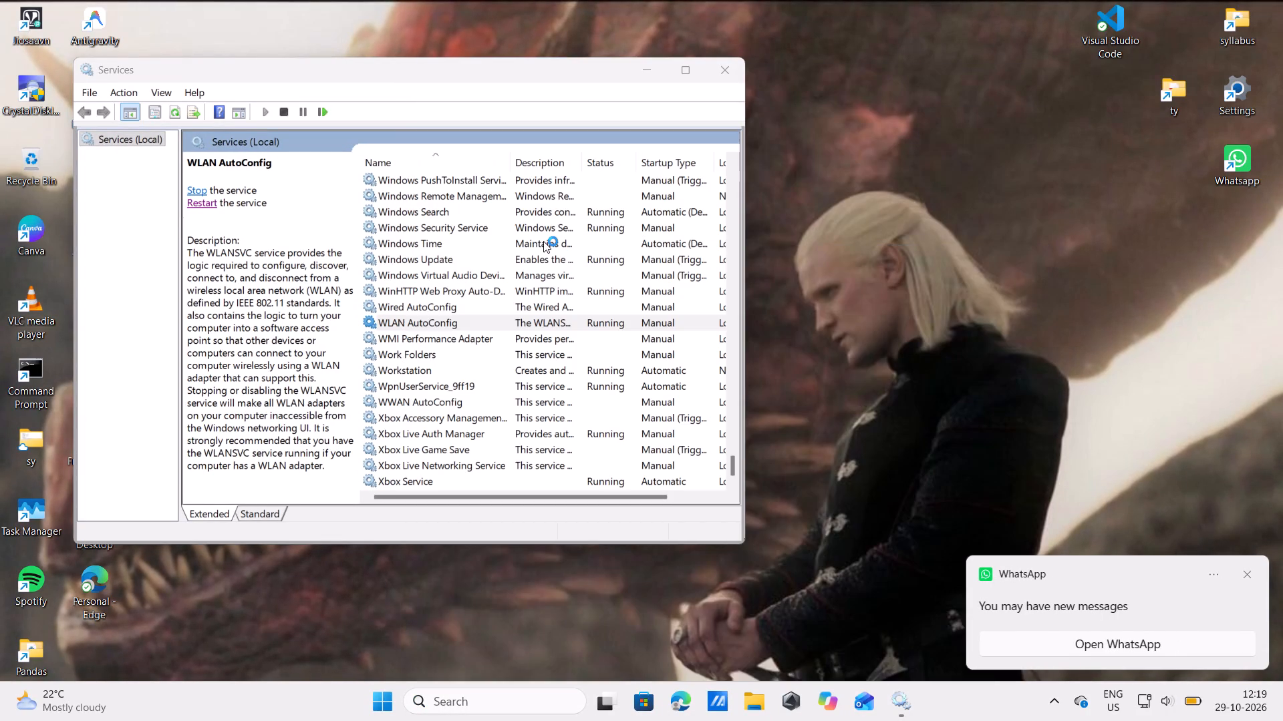
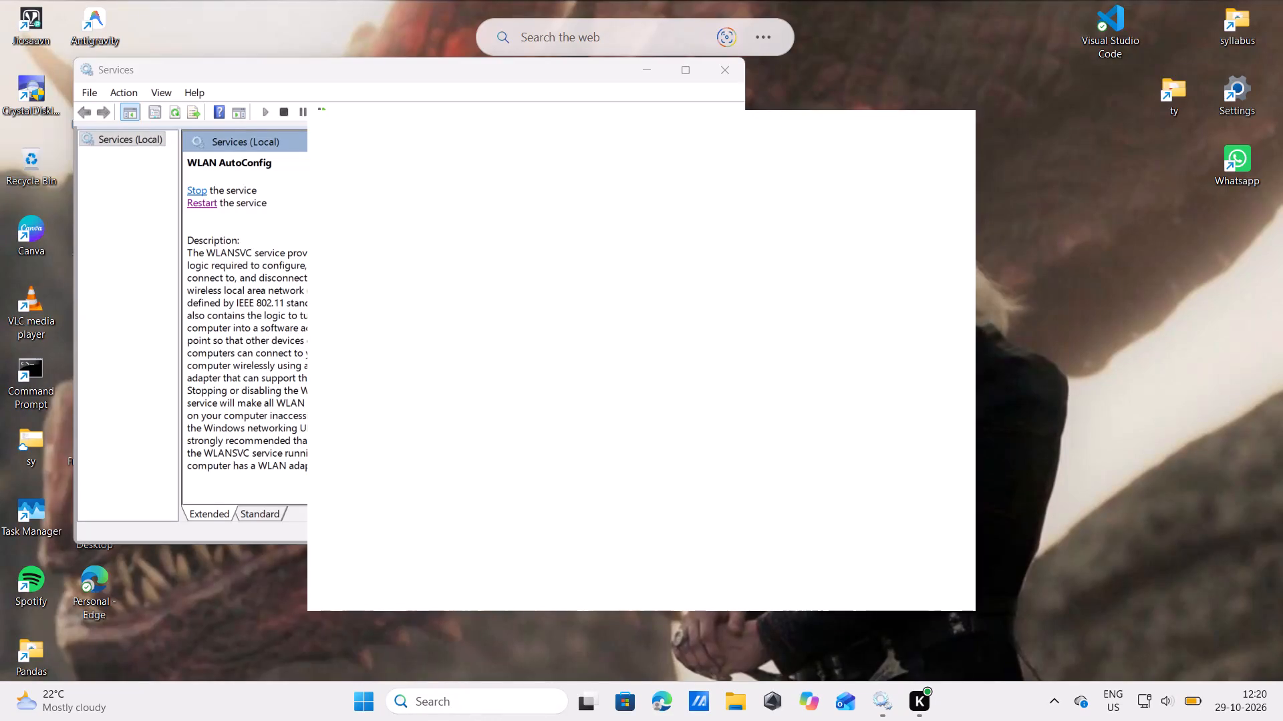
Bring up Microsoft Edge on a new tab page.
click(656, 704)
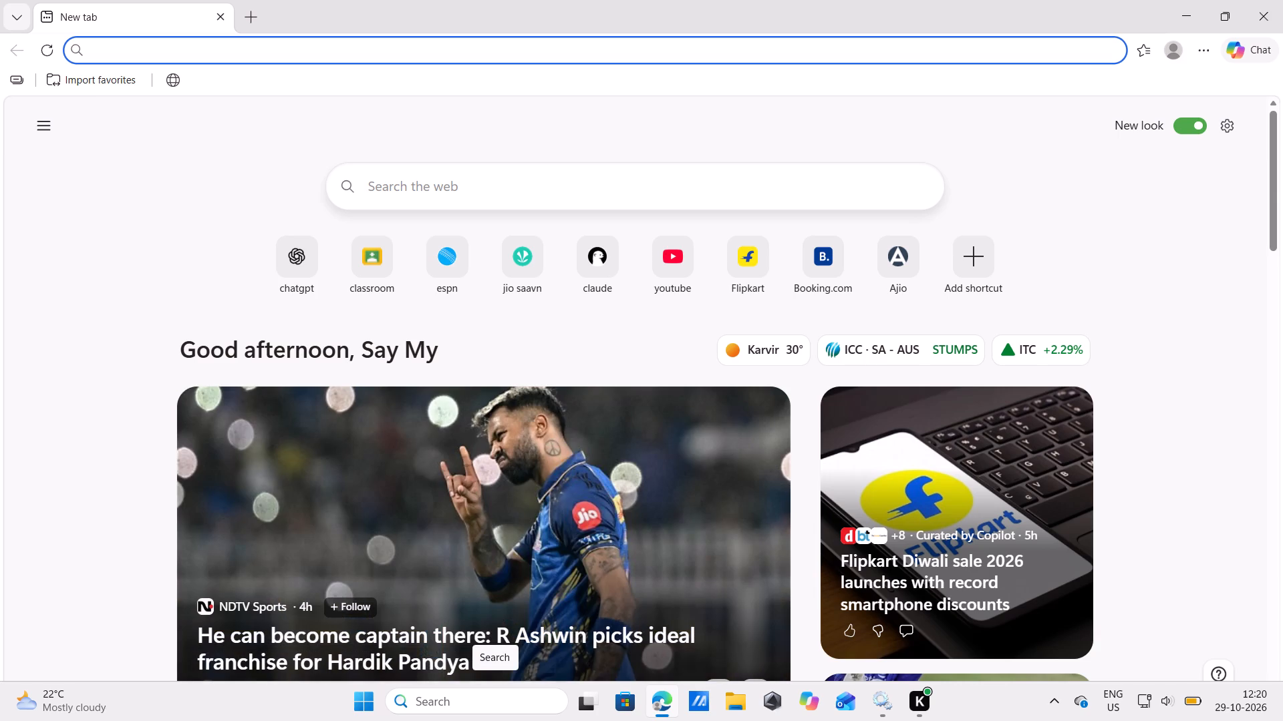
Open Windows search with its list of recent searches.
click(496, 708)
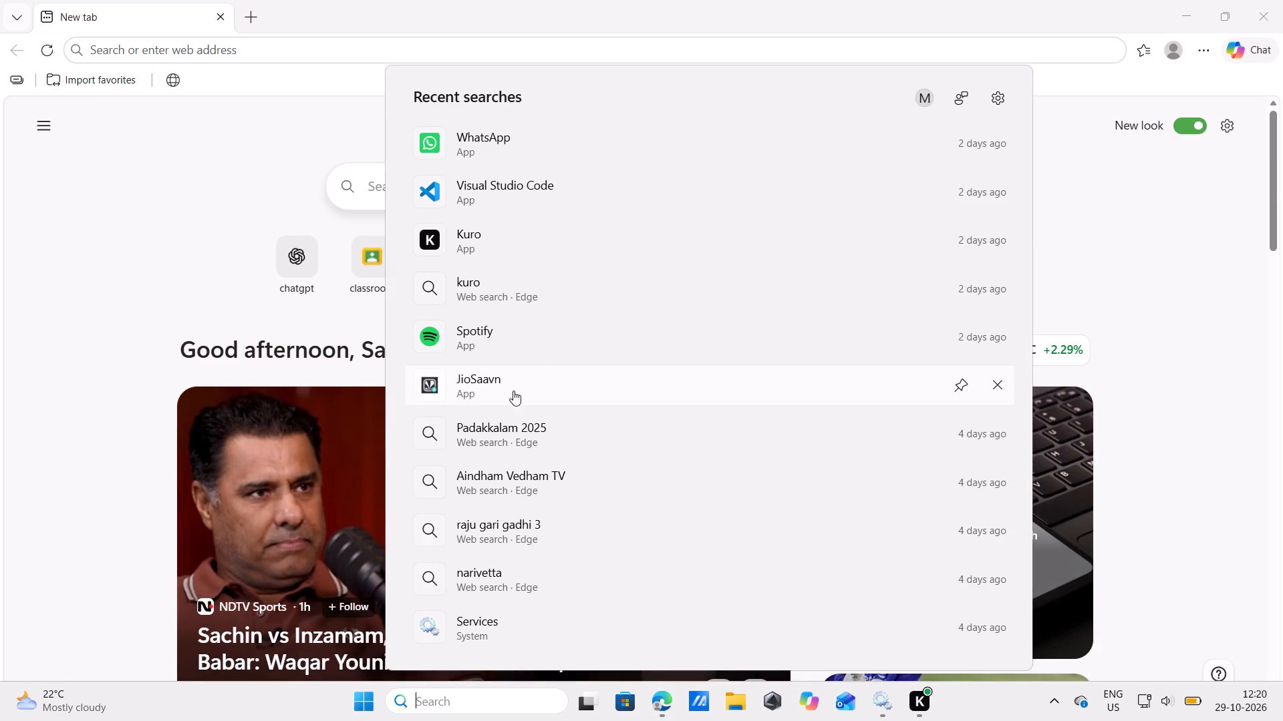
Search for Excel from the desktop and launch it.
text(ex)
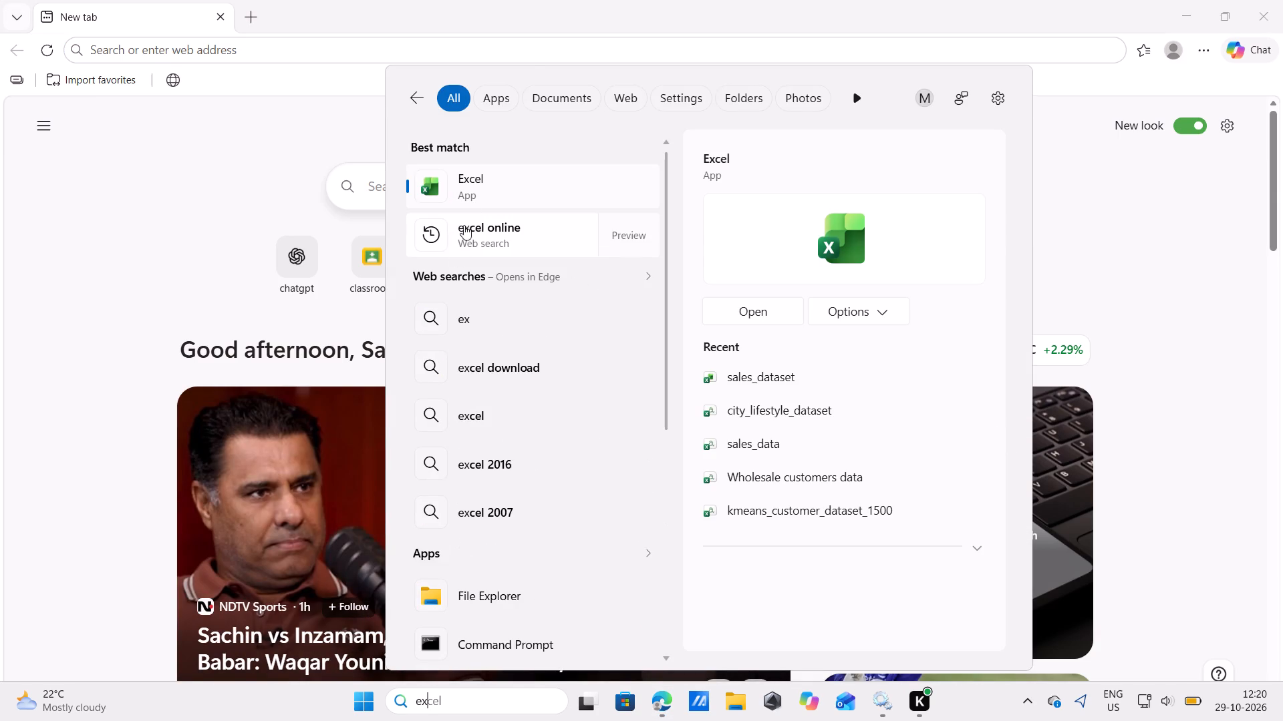
click(476, 194)
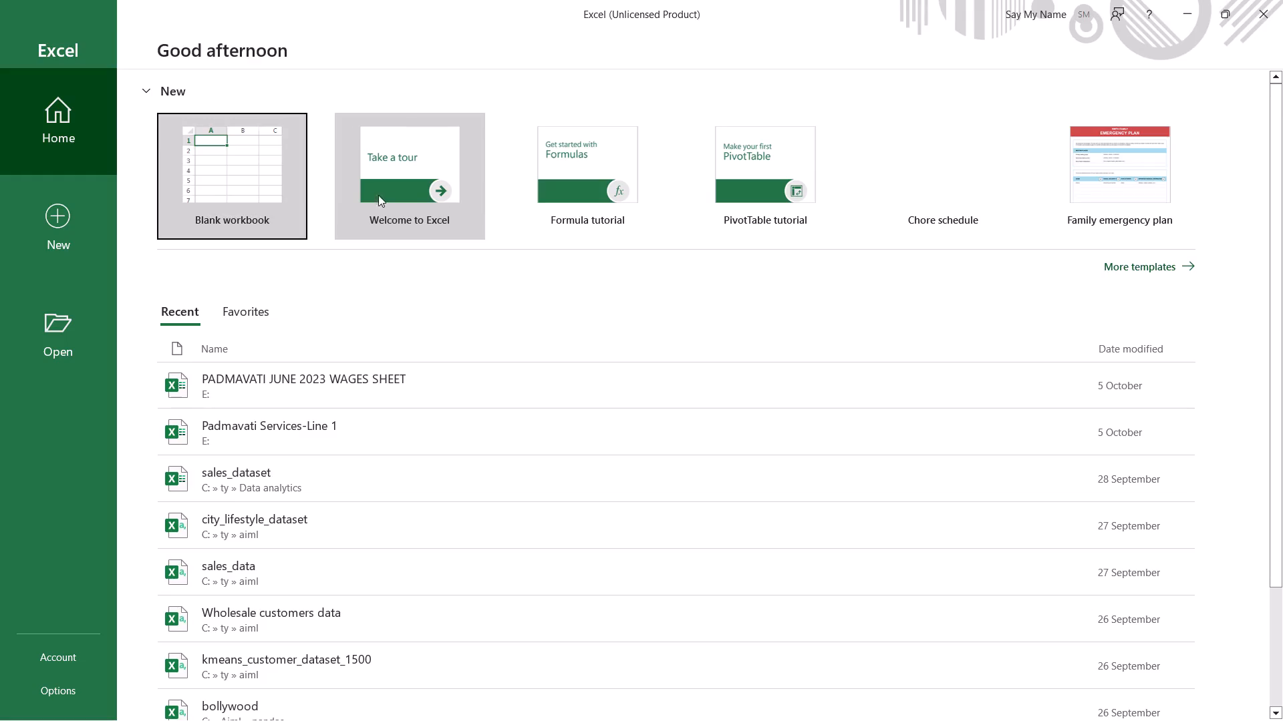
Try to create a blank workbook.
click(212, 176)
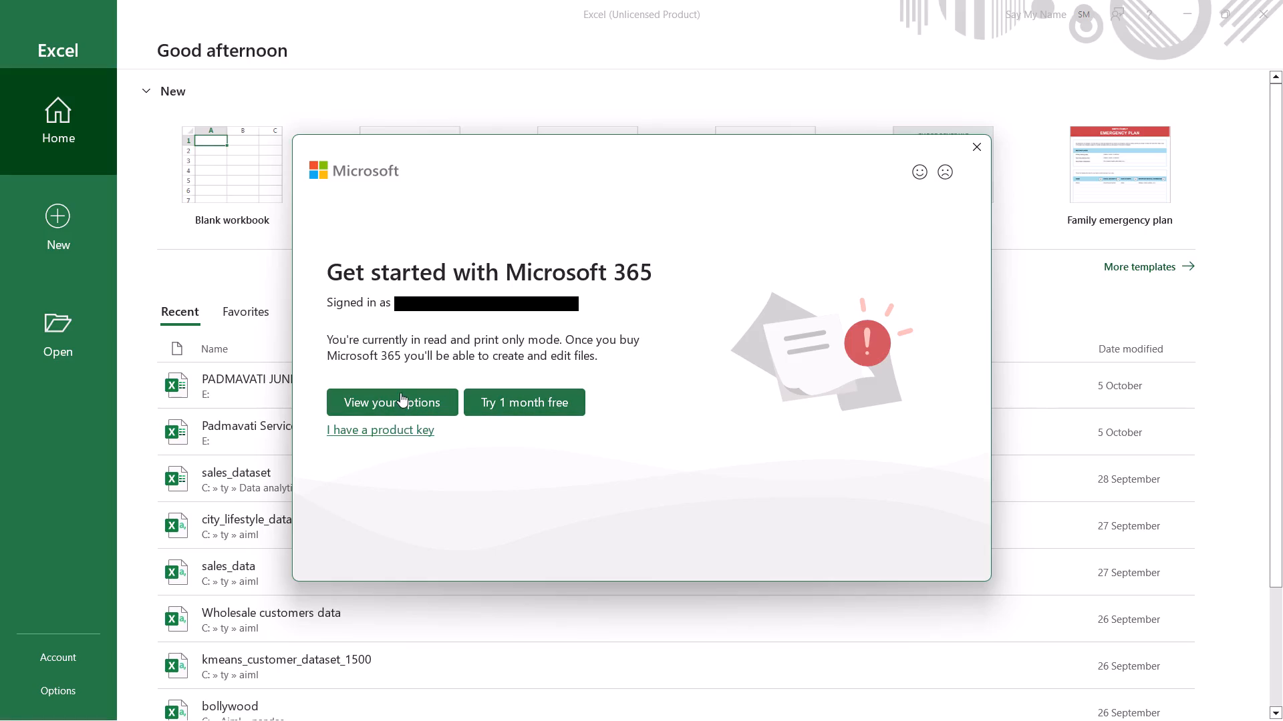
Dismiss the Microsoft 365 subscription offer and the one-month free trial offer without accepting either.
click(54, 658)
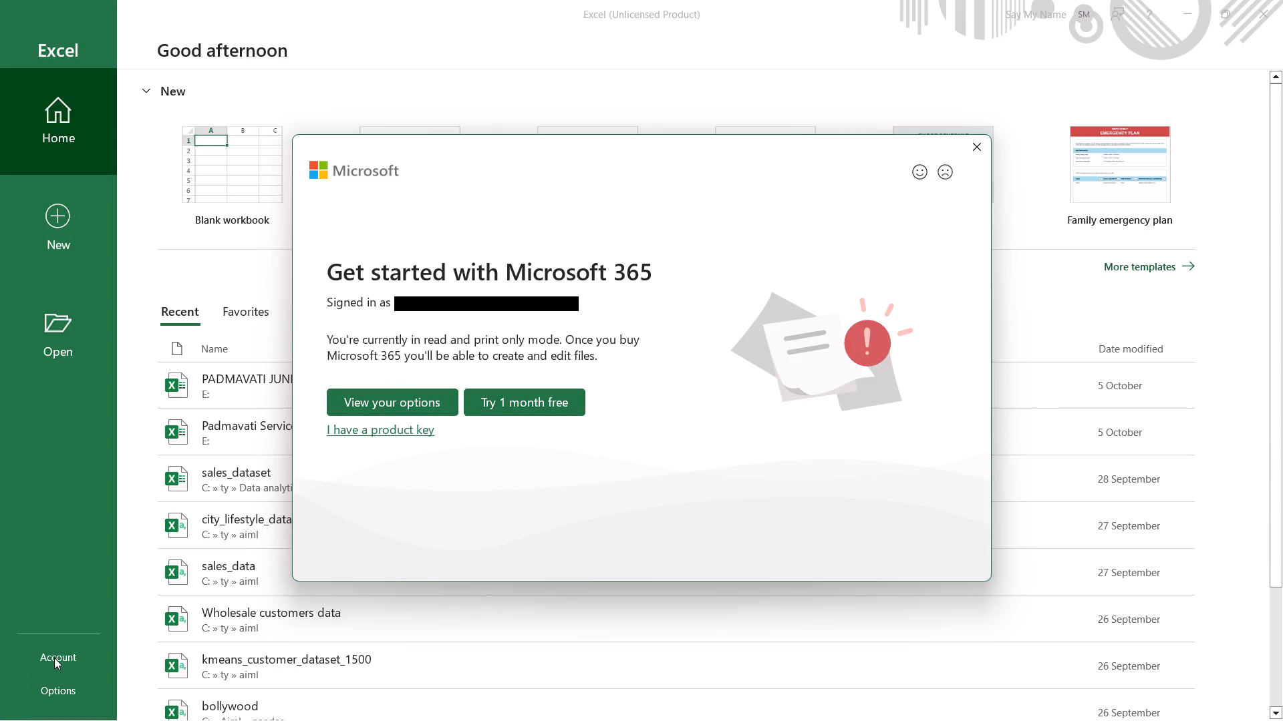
click(54, 658)
click(978, 147)
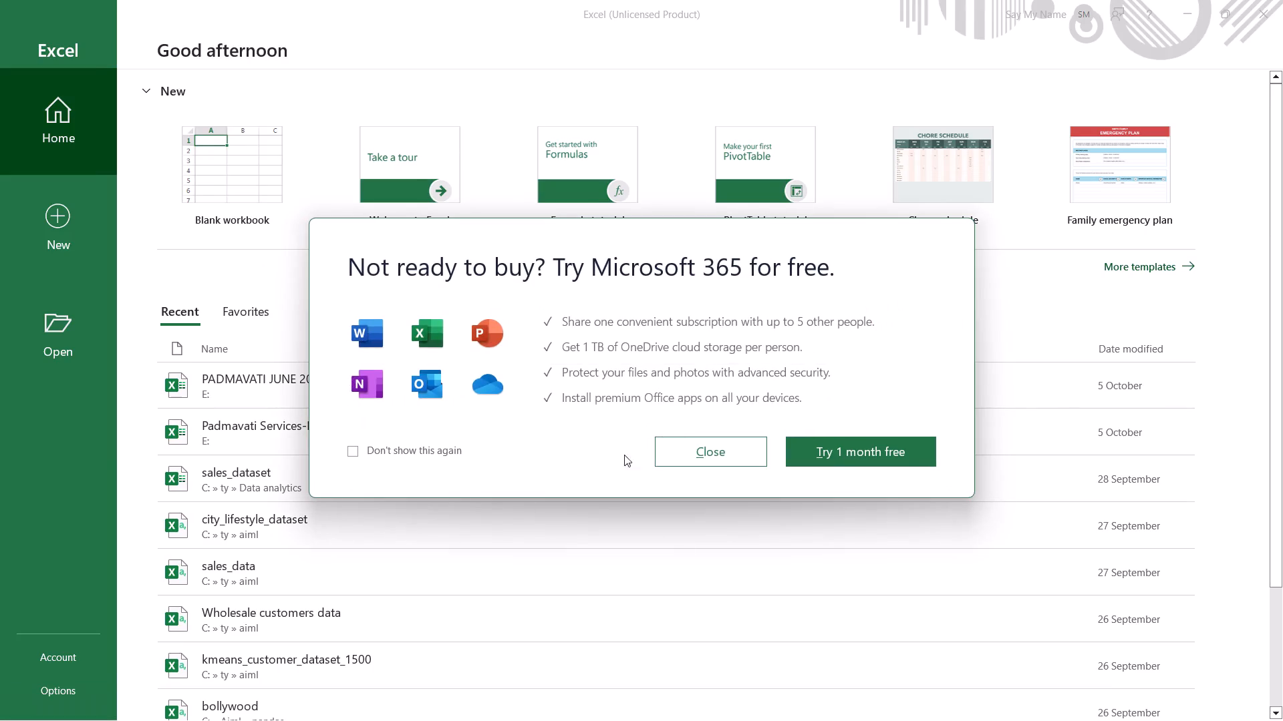
click(675, 447)
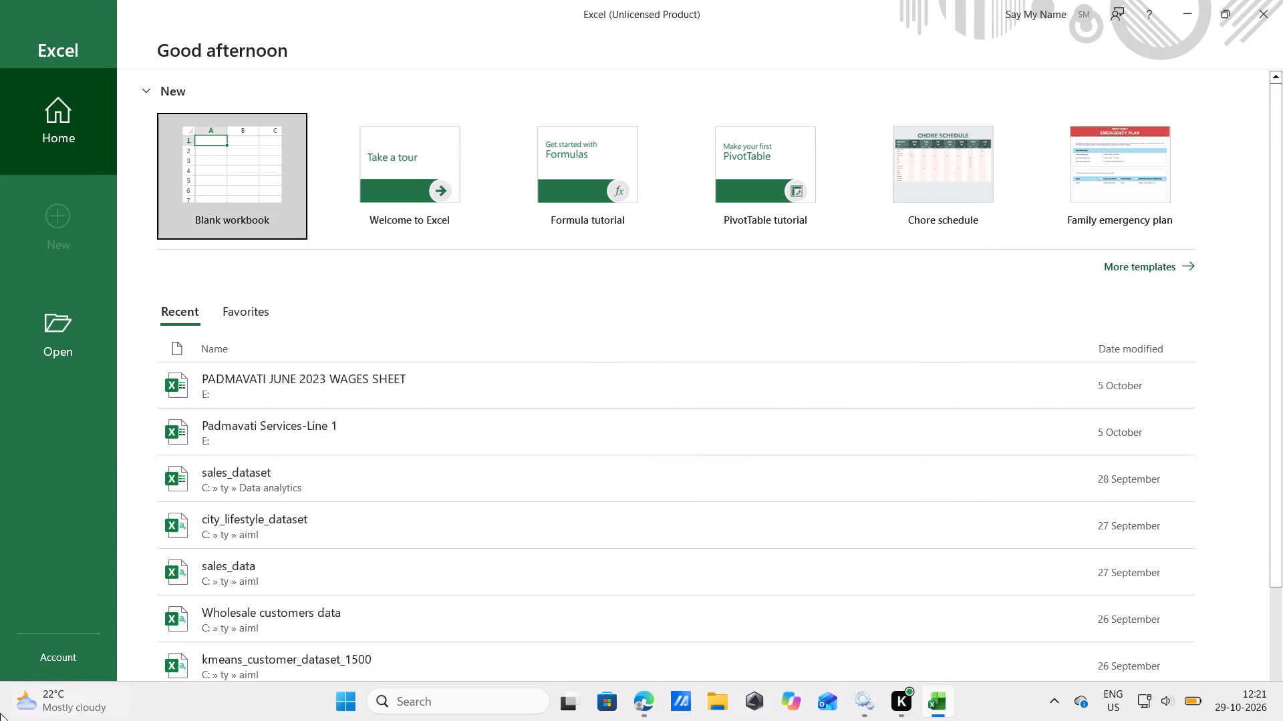
click(86, 648)
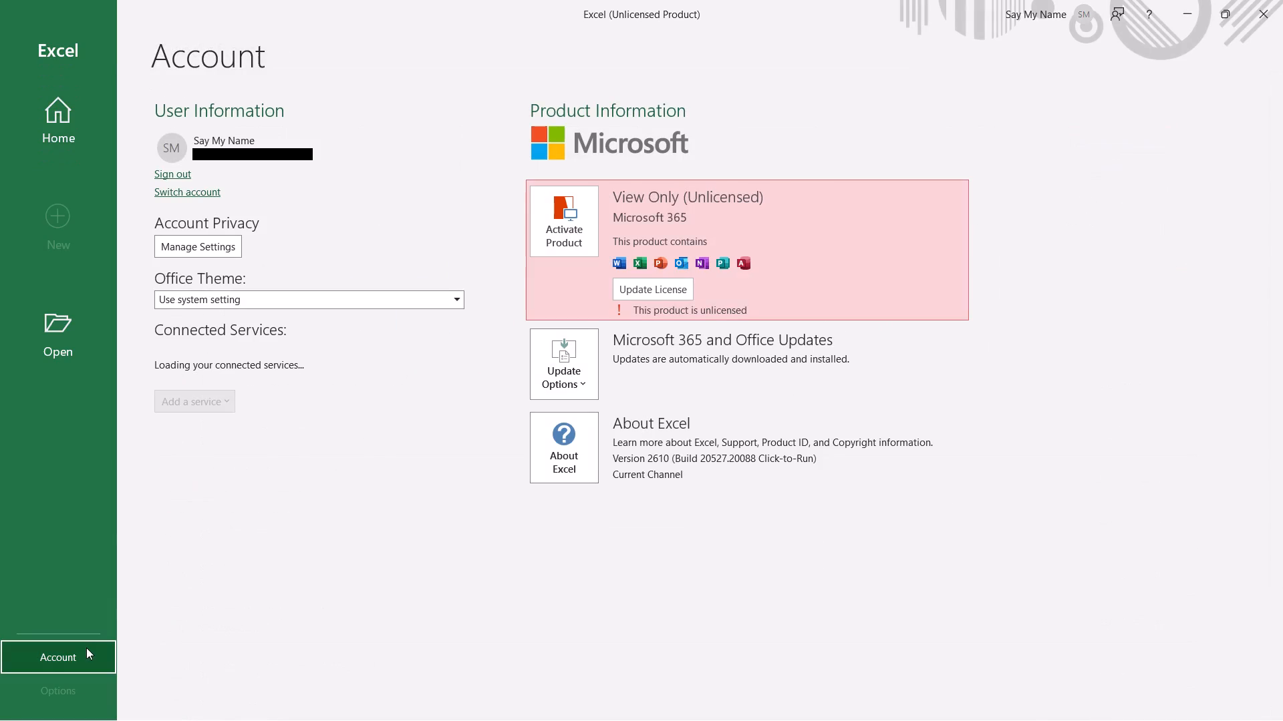
drag(296, 238, 283, 224)
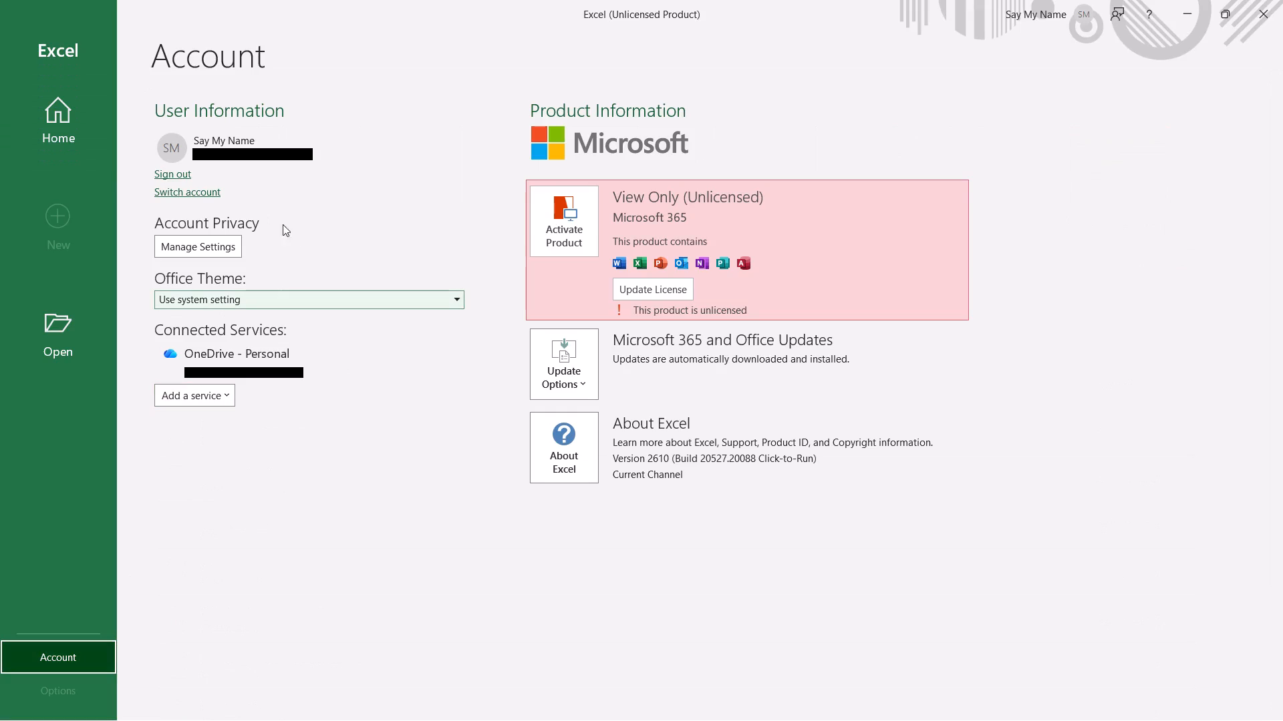
drag(283, 224, 170, 191)
click(170, 191)
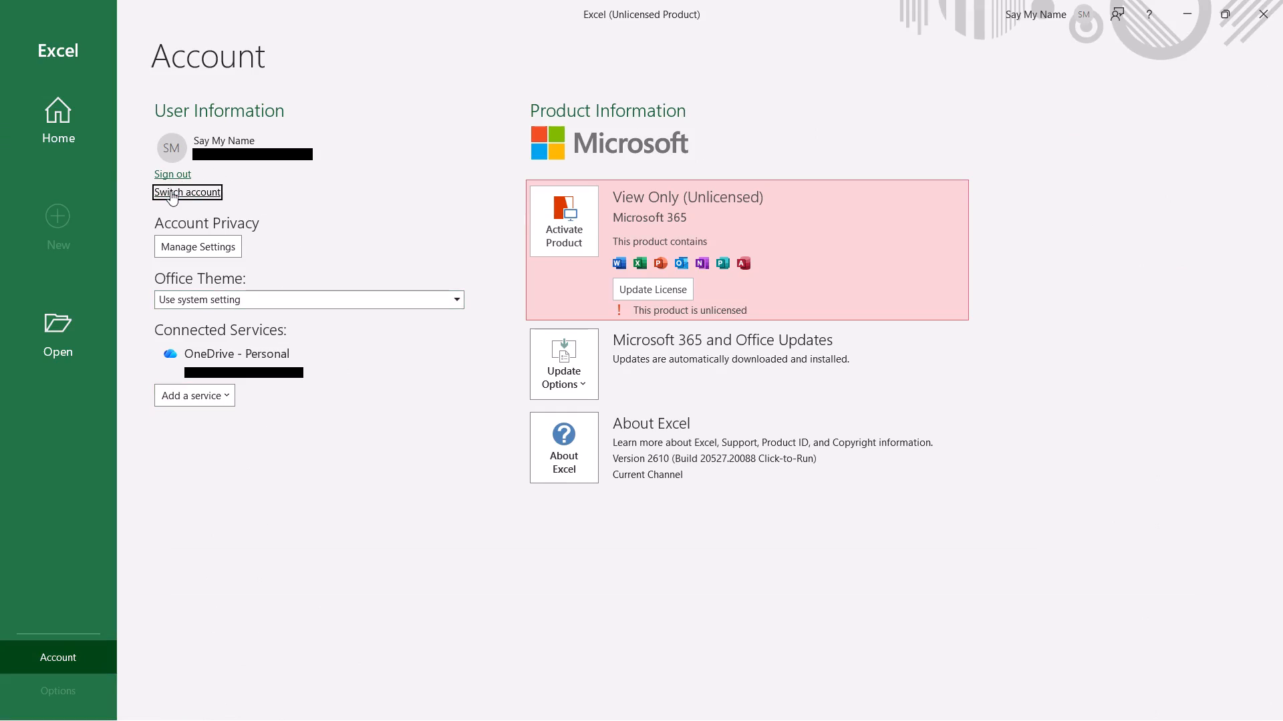
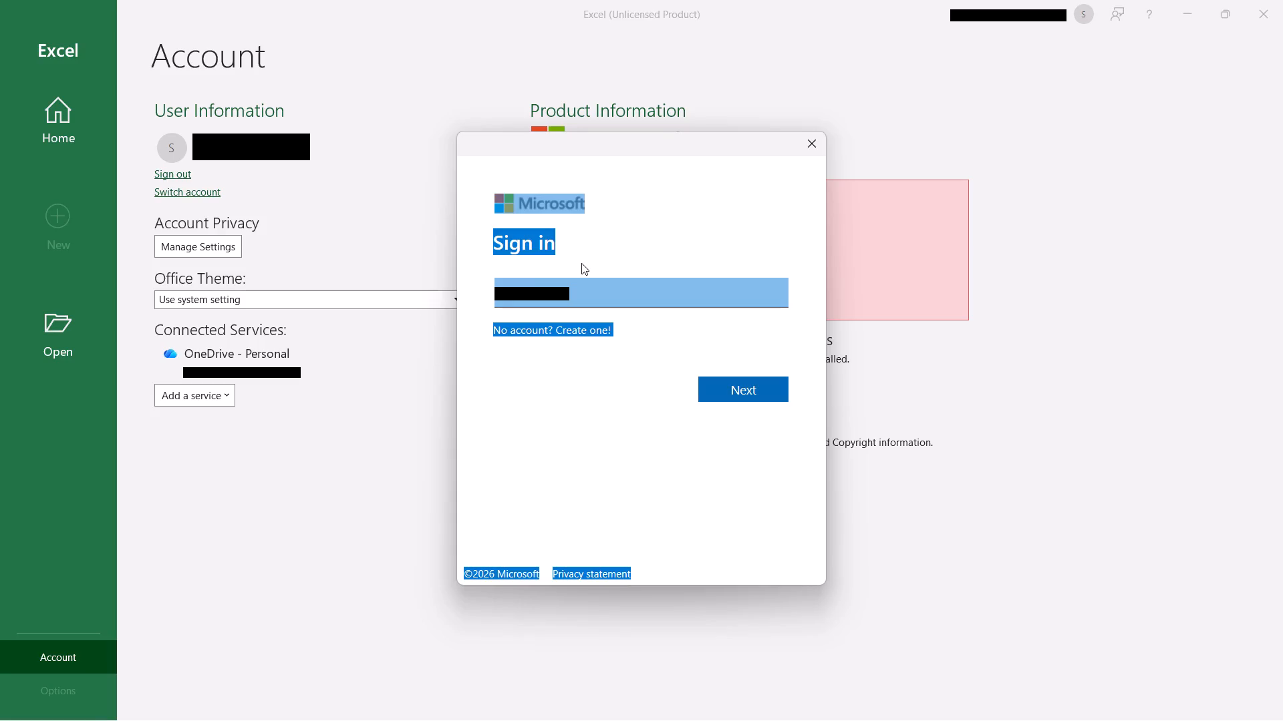
Complete the account's email address in the Microsoft sign-in form and submit it to sign in.
click(574, 287)
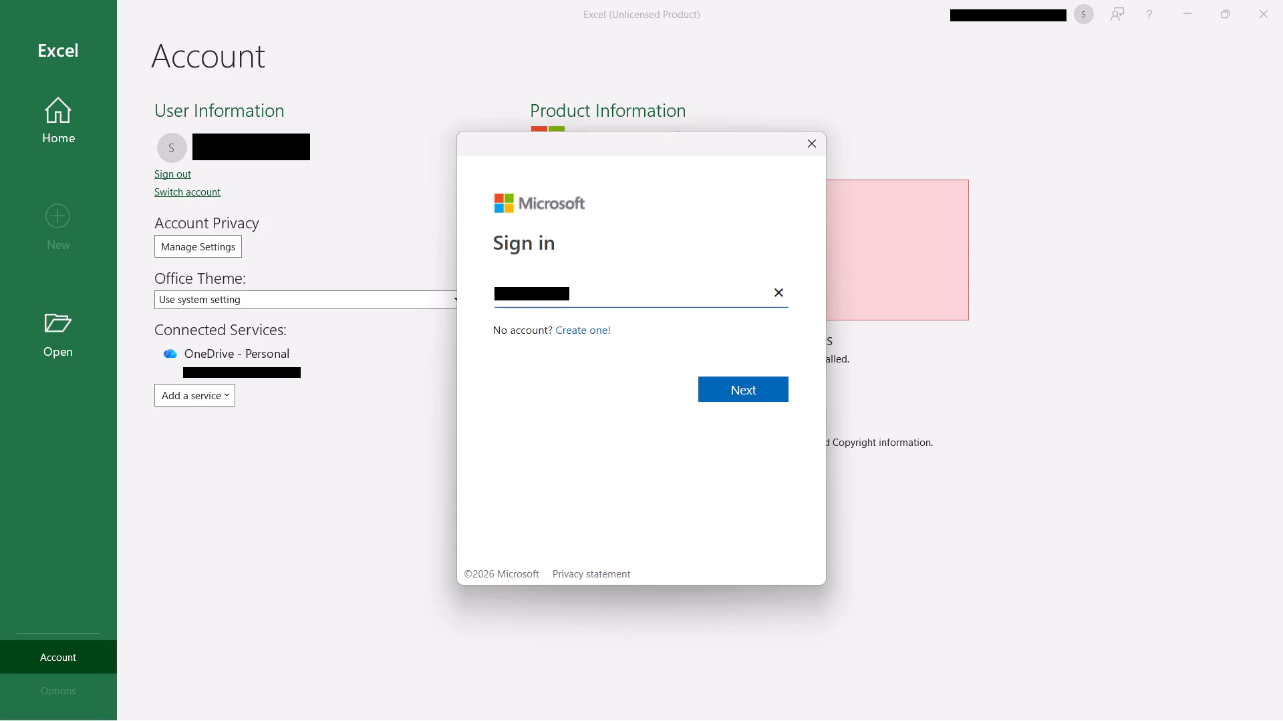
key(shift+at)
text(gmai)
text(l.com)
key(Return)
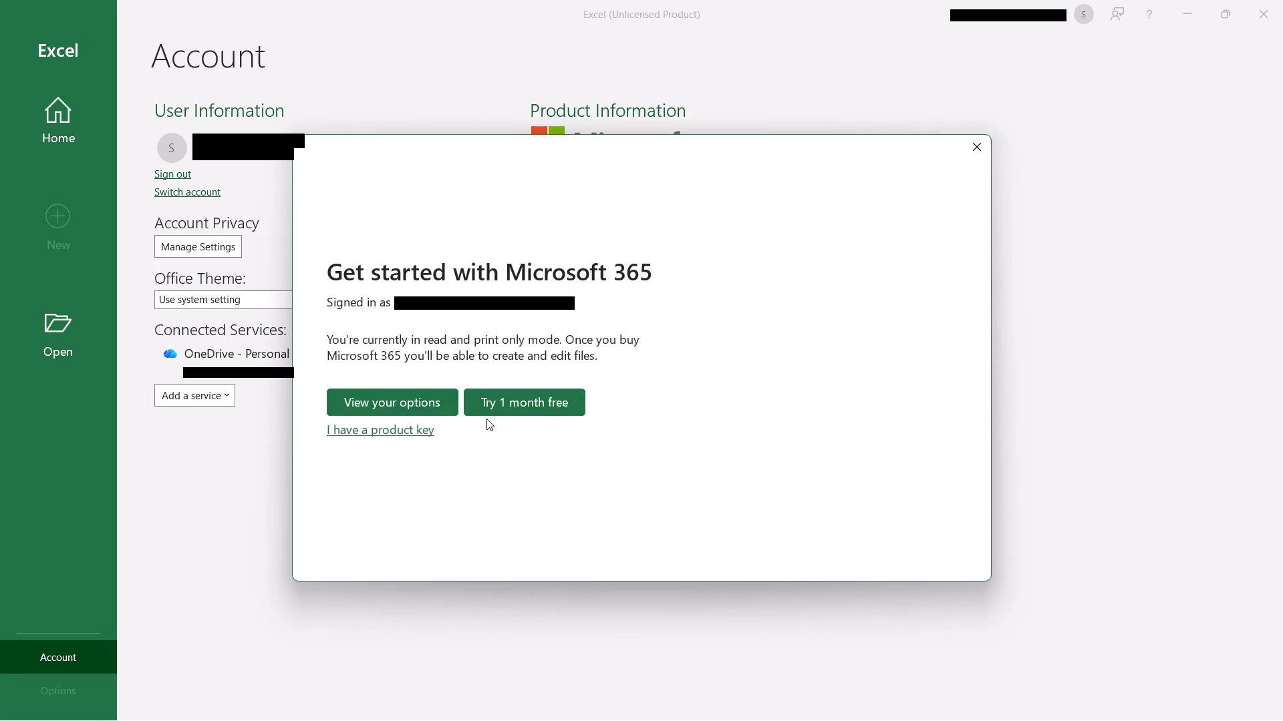
Open the one-month free trial offer for Microsoft 365.
click(497, 393)
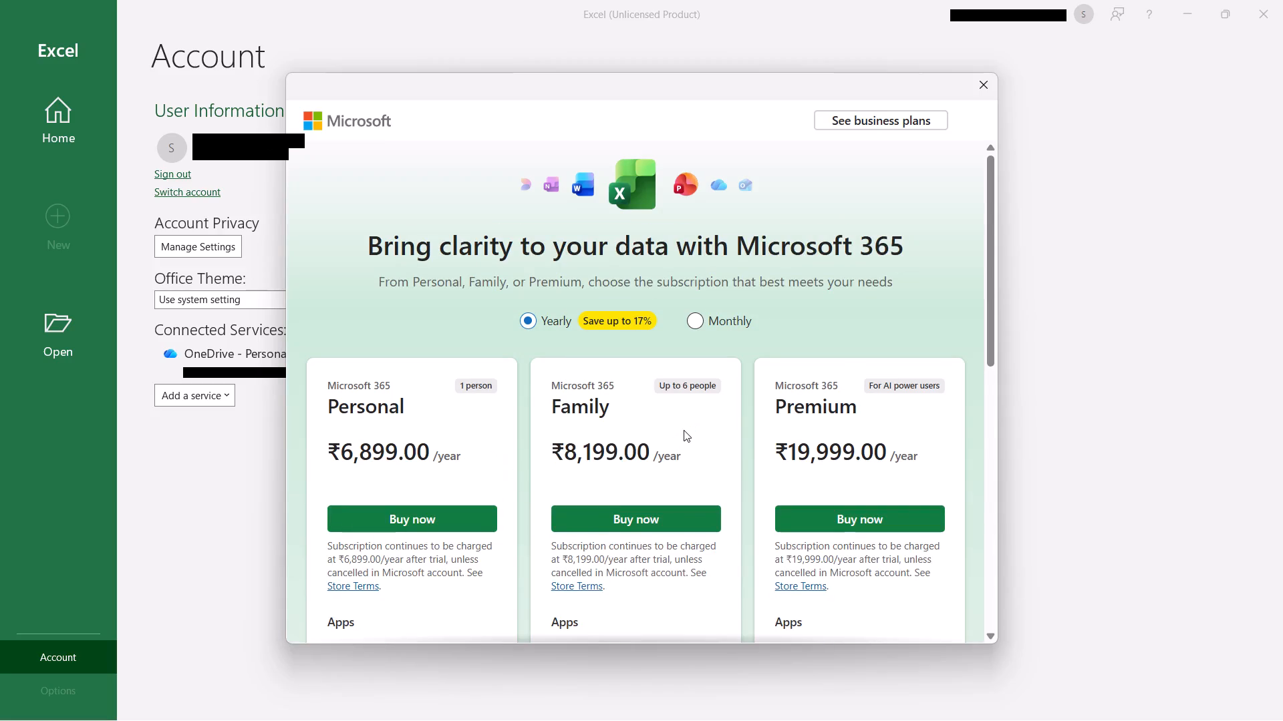
Compare the yearly and monthly prices and the benefits of the Microsoft 365 Personal, Family and Premium plans.
click(700, 318)
scroll(700, 318, down, 1)
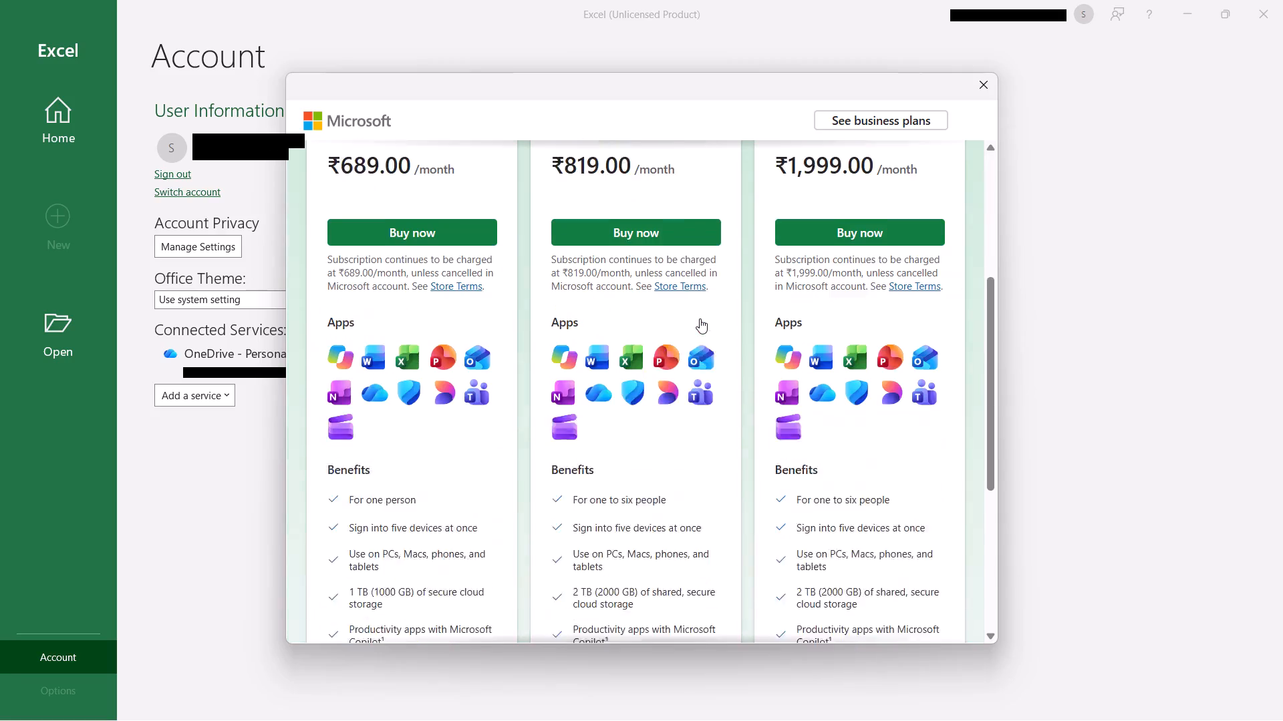
scroll(700, 318, down, 4)
scroll(700, 318, up, 7)
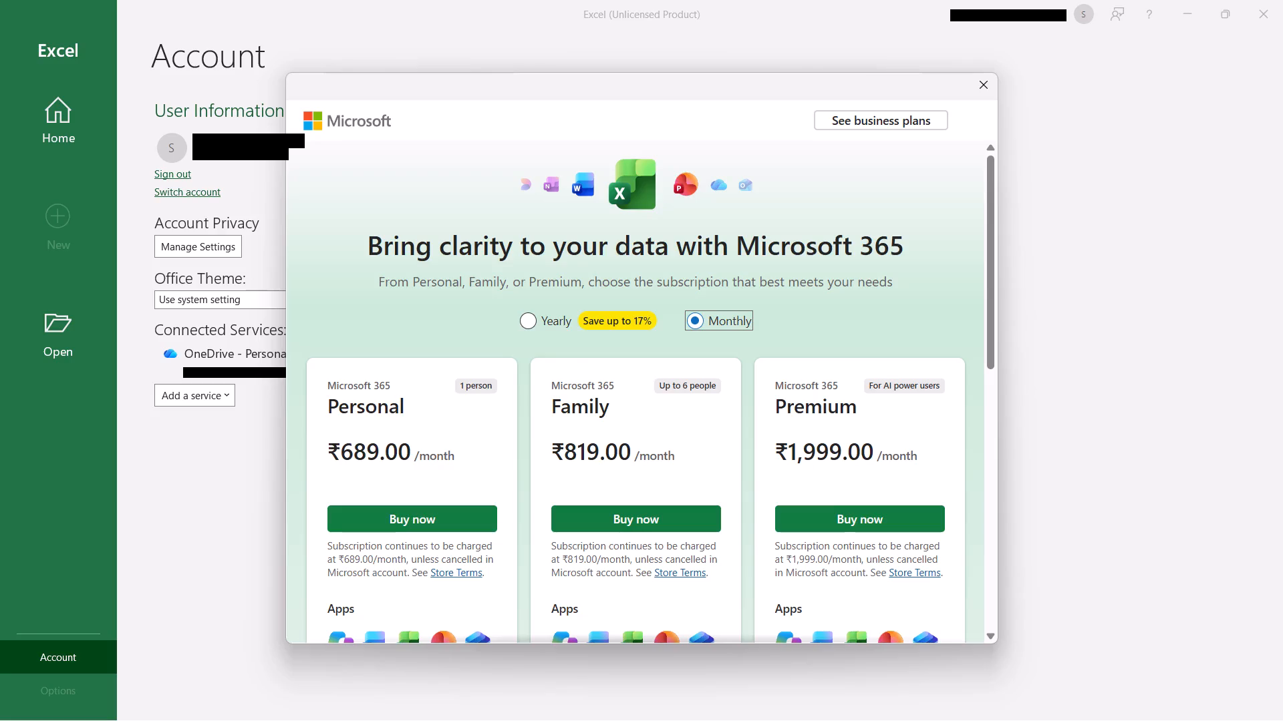
scroll(507, 402, down, 1)
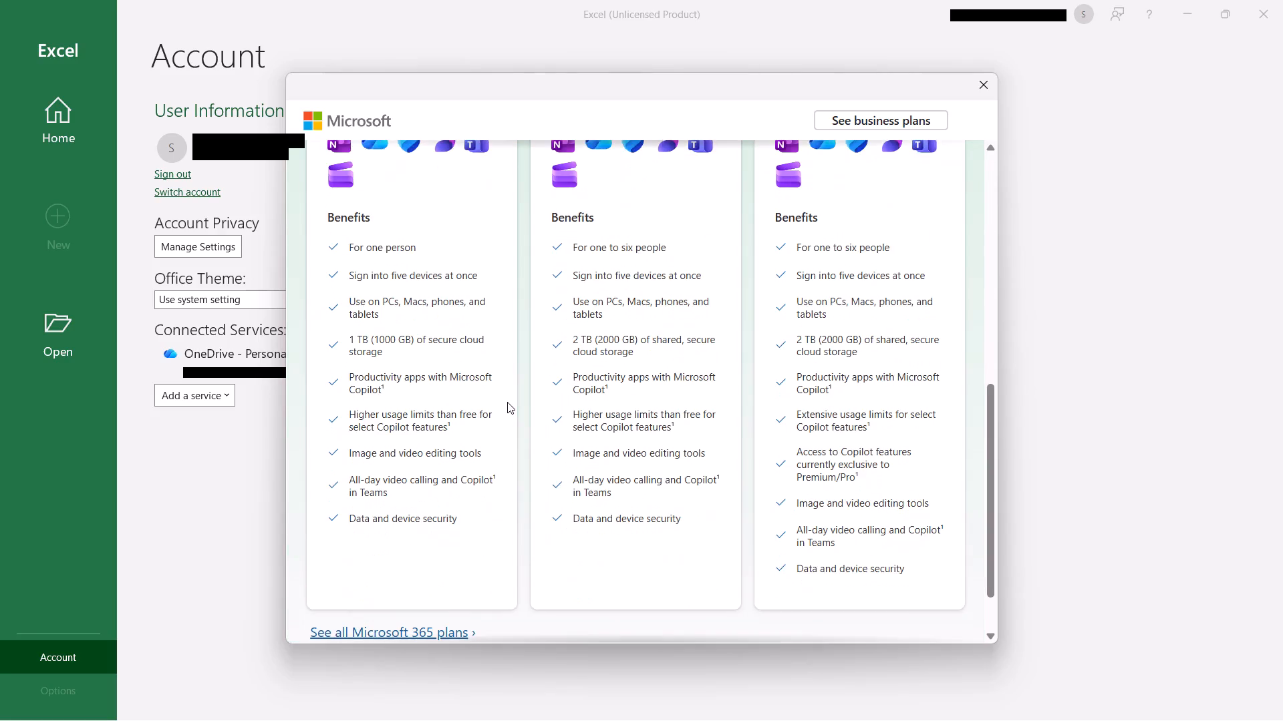
scroll(507, 402, down, 1)
scroll(507, 402, up, 5)
click(528, 316)
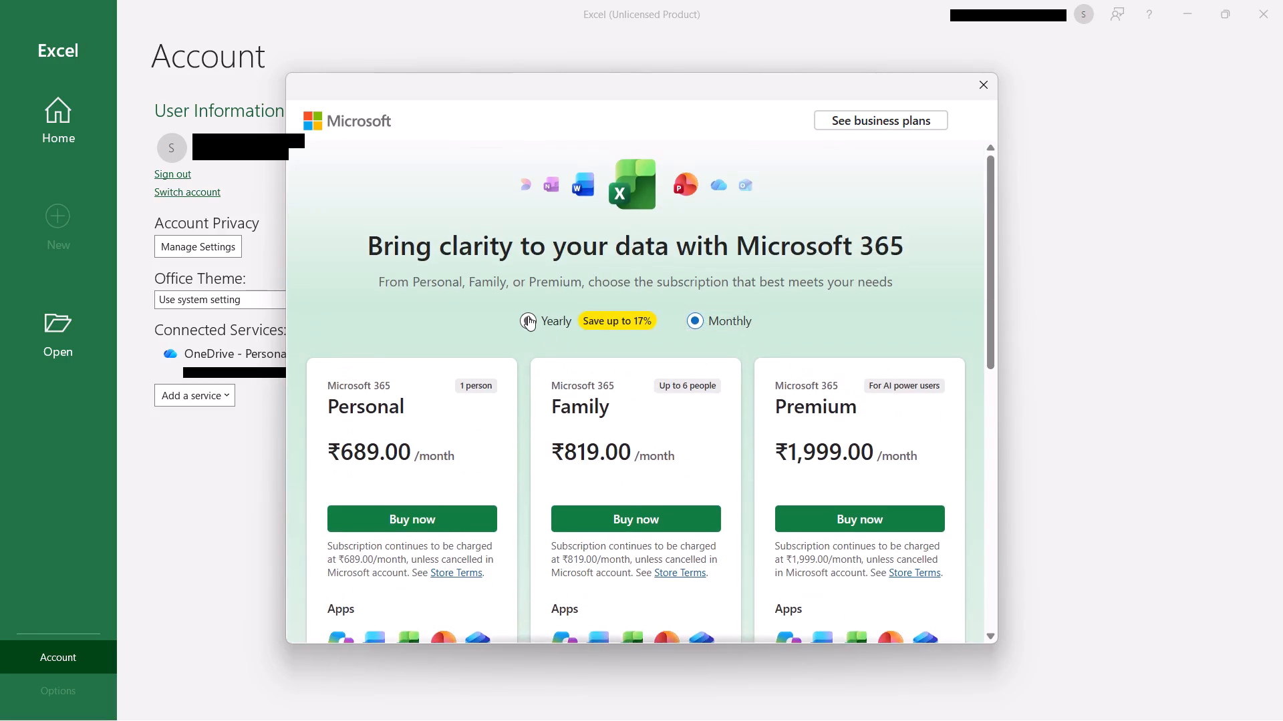
click(701, 318)
scroll(494, 510, down, 3)
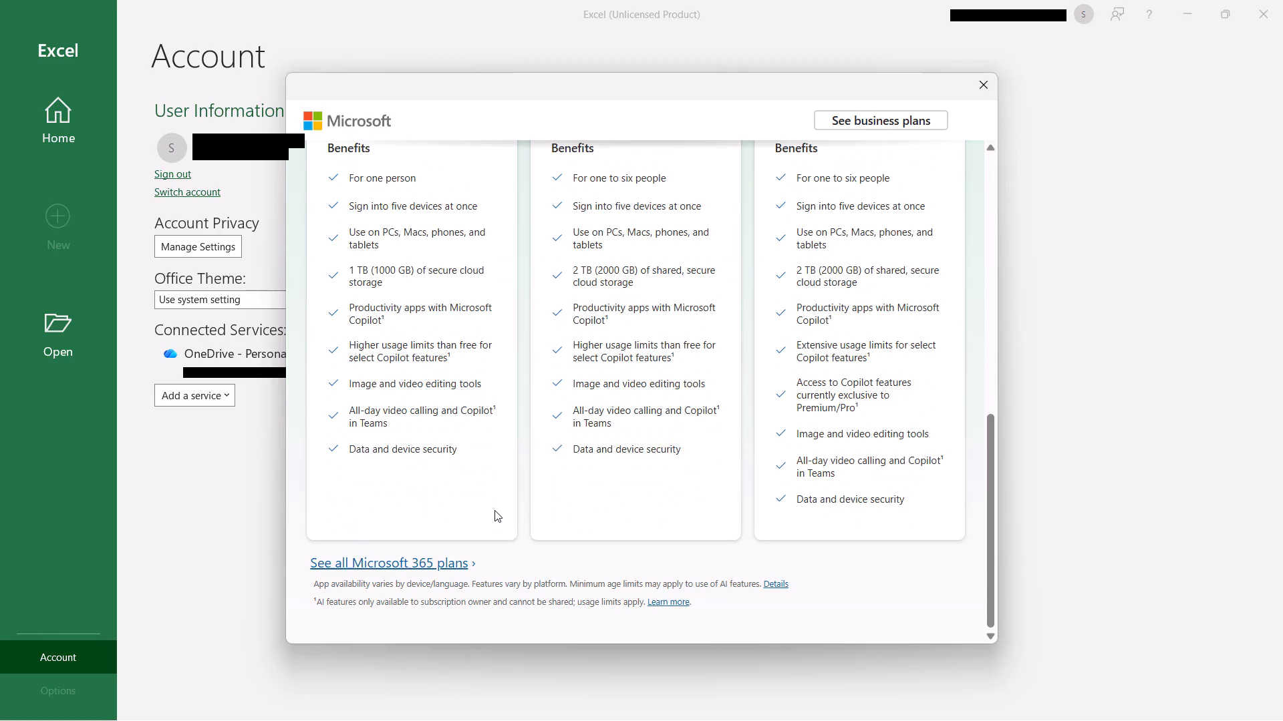
scroll(494, 510, down, 1)
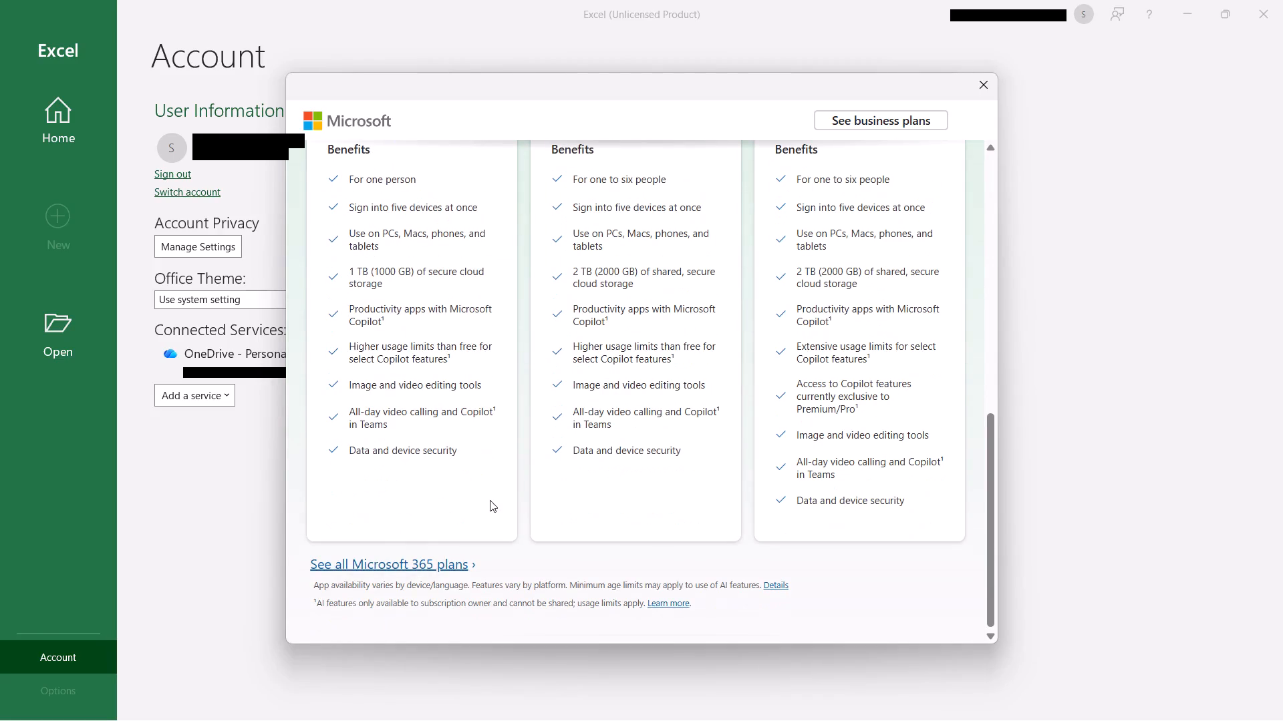
Open the web page comparing all Microsoft 365 plans and dismiss its email sign-up offer.
click(438, 560)
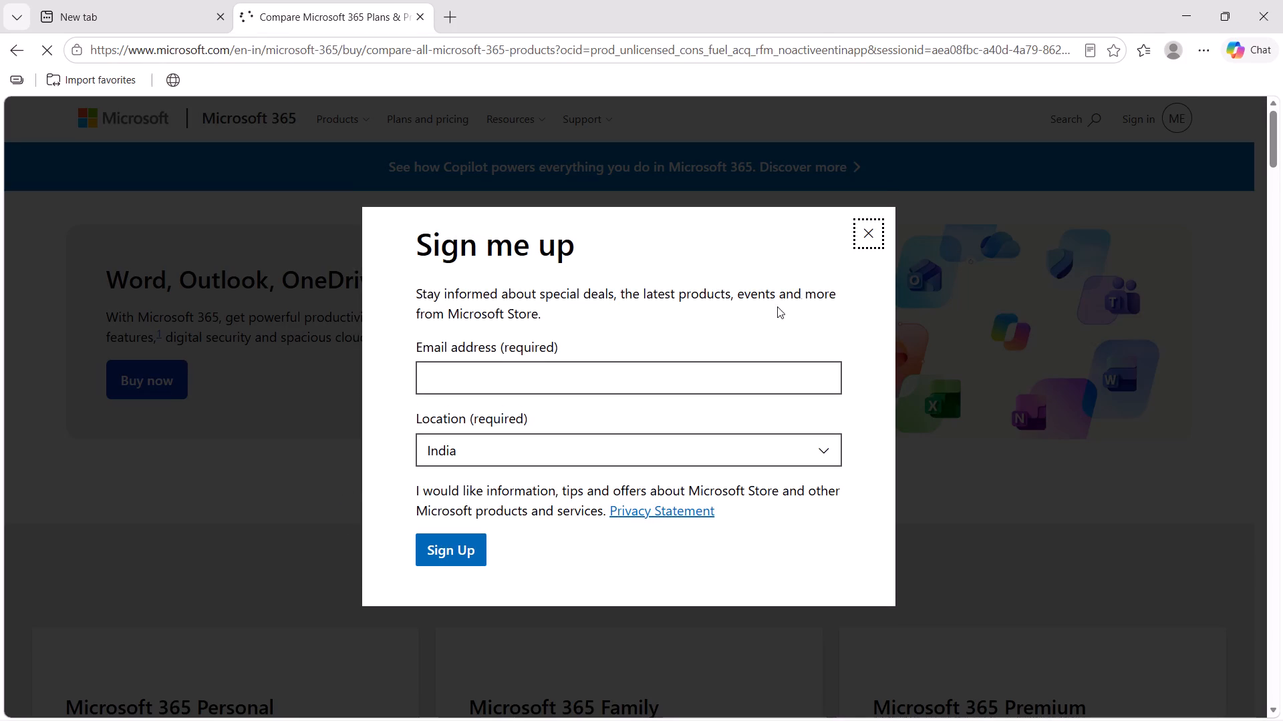
click(871, 224)
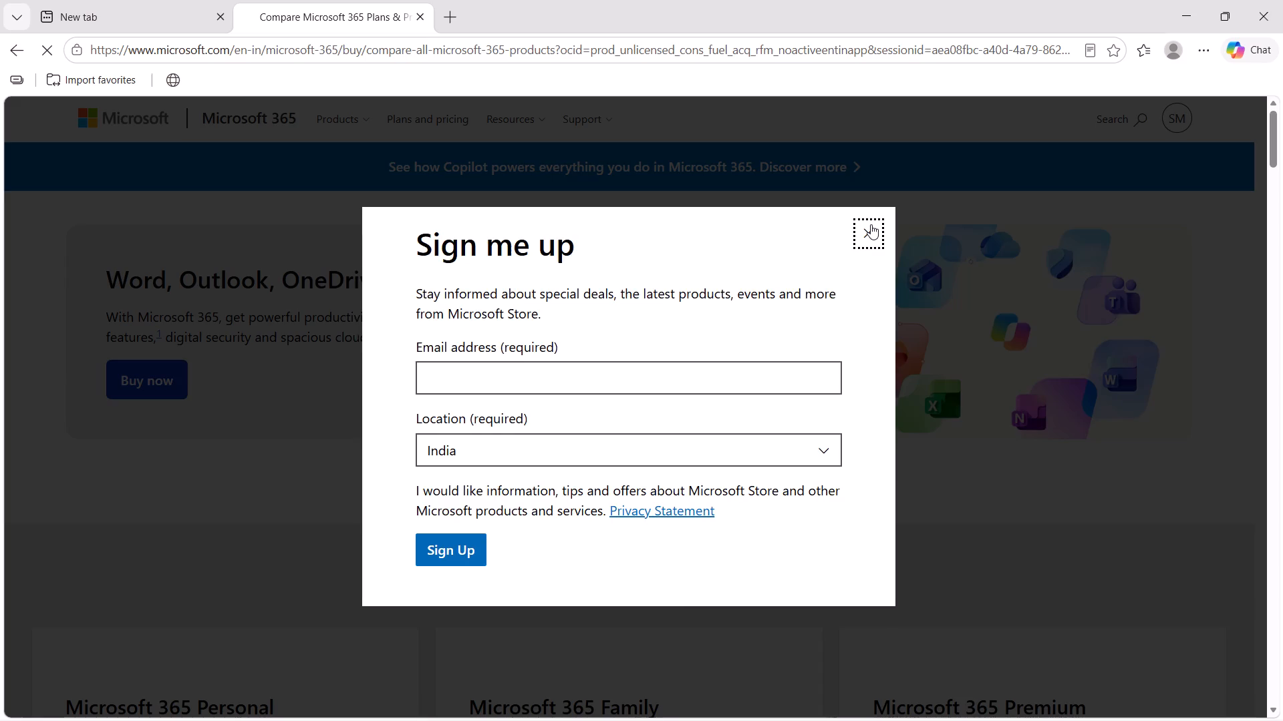
Examine the individual Microsoft 365 plans on the web page with pricing set to paid monthly.
scroll(591, 341, down, 1)
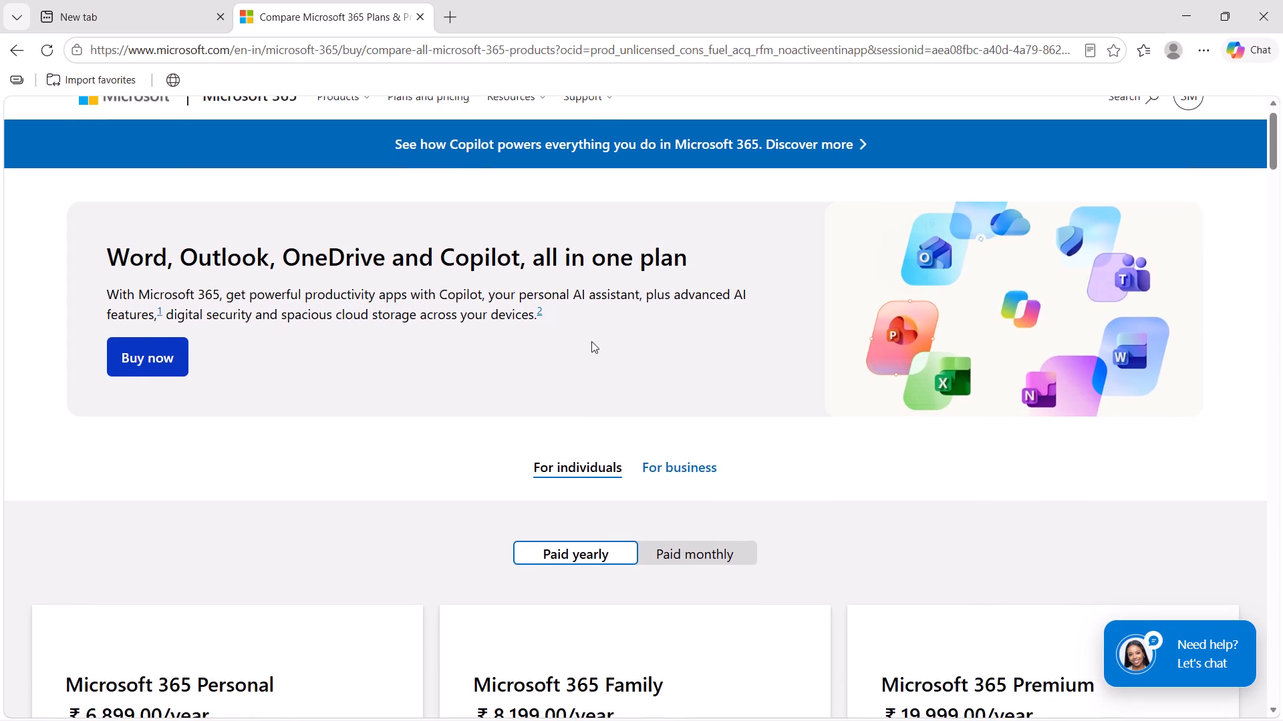
scroll(591, 341, down, 3)
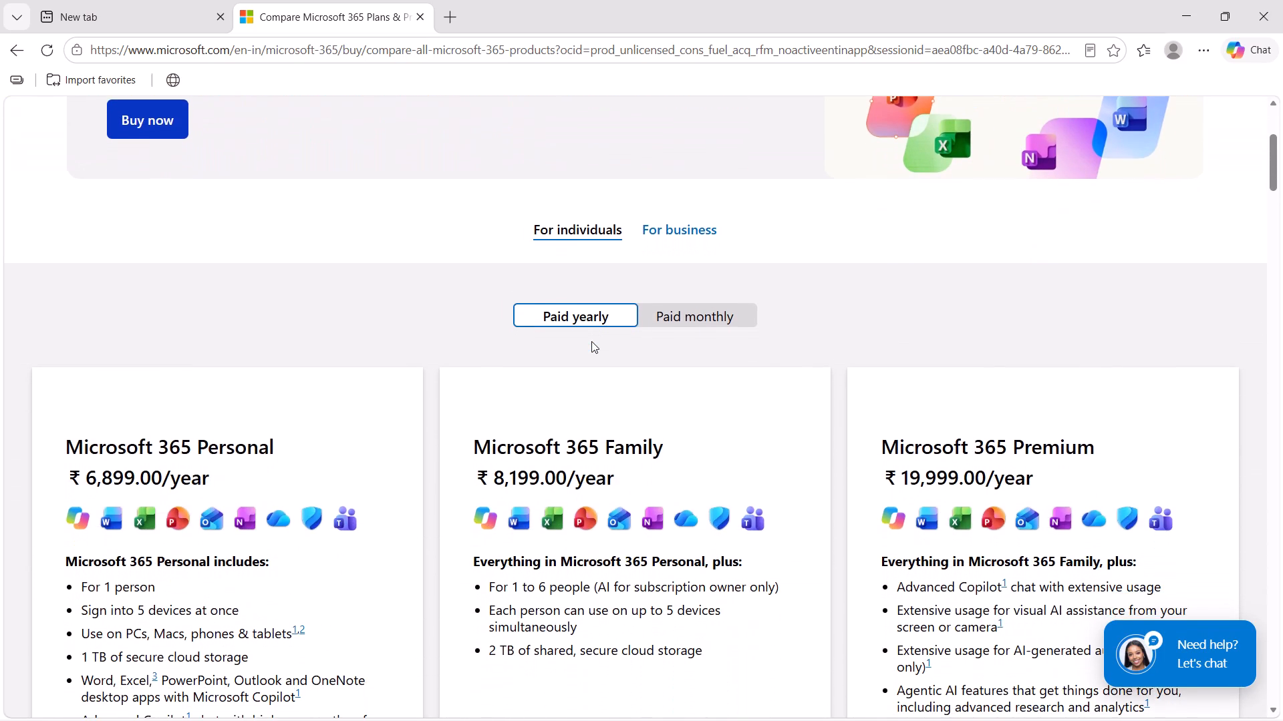
scroll(591, 341, down, 1)
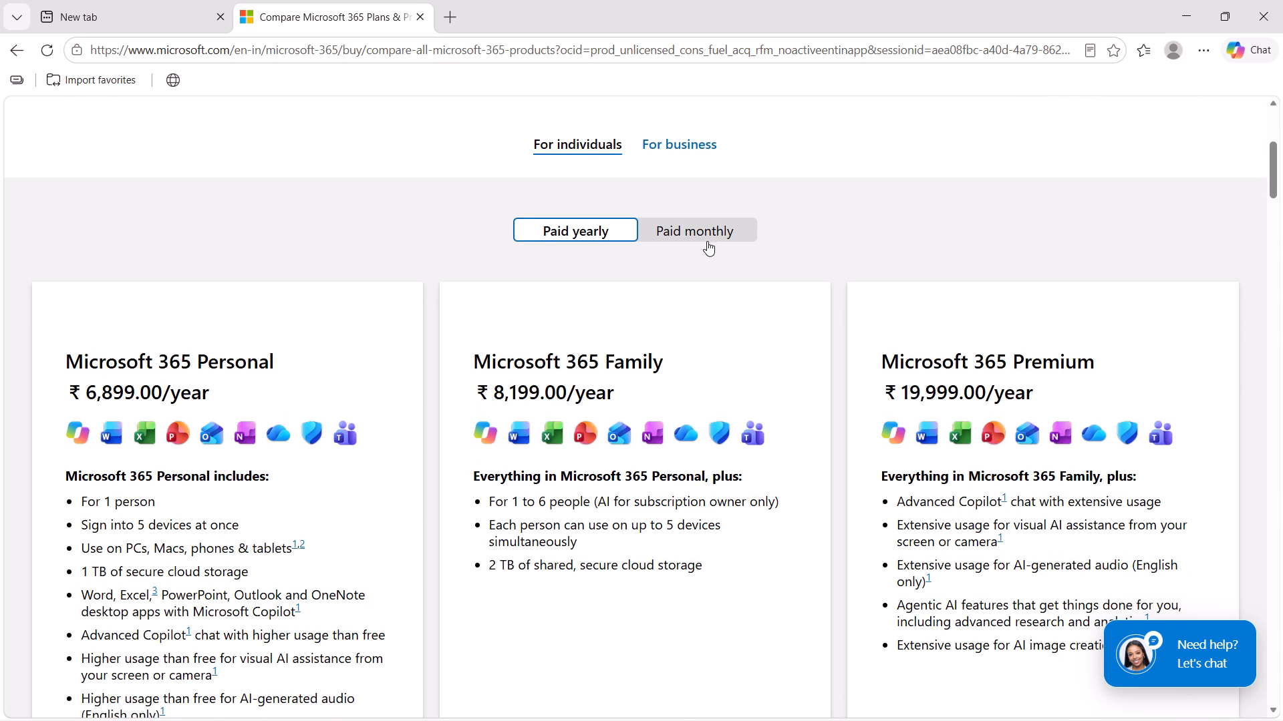
click(707, 240)
scroll(468, 383, down, 1)
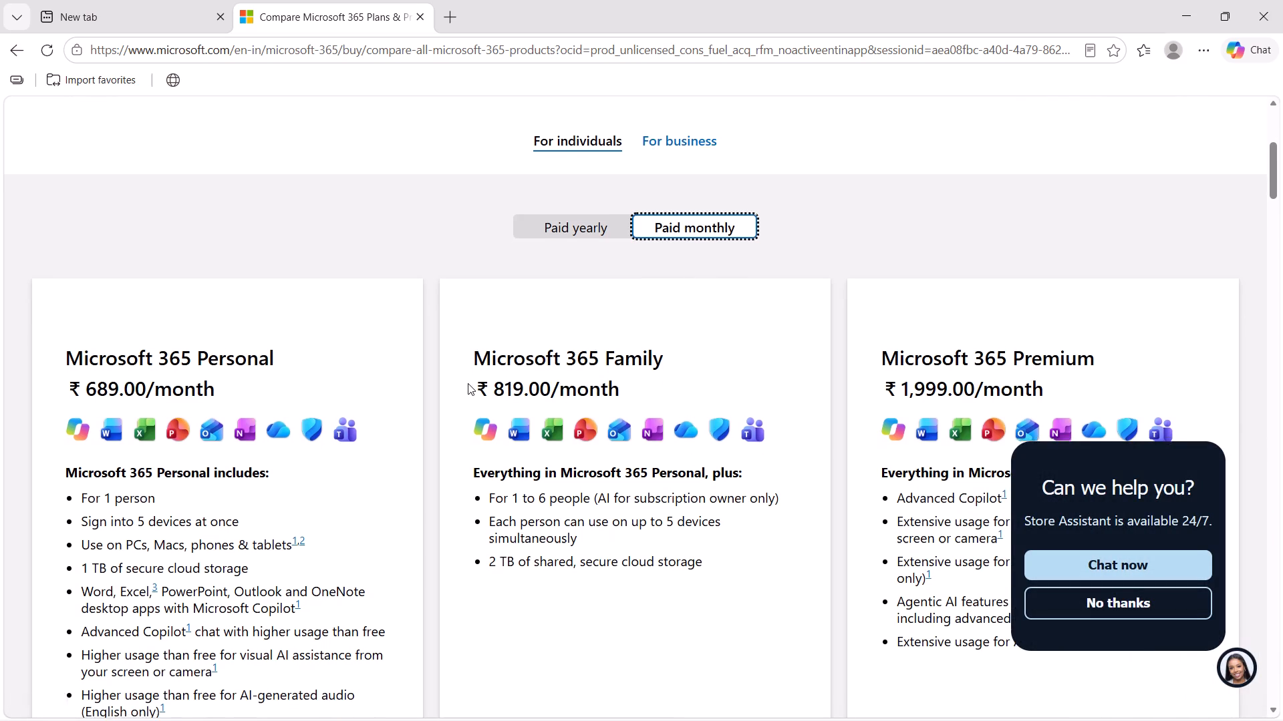
scroll(468, 383, down, 5)
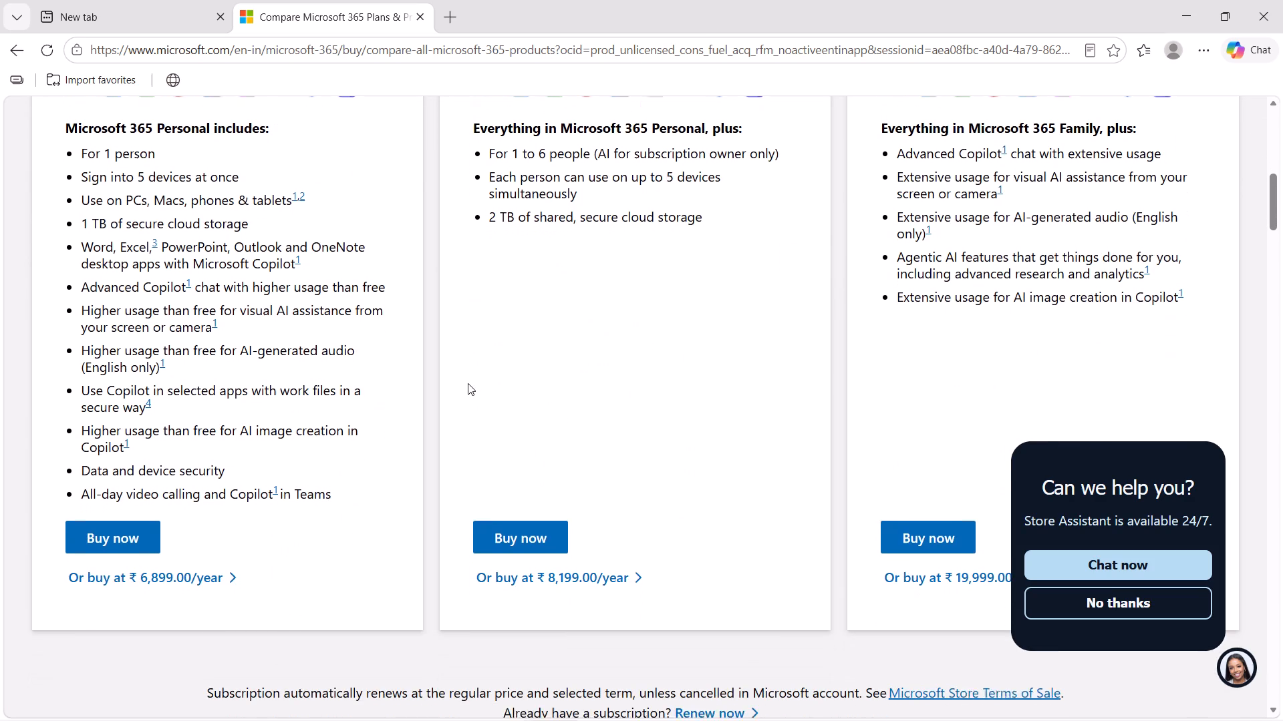
scroll(468, 383, down, 1)
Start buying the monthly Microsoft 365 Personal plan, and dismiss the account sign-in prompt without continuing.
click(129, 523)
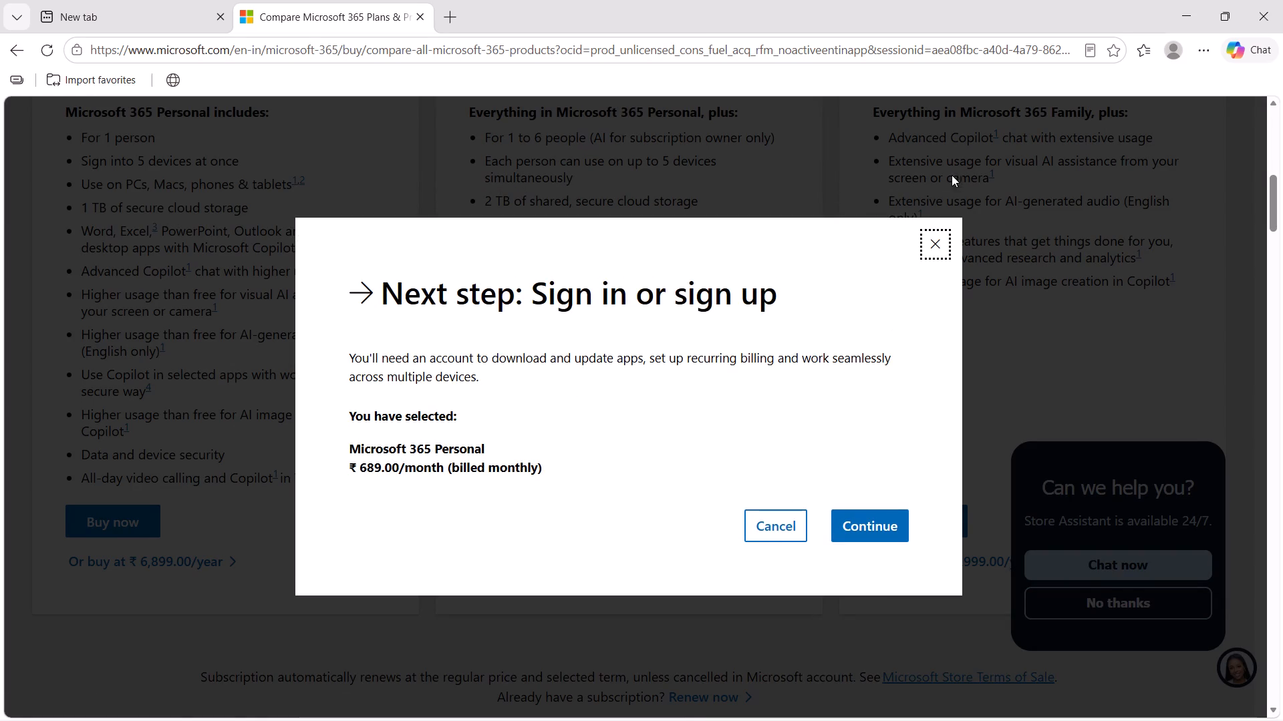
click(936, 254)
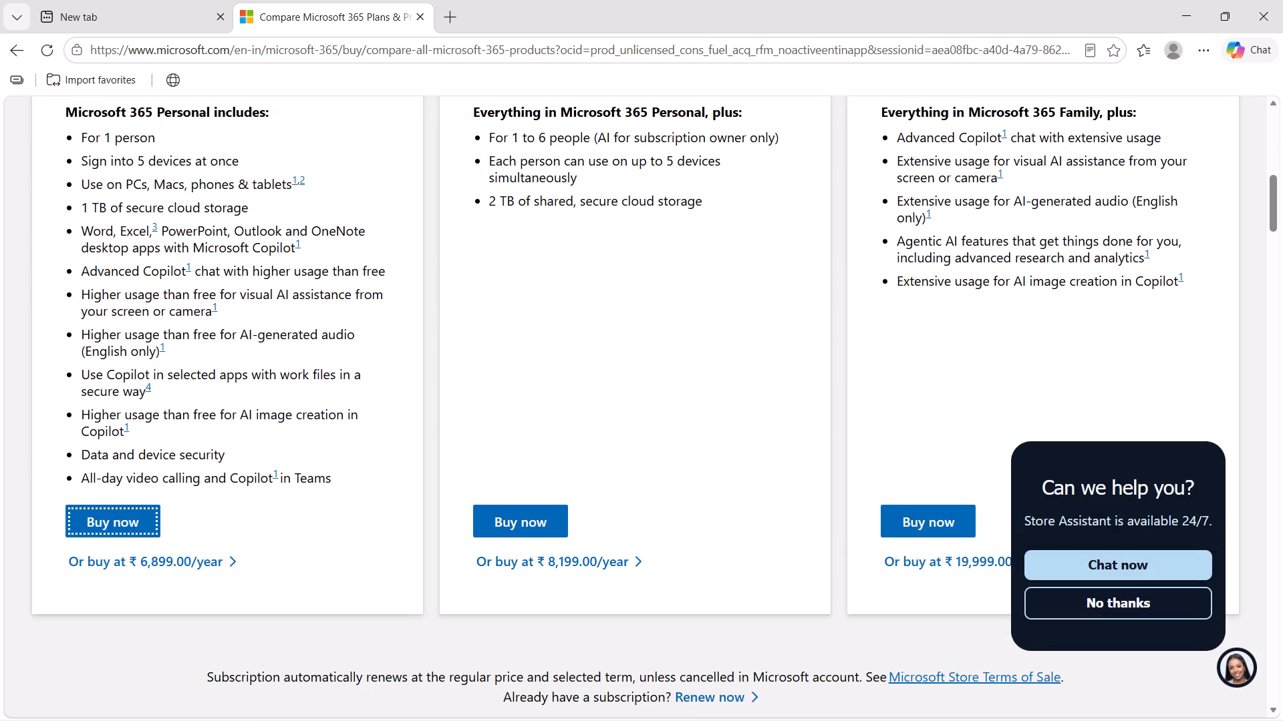
Open the Microsoft 365 plans for business and examine the featured plans and their pricing.
scroll(848, 254, up, 1)
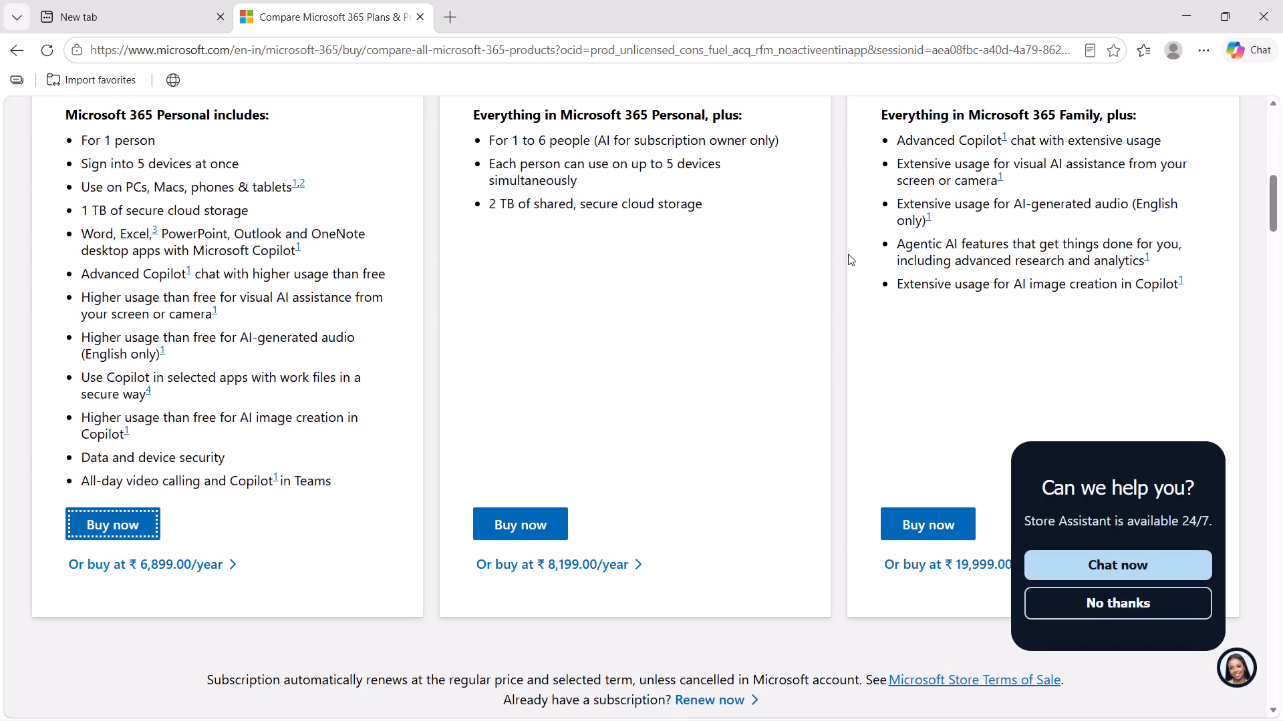
scroll(848, 254, up, 3)
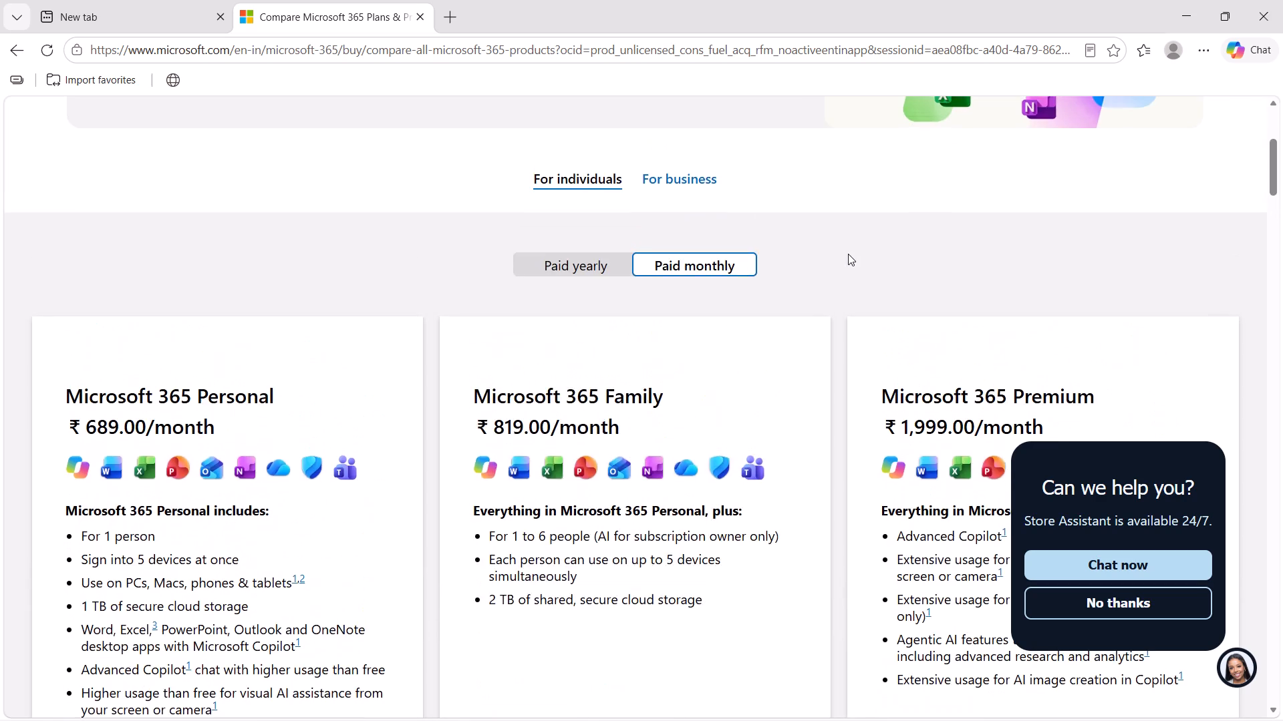
scroll(848, 254, up, 4)
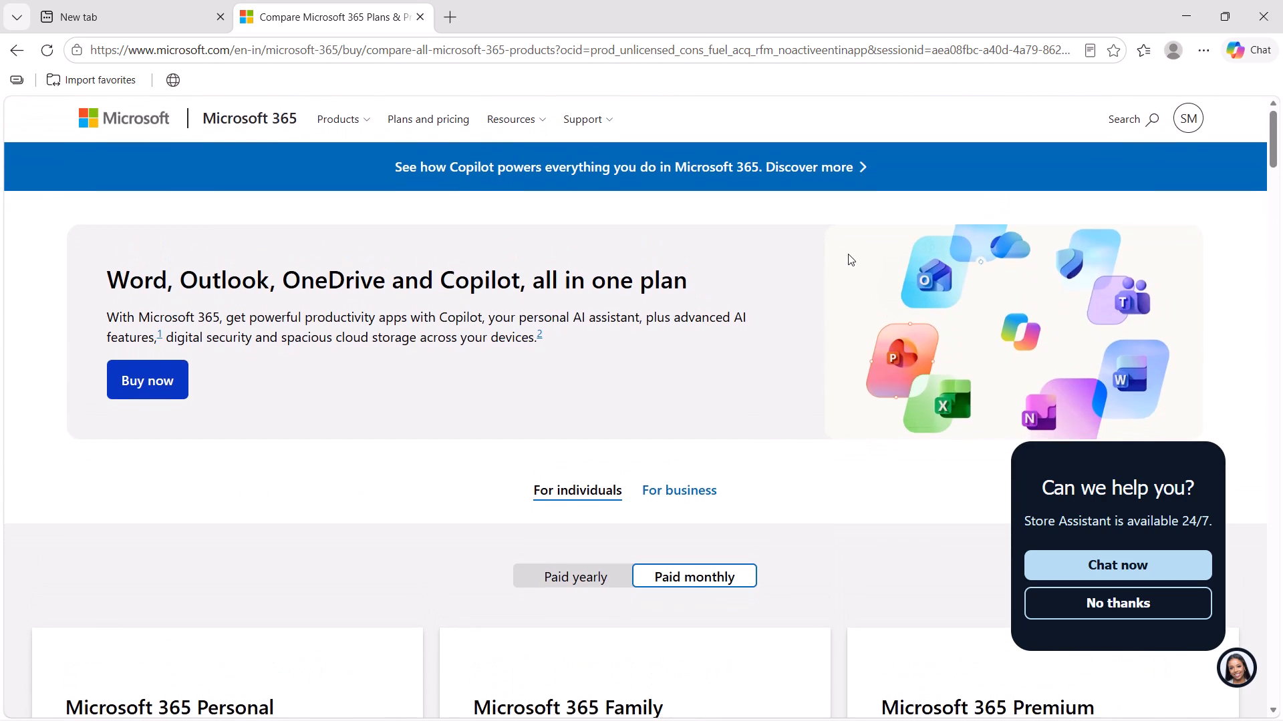
click(655, 487)
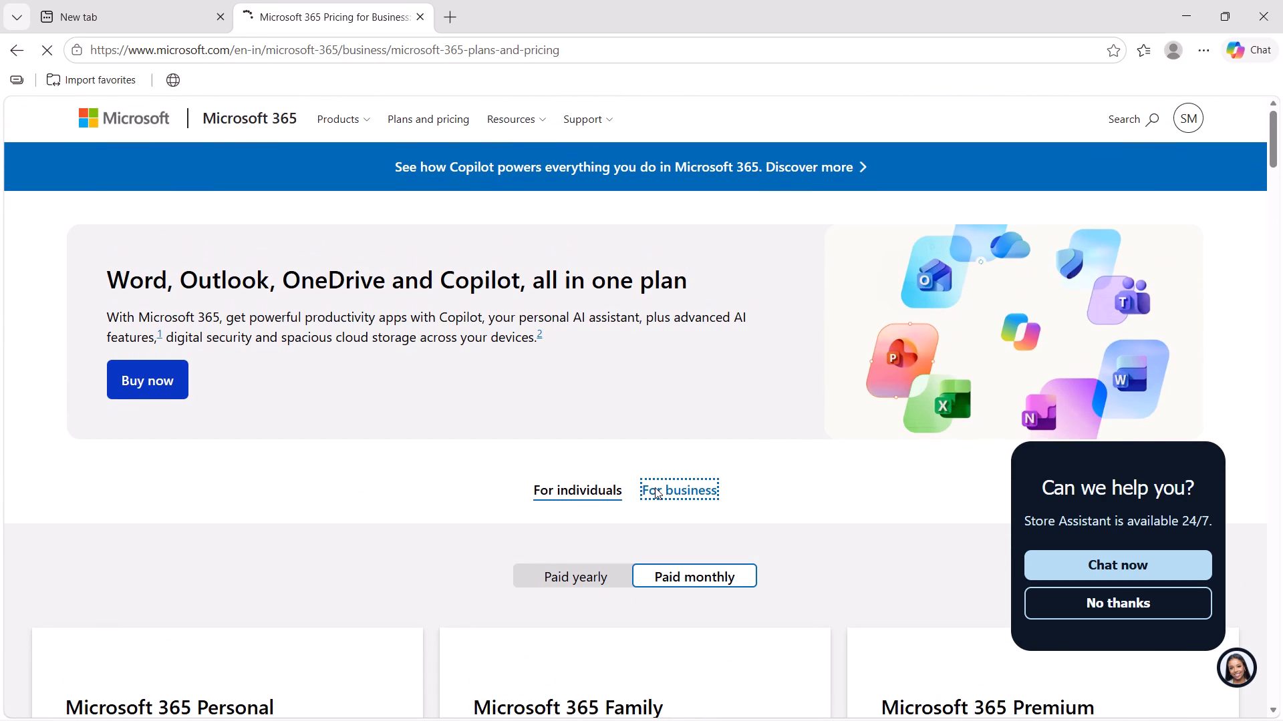
scroll(655, 487, down, 1)
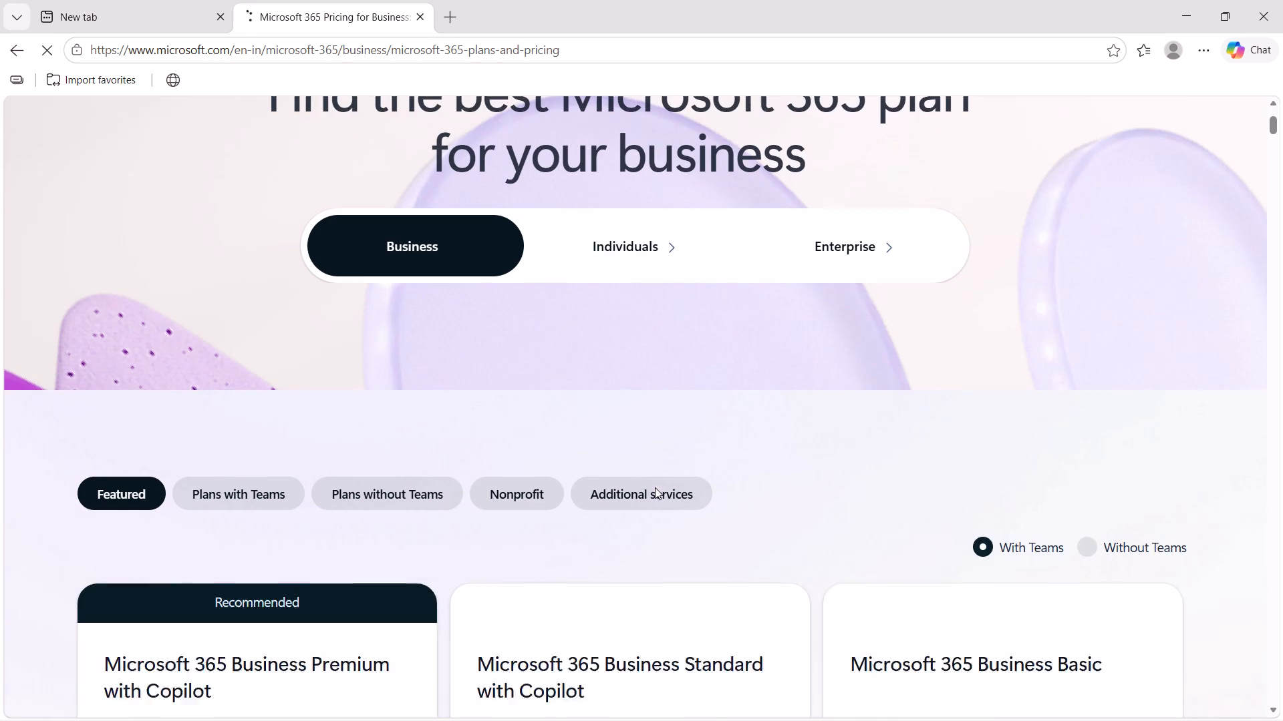
scroll(655, 487, down, 3)
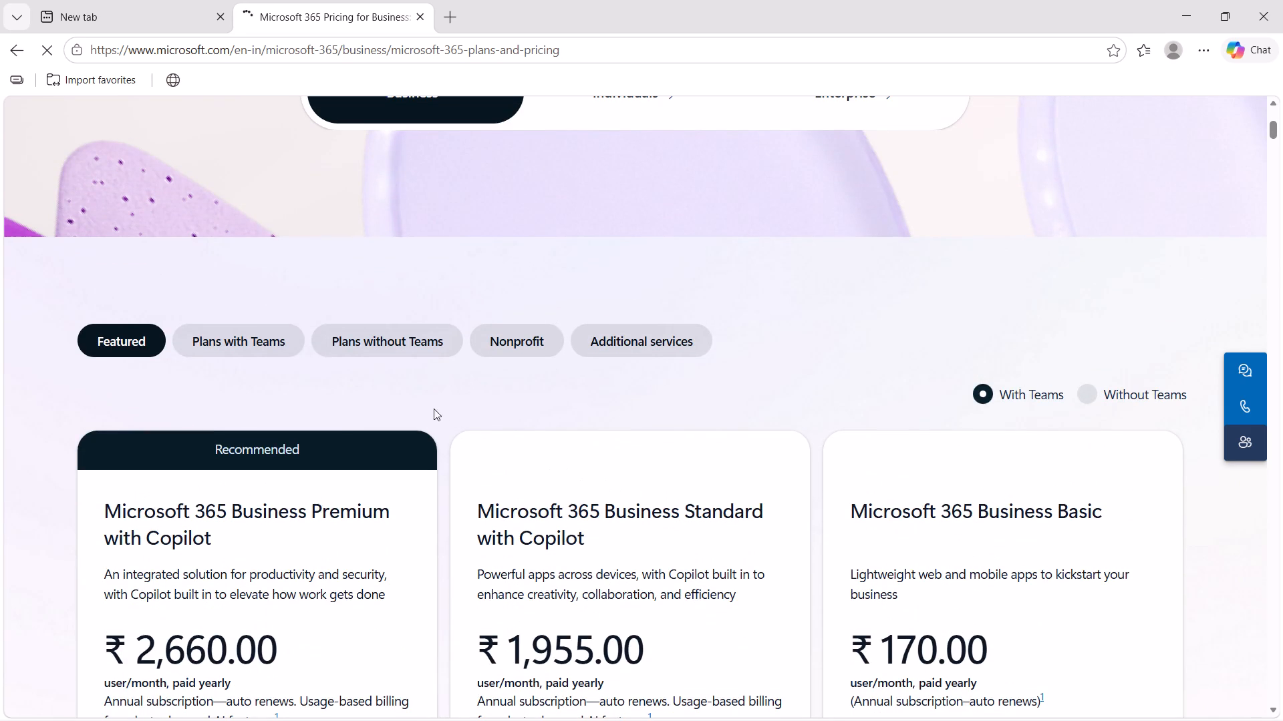
scroll(453, 336, up, 1)
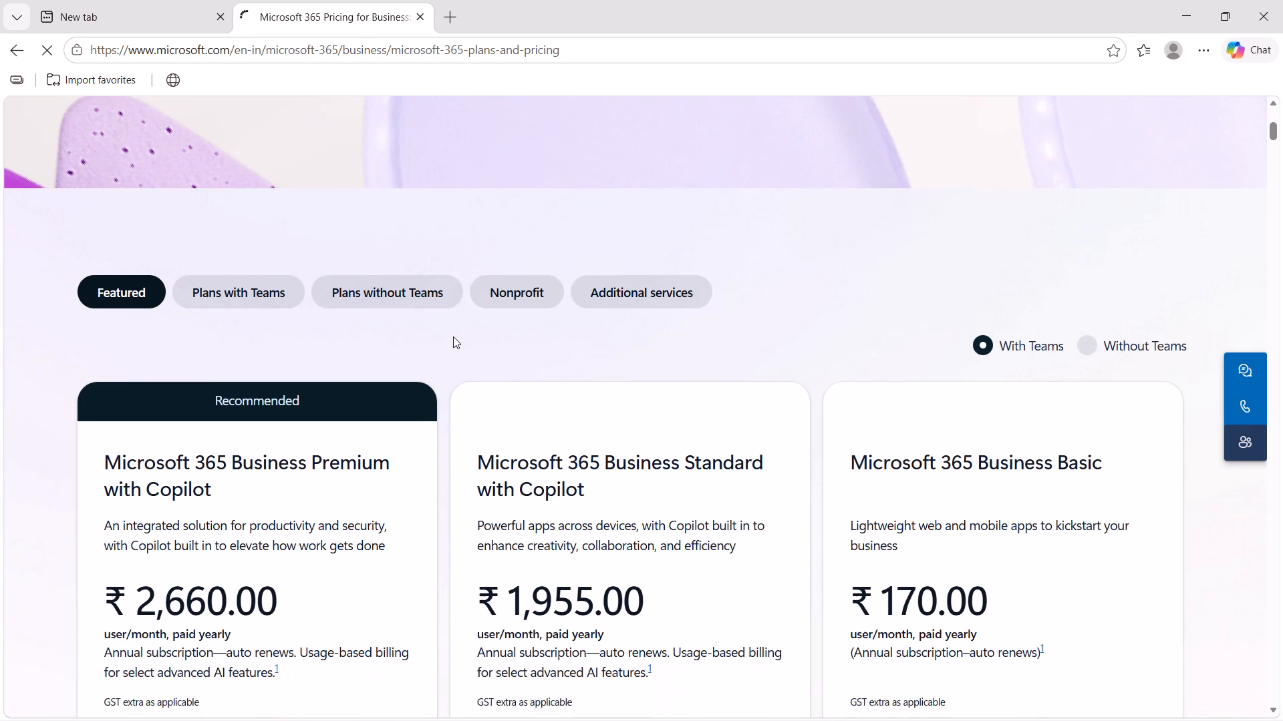
scroll(453, 336, up, 1)
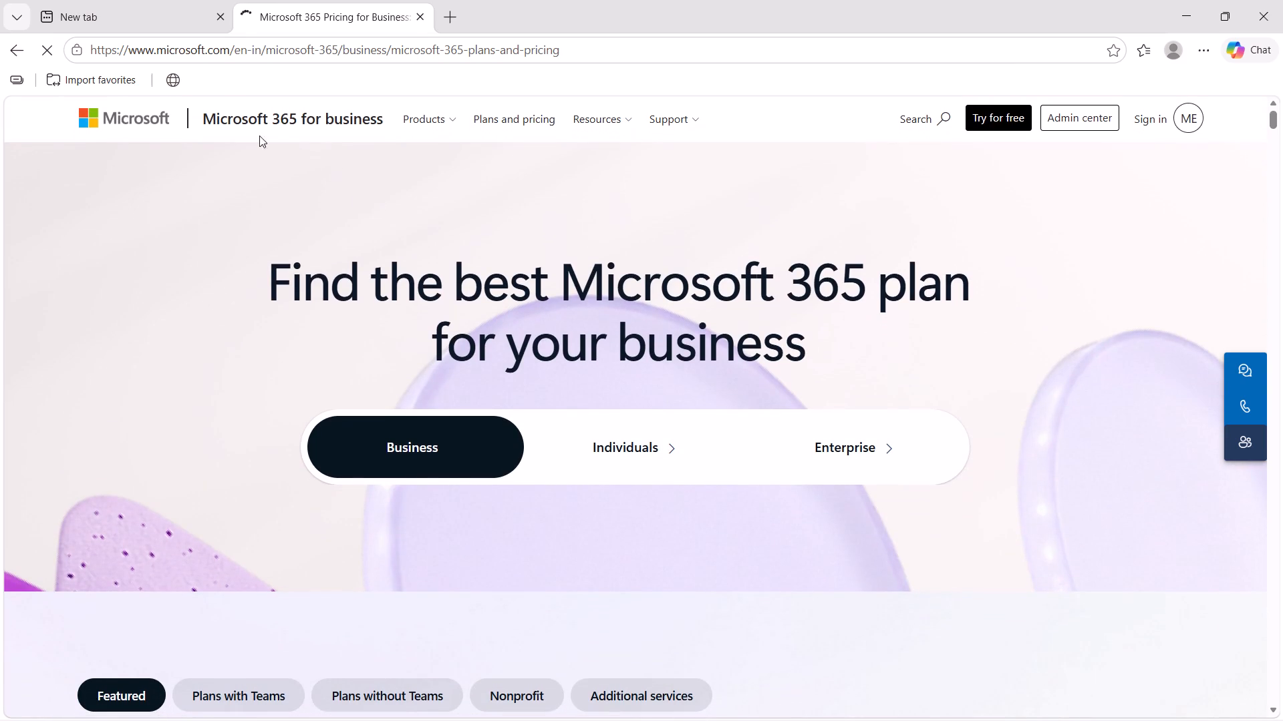
Return from the business plans to the individual Microsoft 365 plans and review the monthly options again.
click(17, 51)
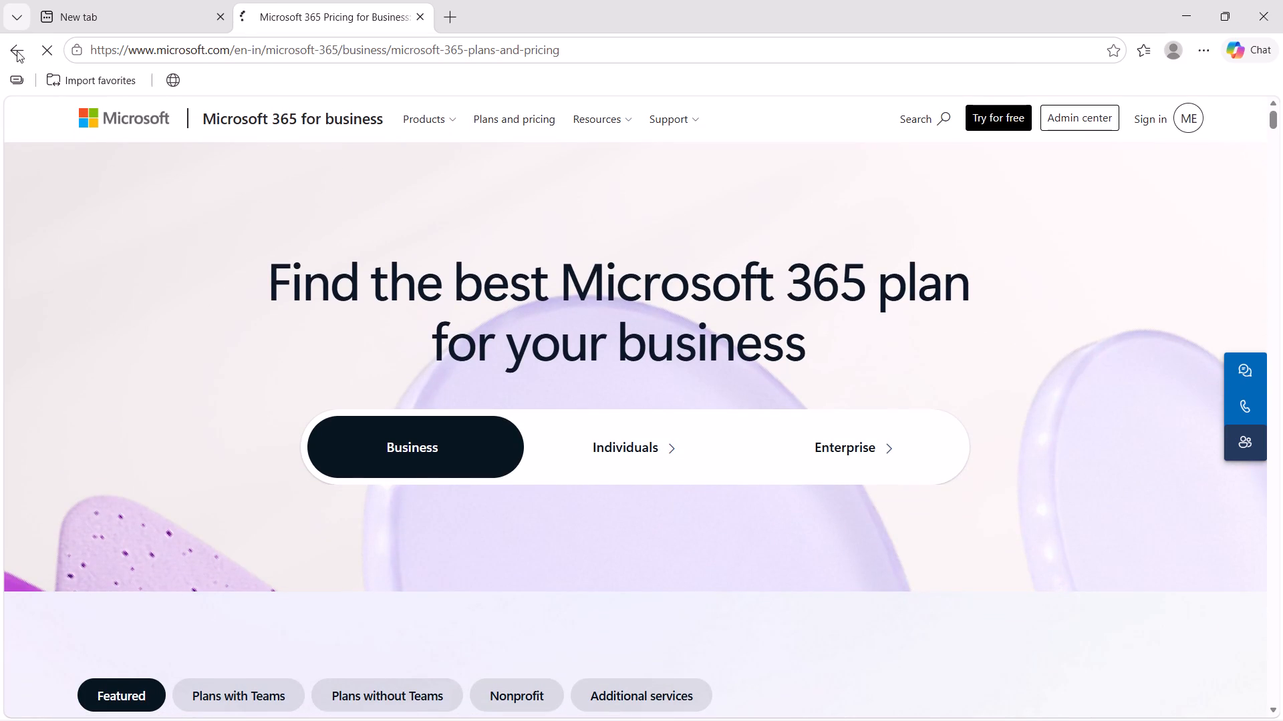
click(17, 51)
click(370, 122)
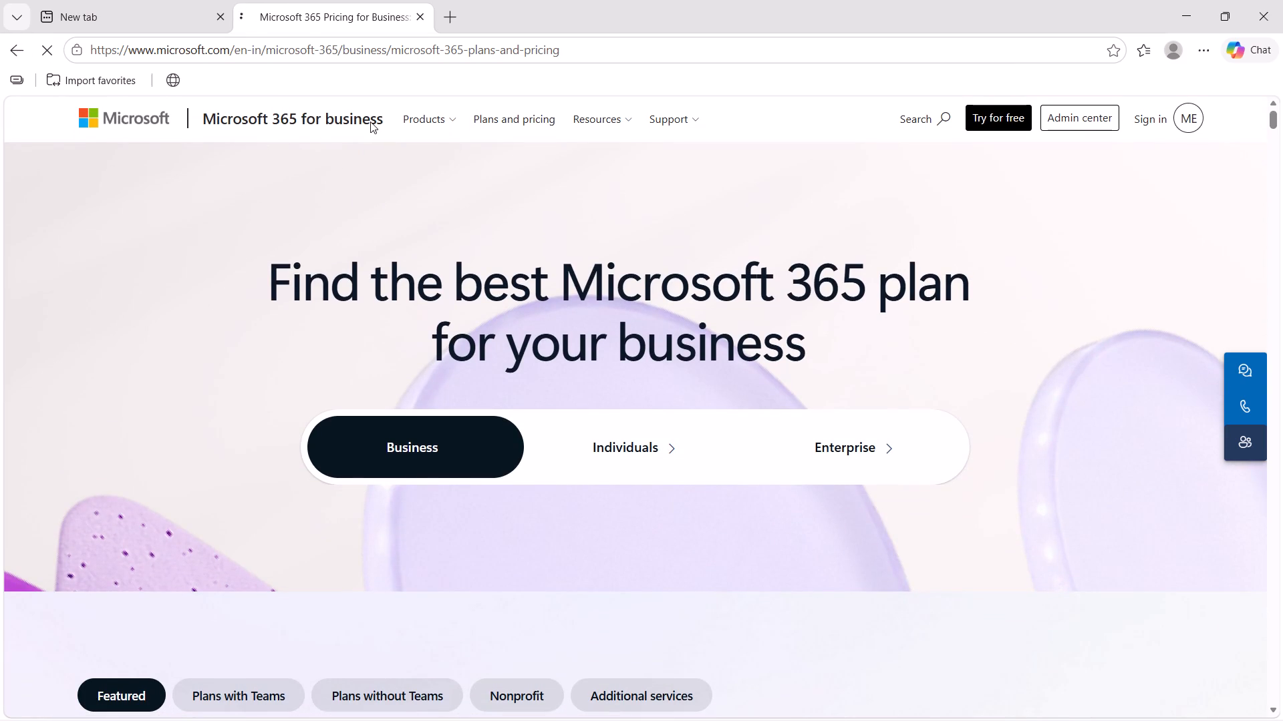
click(608, 443)
click(608, 443)
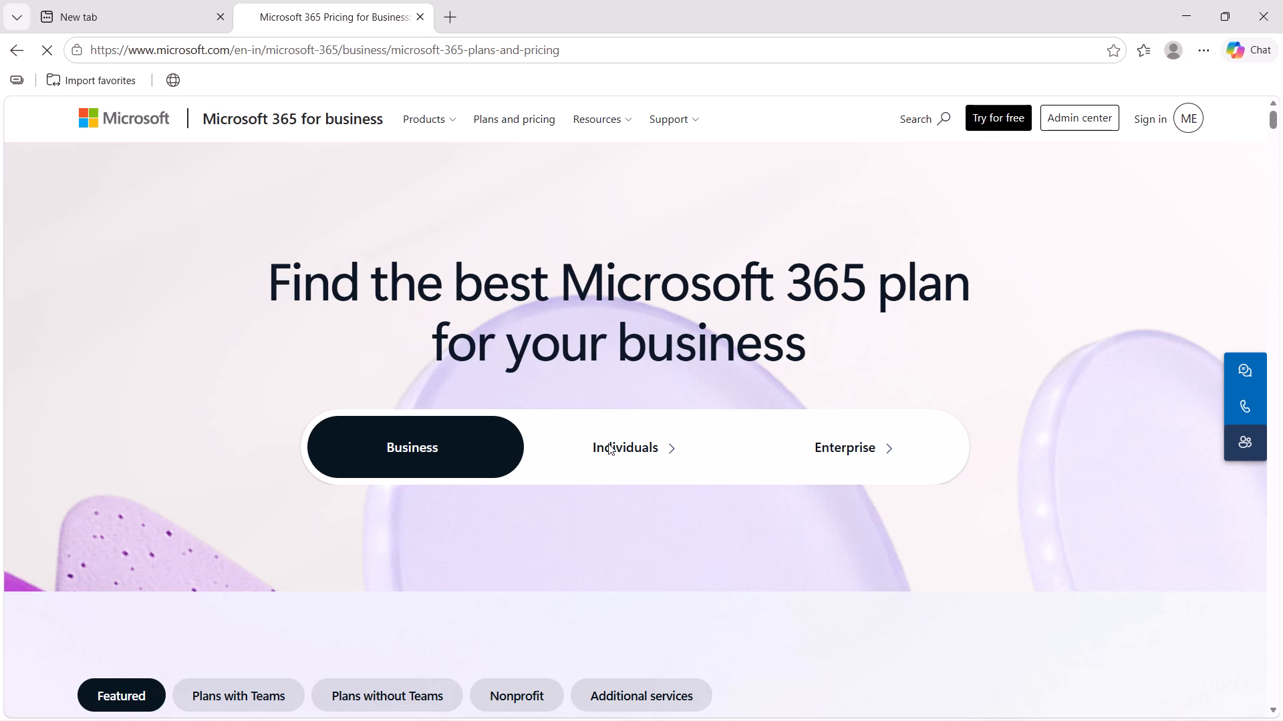
click(608, 443)
double_click(608, 443)
scroll(608, 443, down, 1)
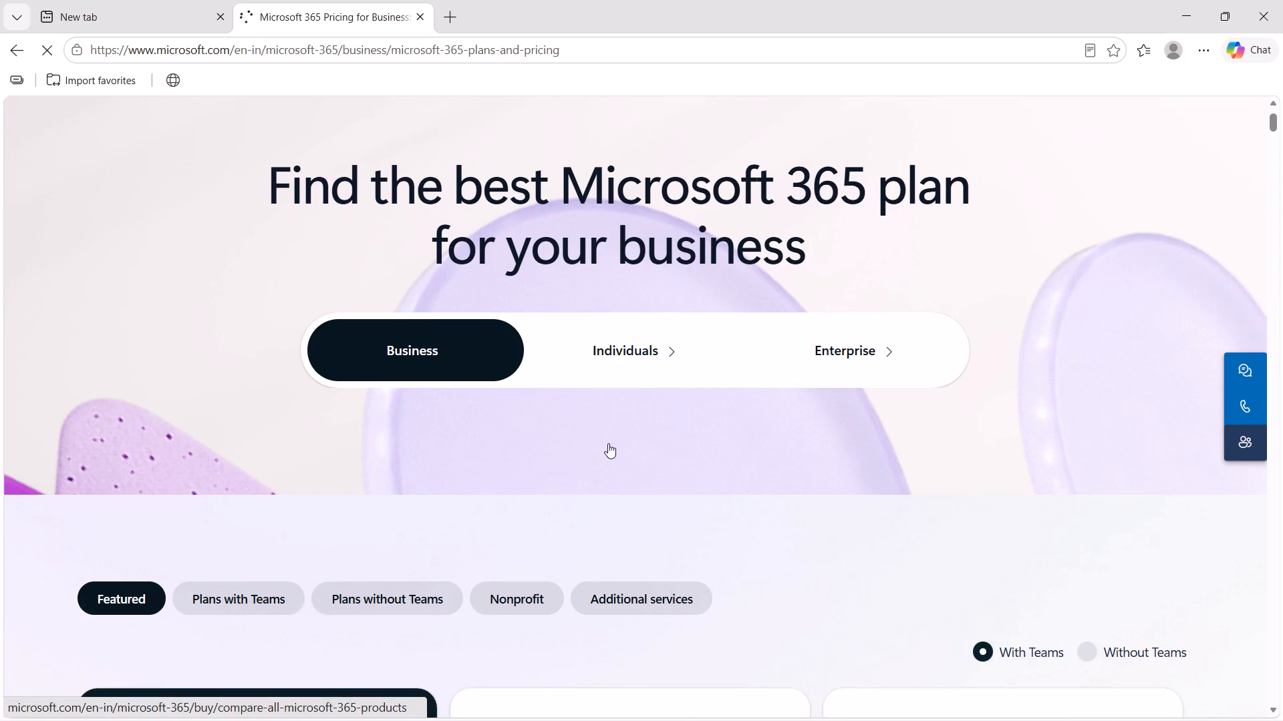
scroll(608, 443, down, 1)
scroll(641, 383, up, 1)
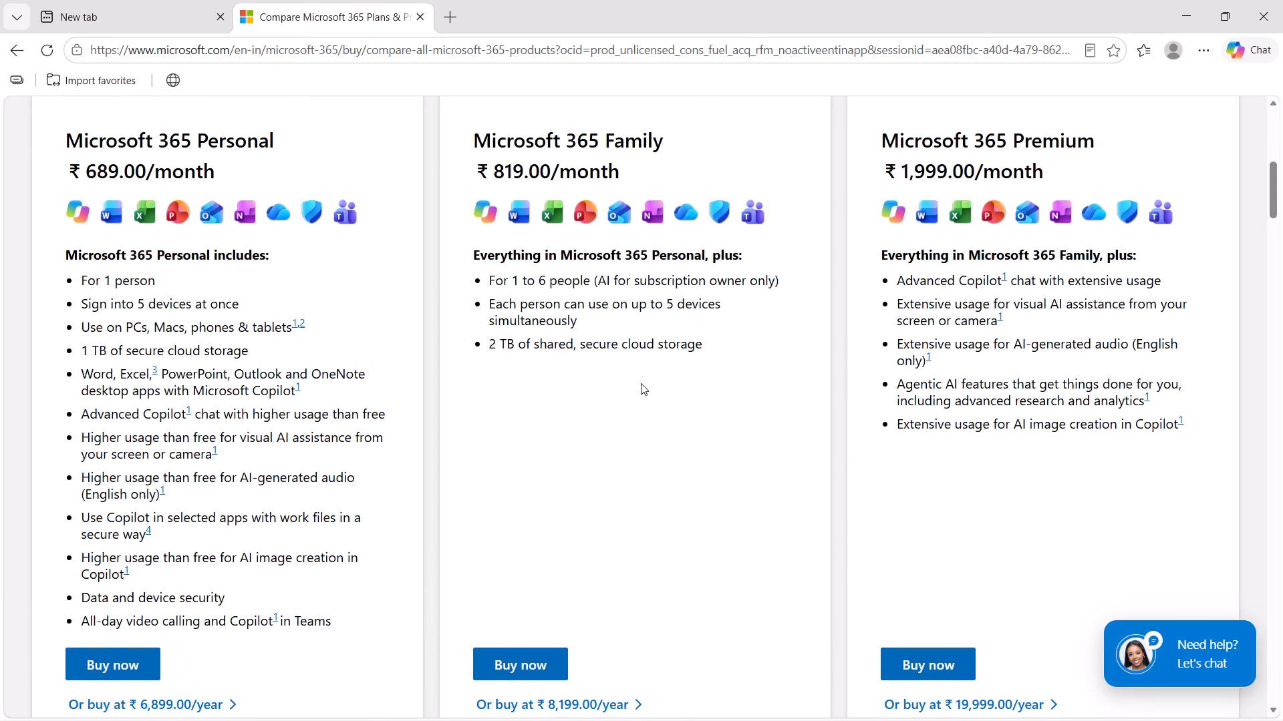
scroll(641, 383, up, 4)
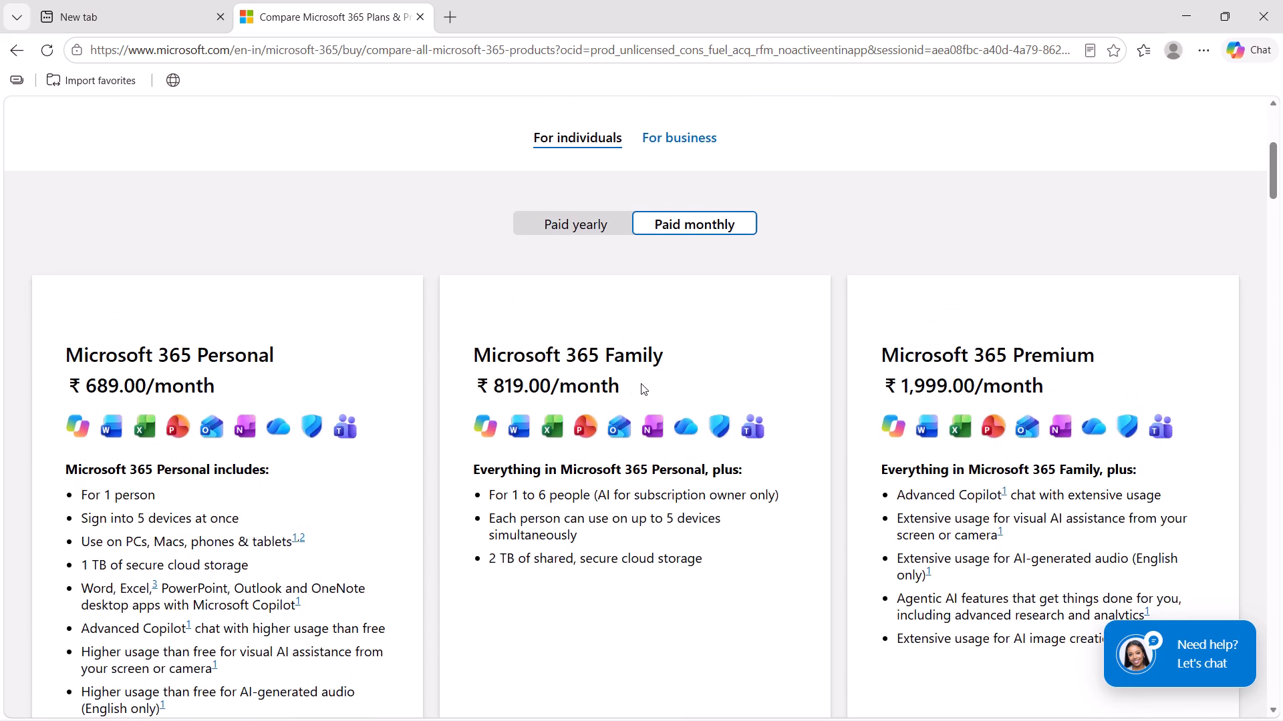
scroll(641, 383, up, 10)
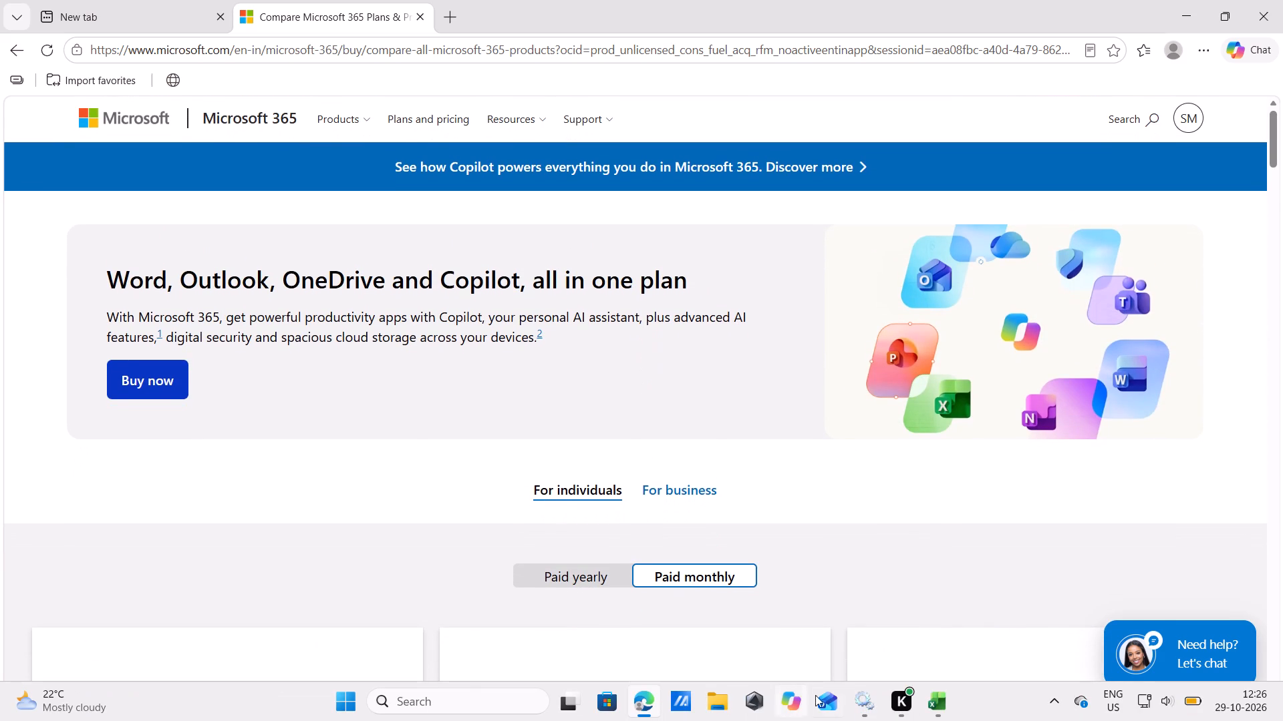
Switch back to Excel, where the Microsoft 365 subscription offer is open.
click(946, 712)
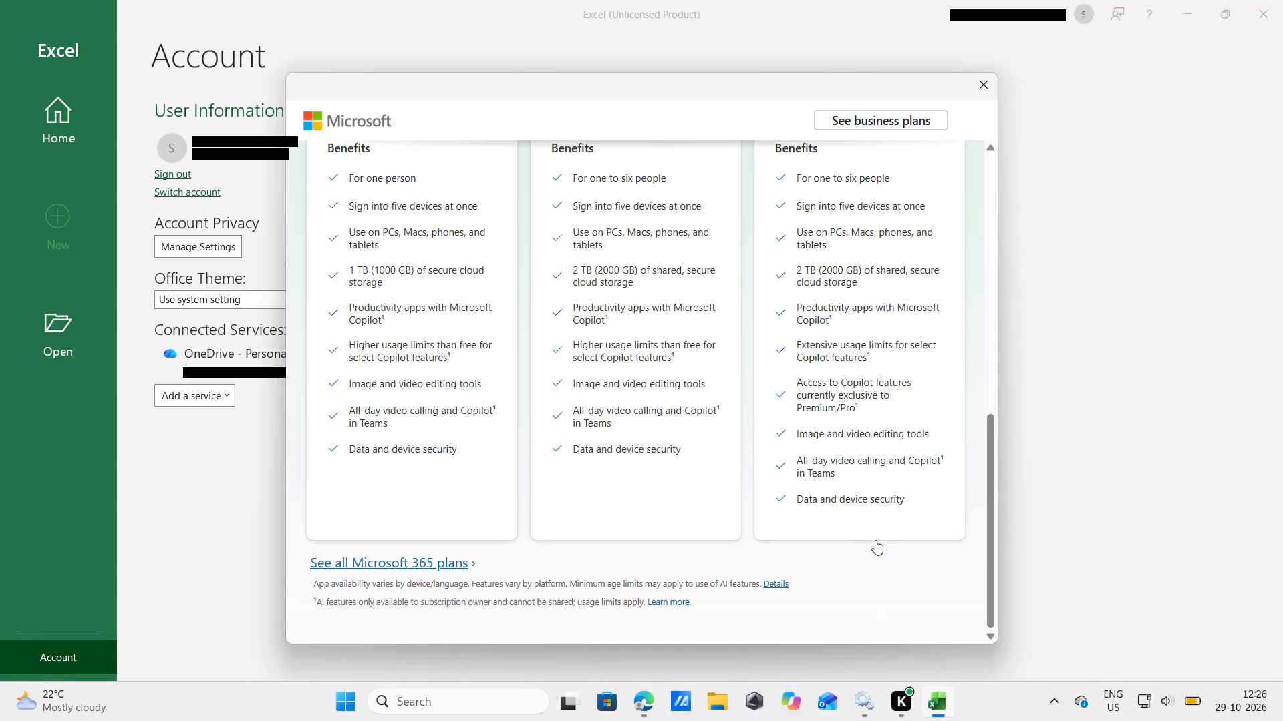
click(875, 540)
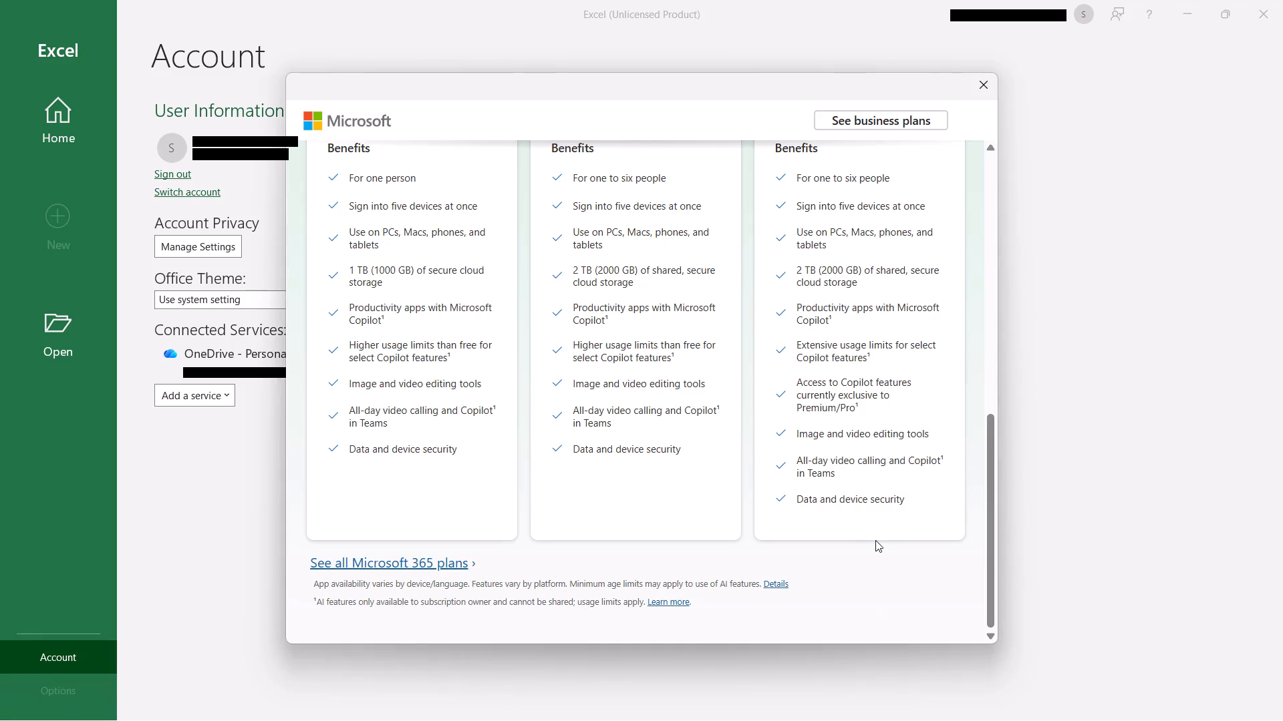
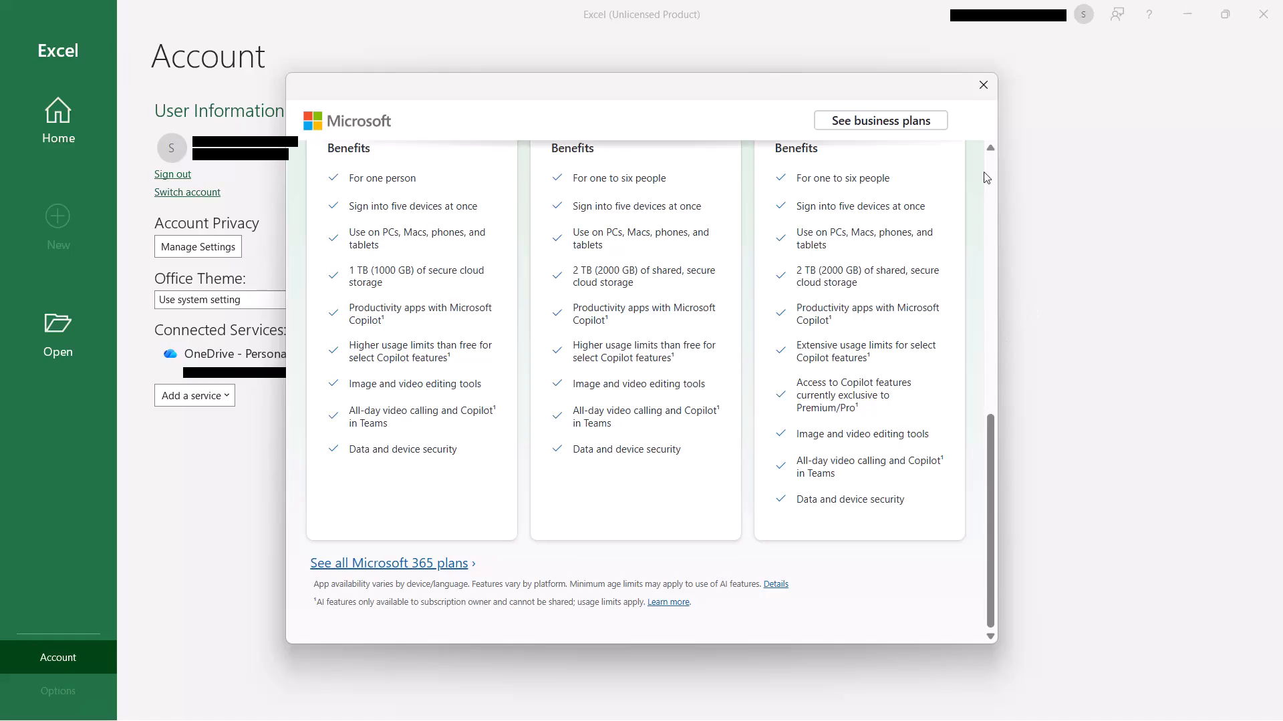
Dismiss the Microsoft 365 plan comparison and the subscription offer, returning to Excel's Account page.
click(988, 83)
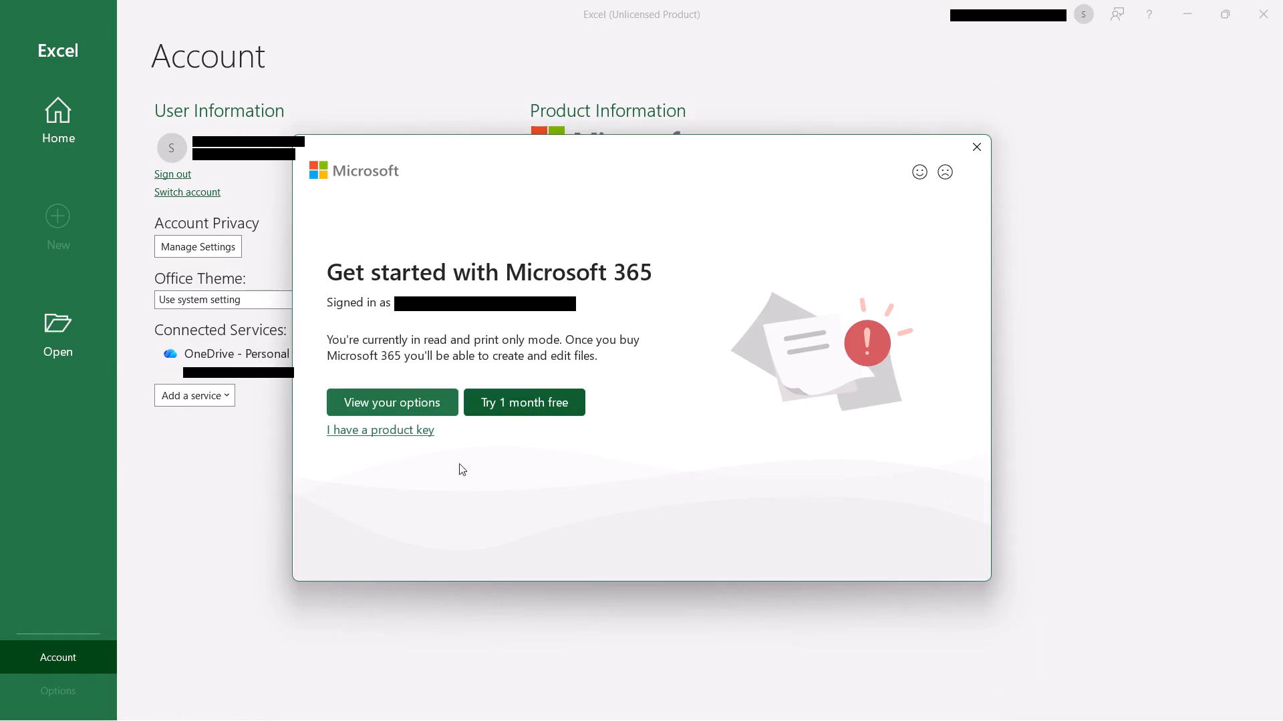
click(968, 154)
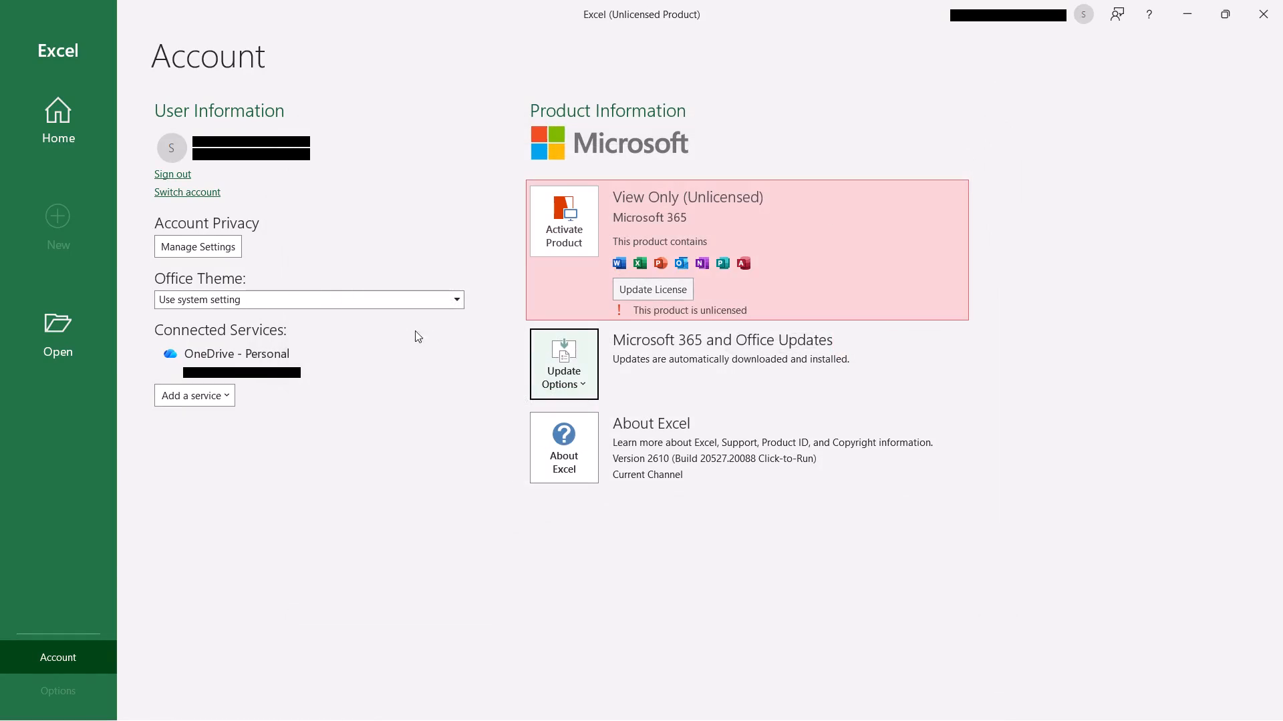
Start switching Excel to a different Microsoft account by opening the sign-in form for adding an account.
click(192, 194)
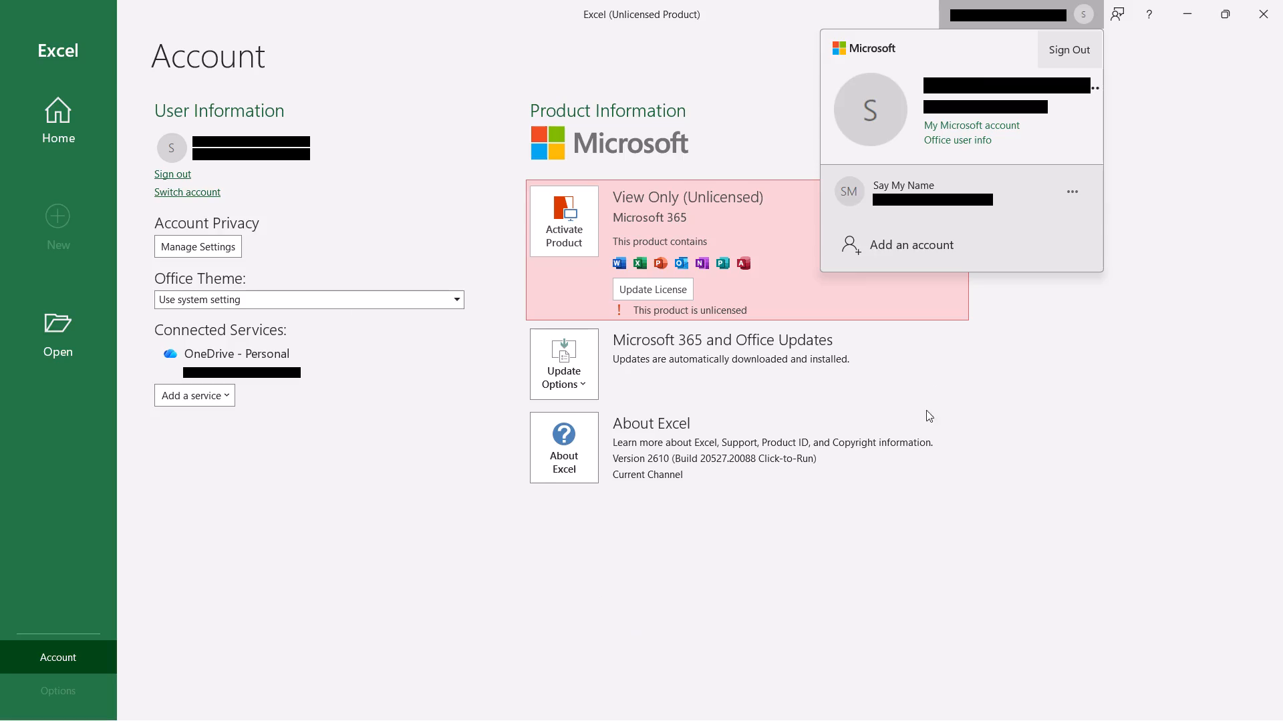
click(908, 267)
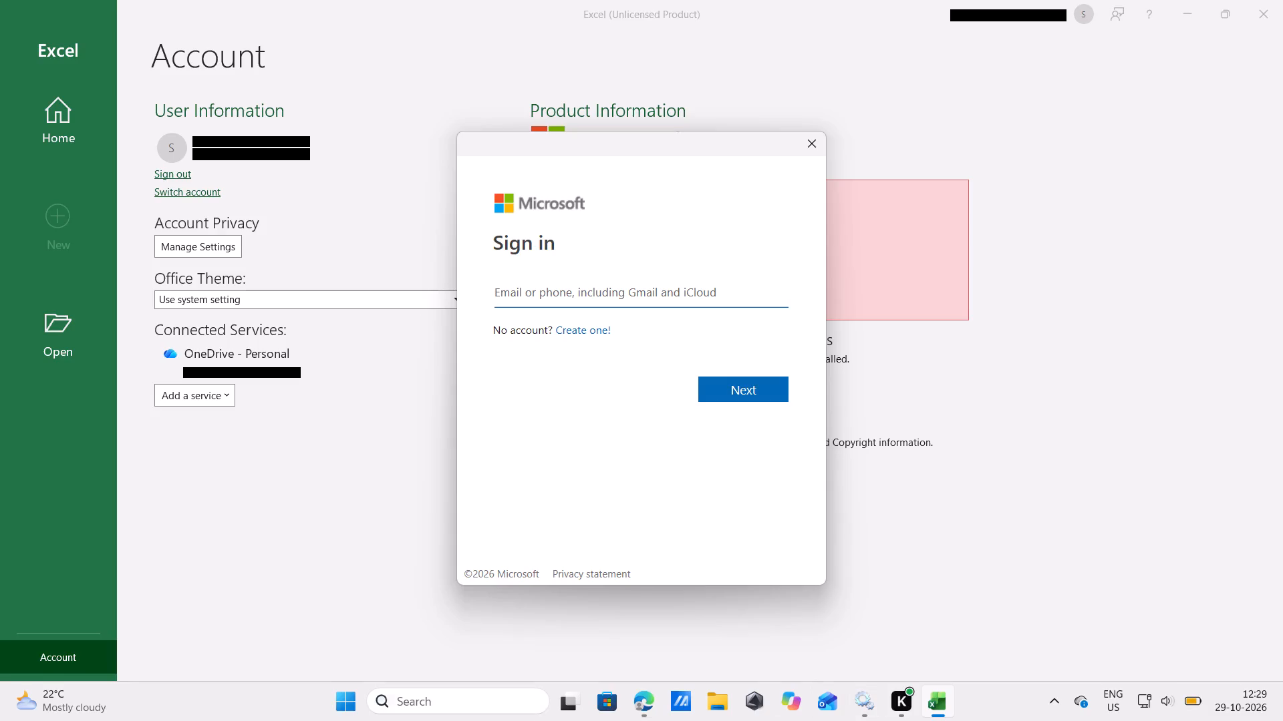
Leave the Microsoft sign-in form and open Windows search with its list of recent searches.
click(493, 695)
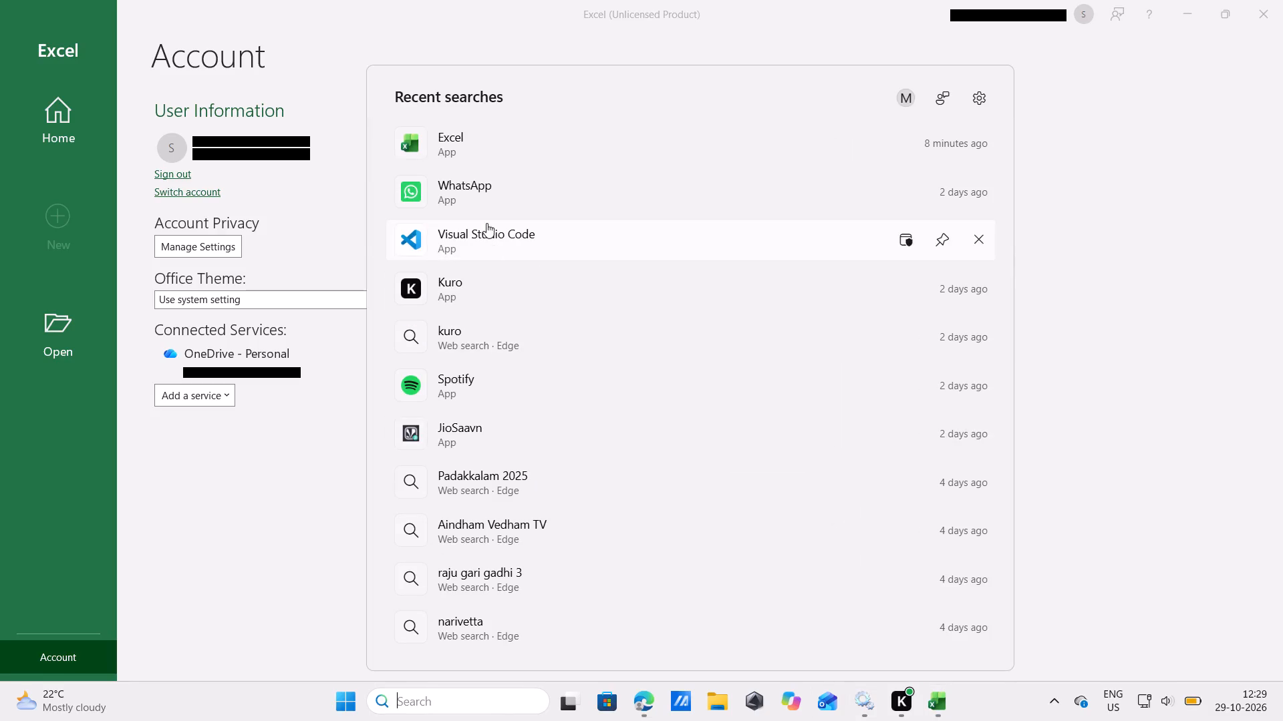
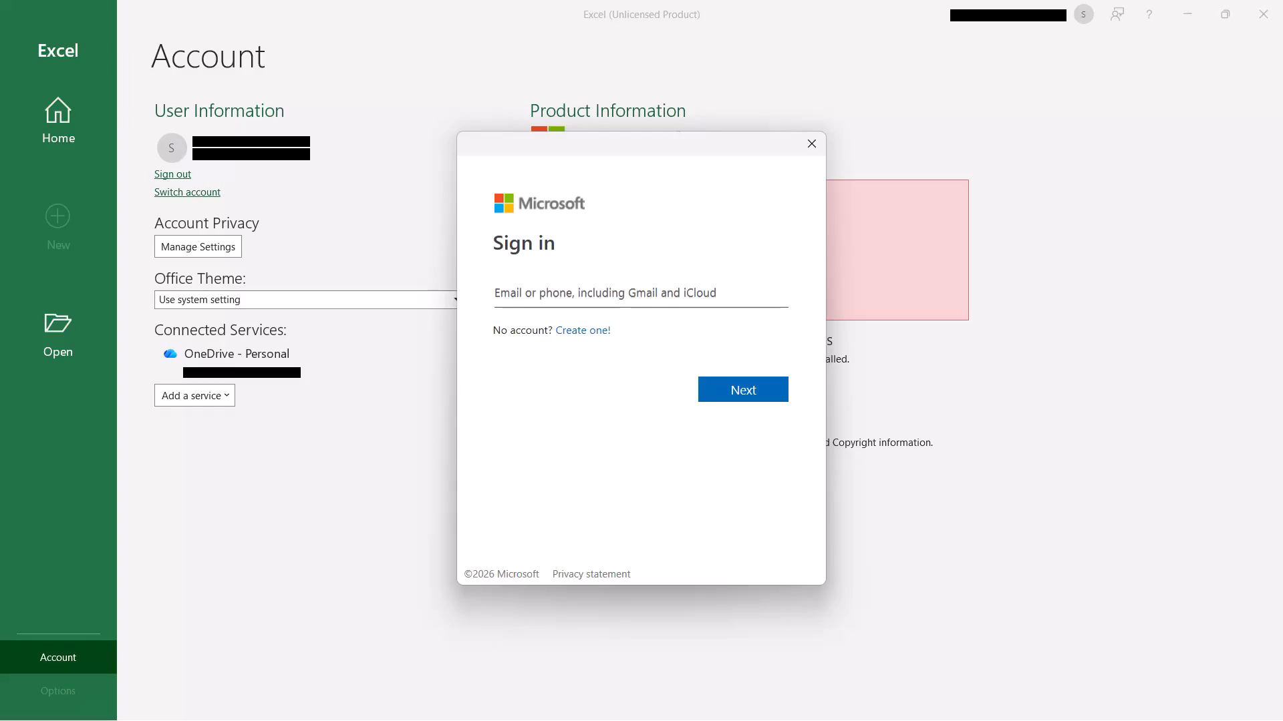
Enter the other Microsoft account's sign-in name from the clipboard and submit it to continue signing in.
click(623, 282)
key(ctrl+v)
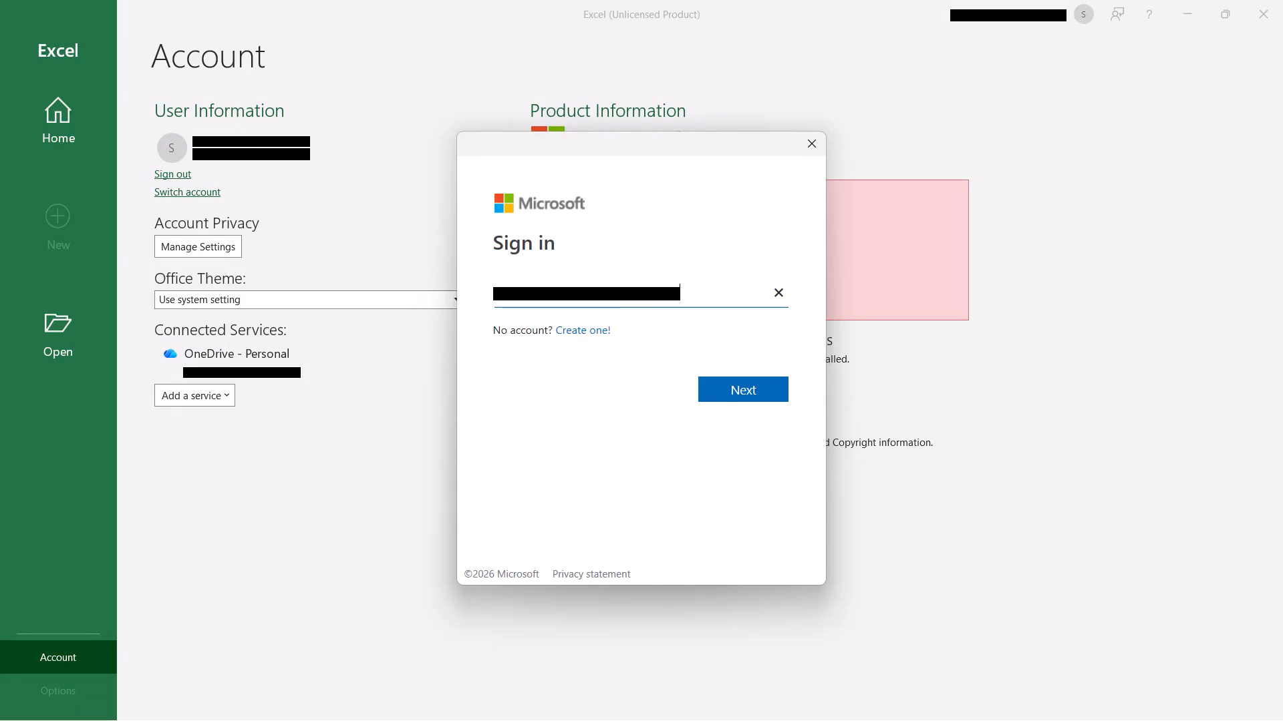
key(Return)
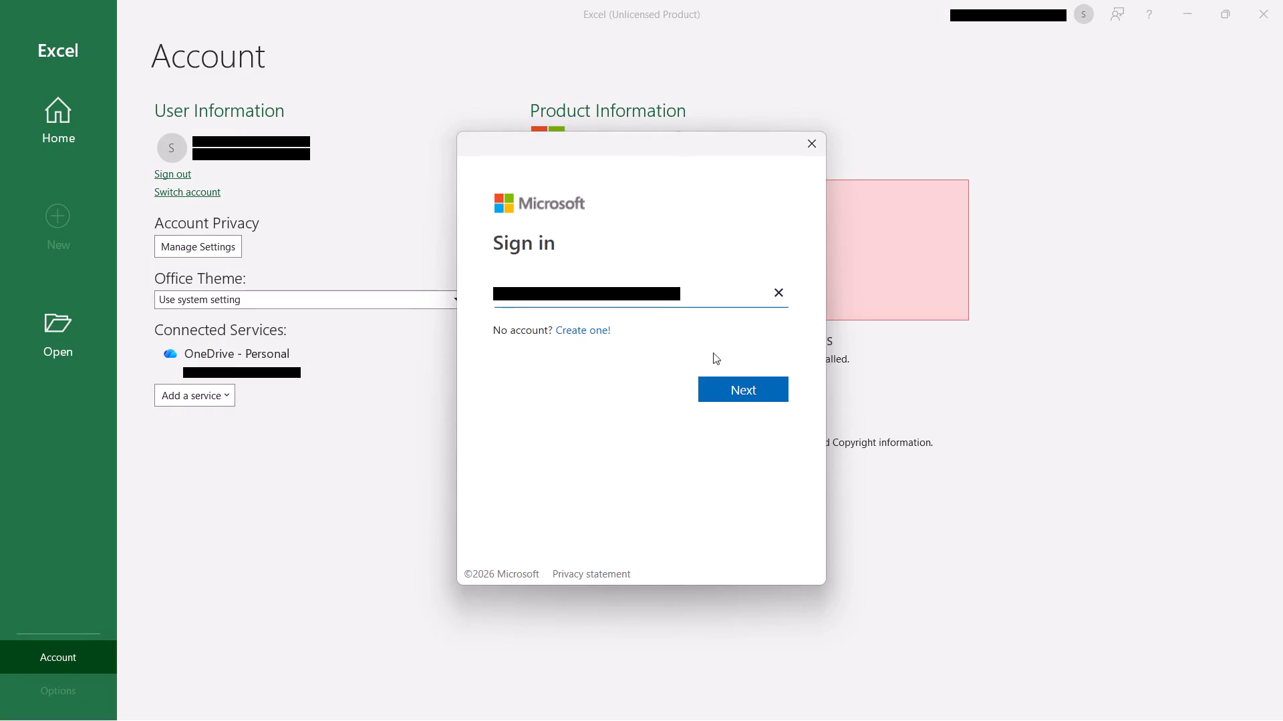
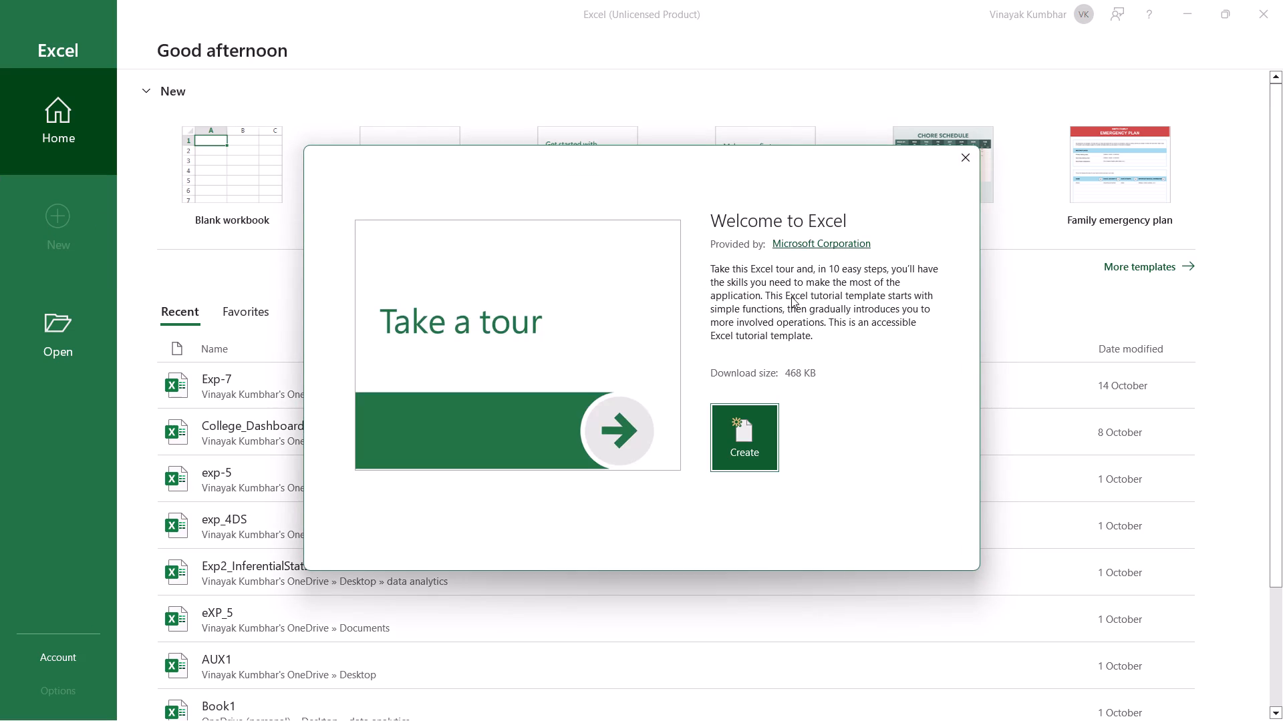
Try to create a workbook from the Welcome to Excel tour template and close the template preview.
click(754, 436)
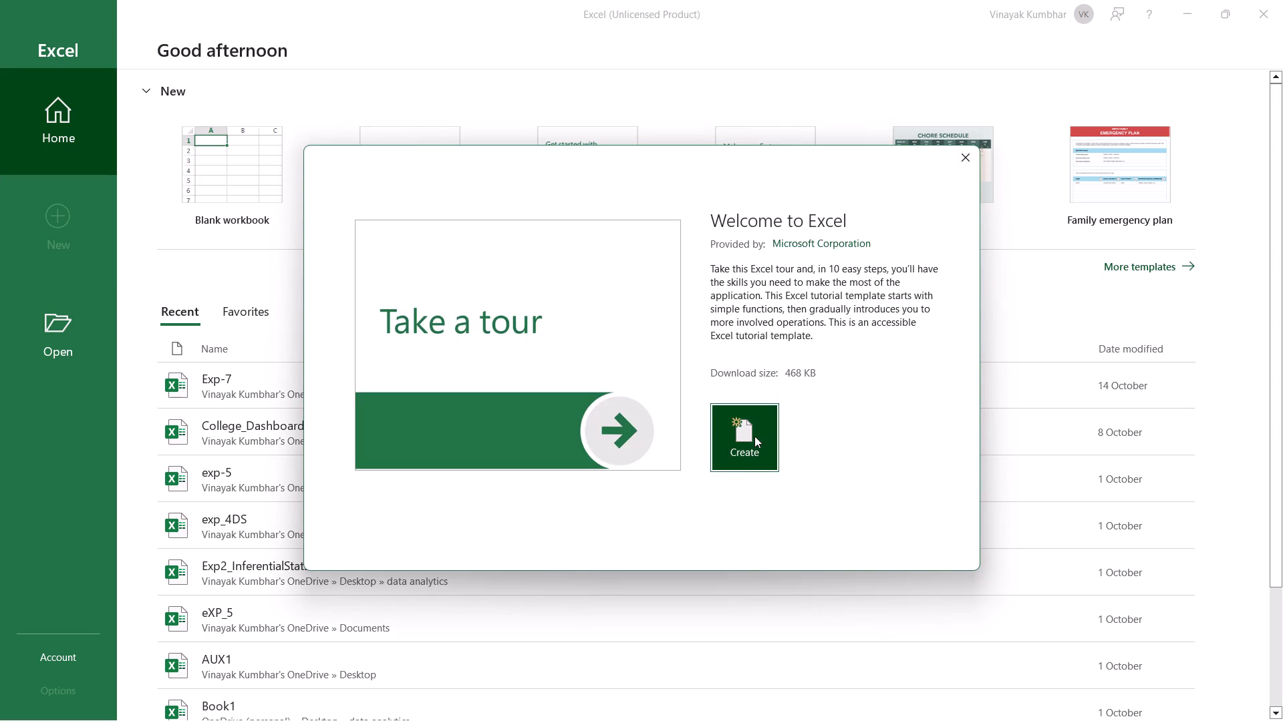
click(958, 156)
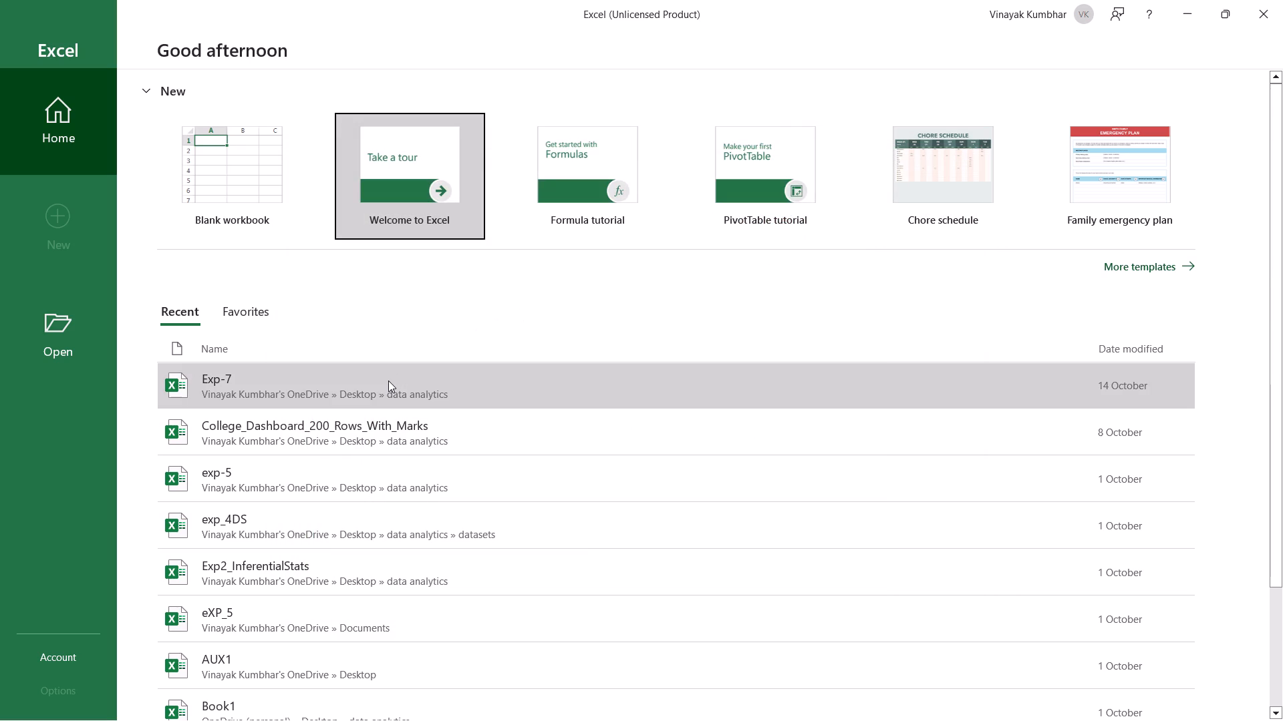
Open the recent workbook Exp-7 from the OneDrive data analytics folder.
double_click(388, 381)
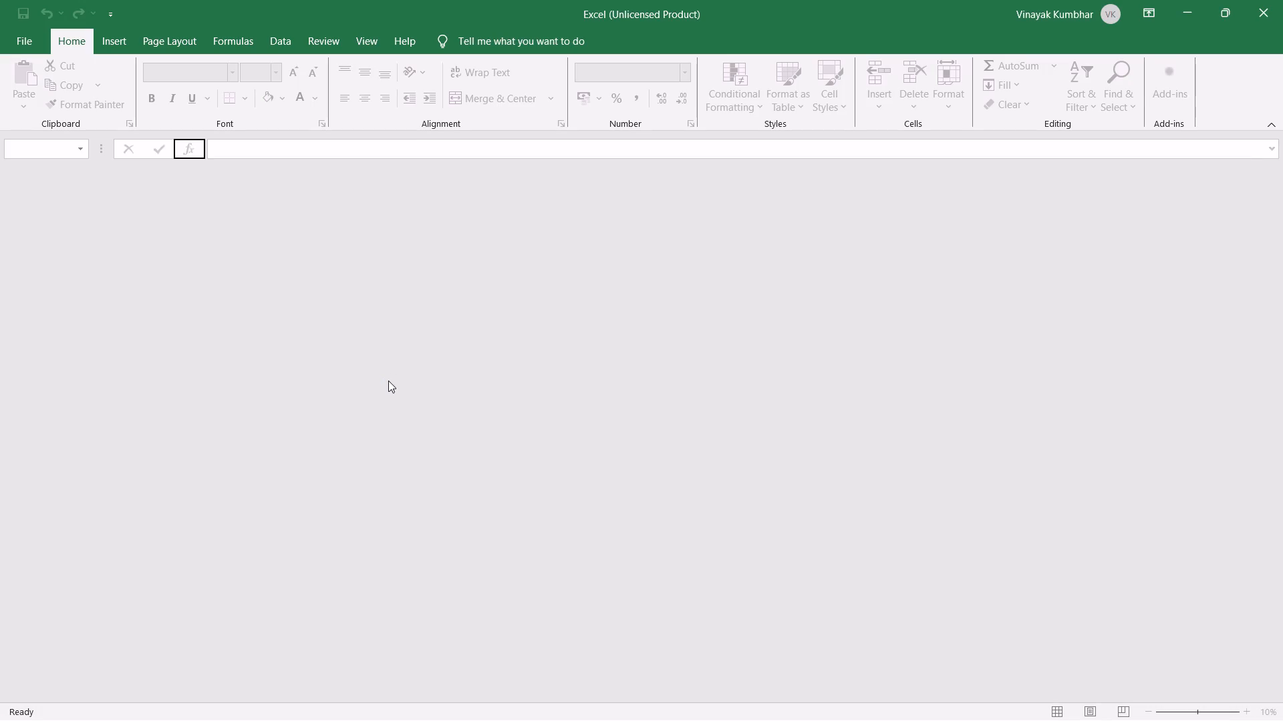
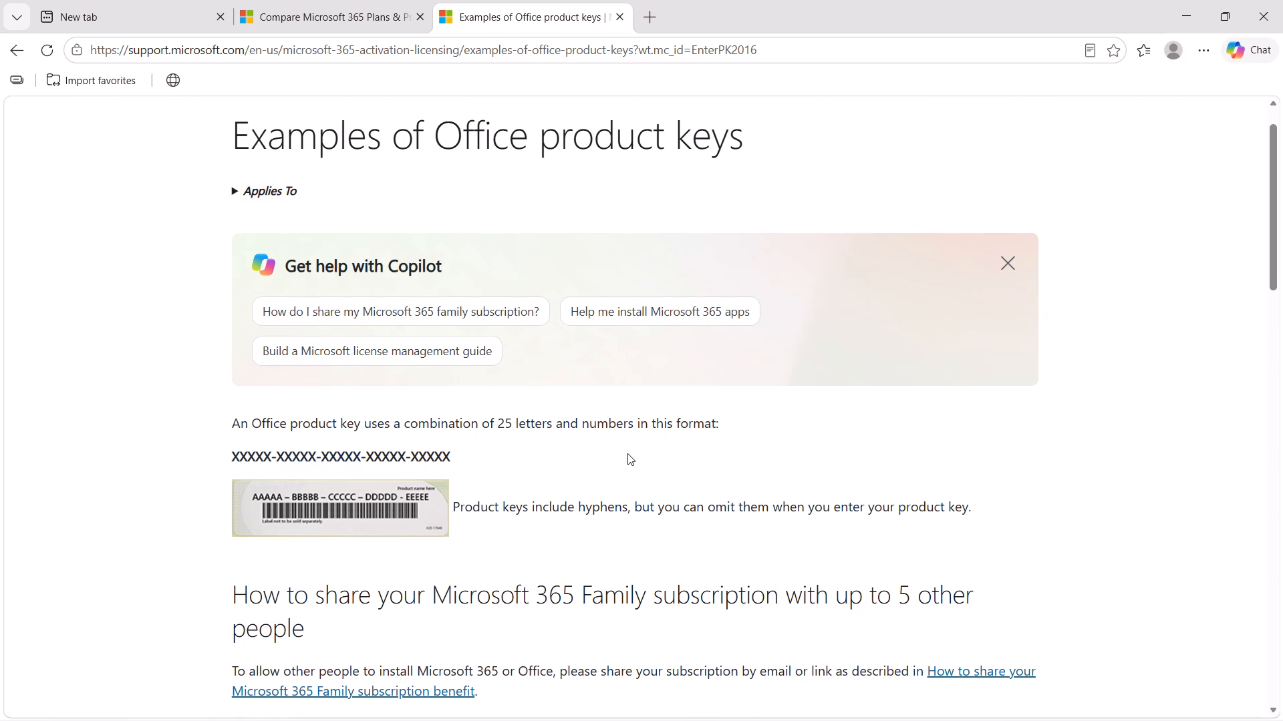
Read the Examples of Office product keys article, from the key format through the sign-in guidance to the help for missing keys.
scroll(627, 453, down, 2)
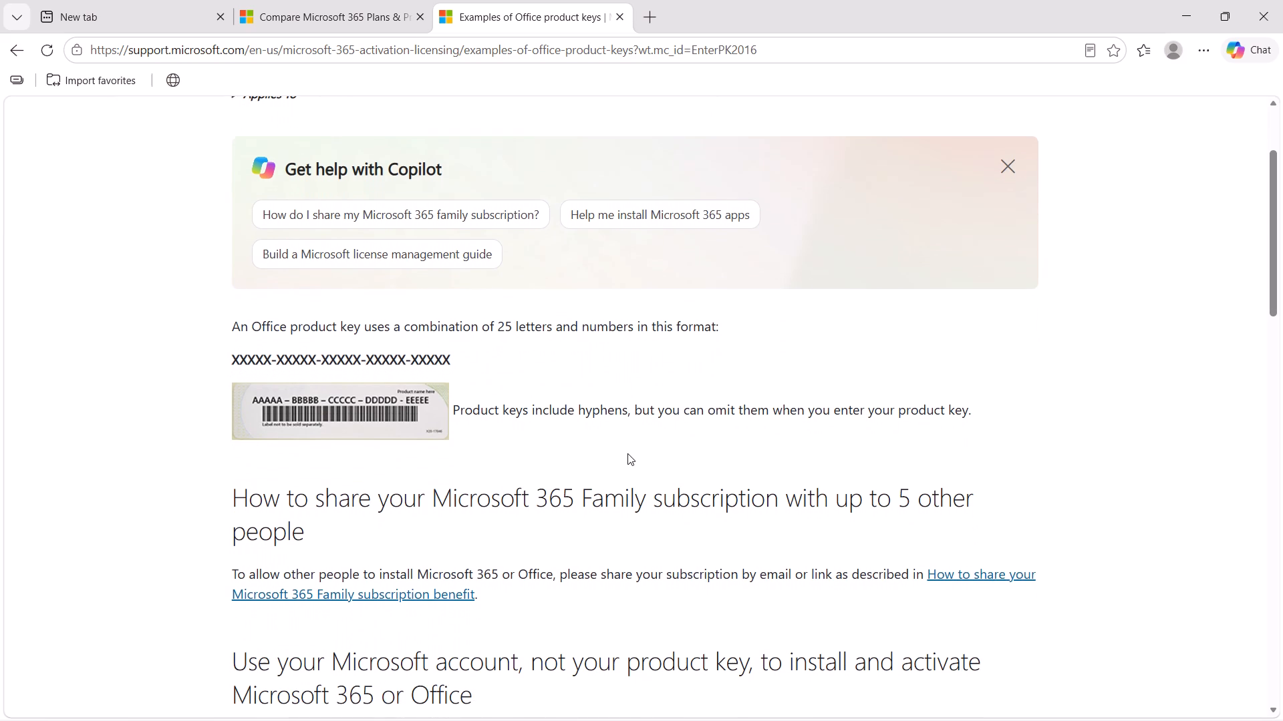
scroll(627, 453, down, 3)
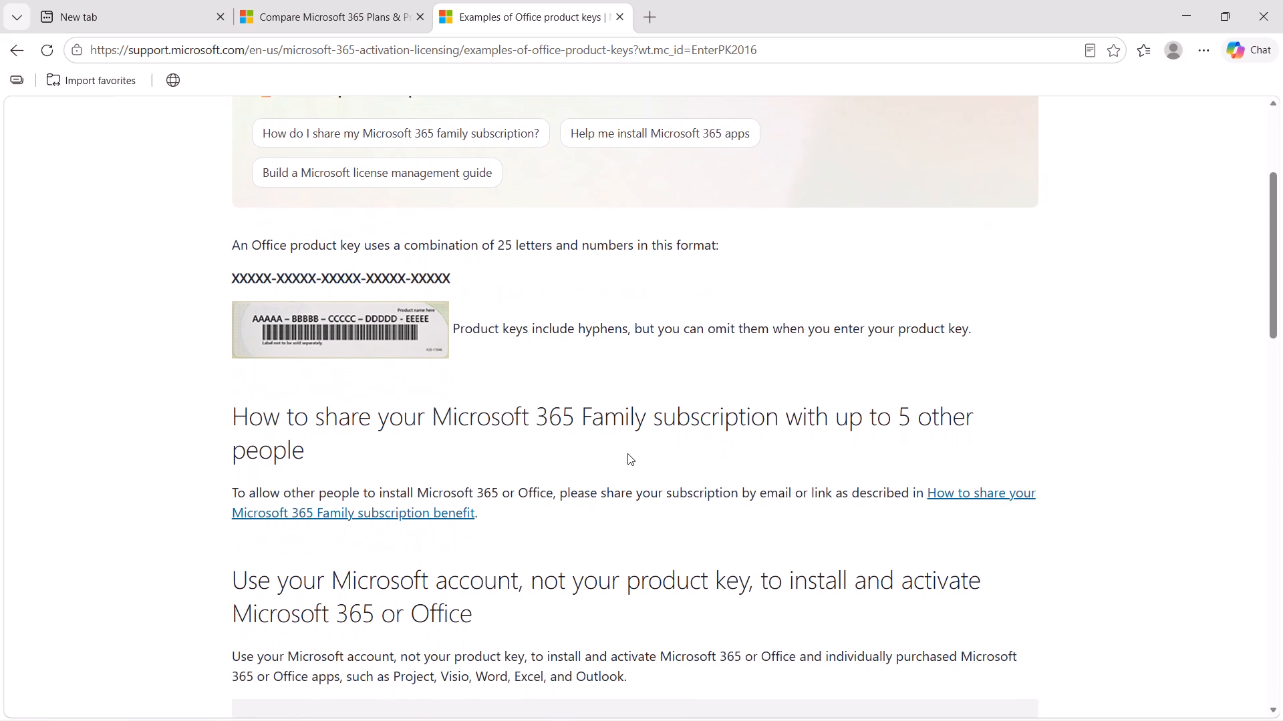
scroll(627, 453, down, 2)
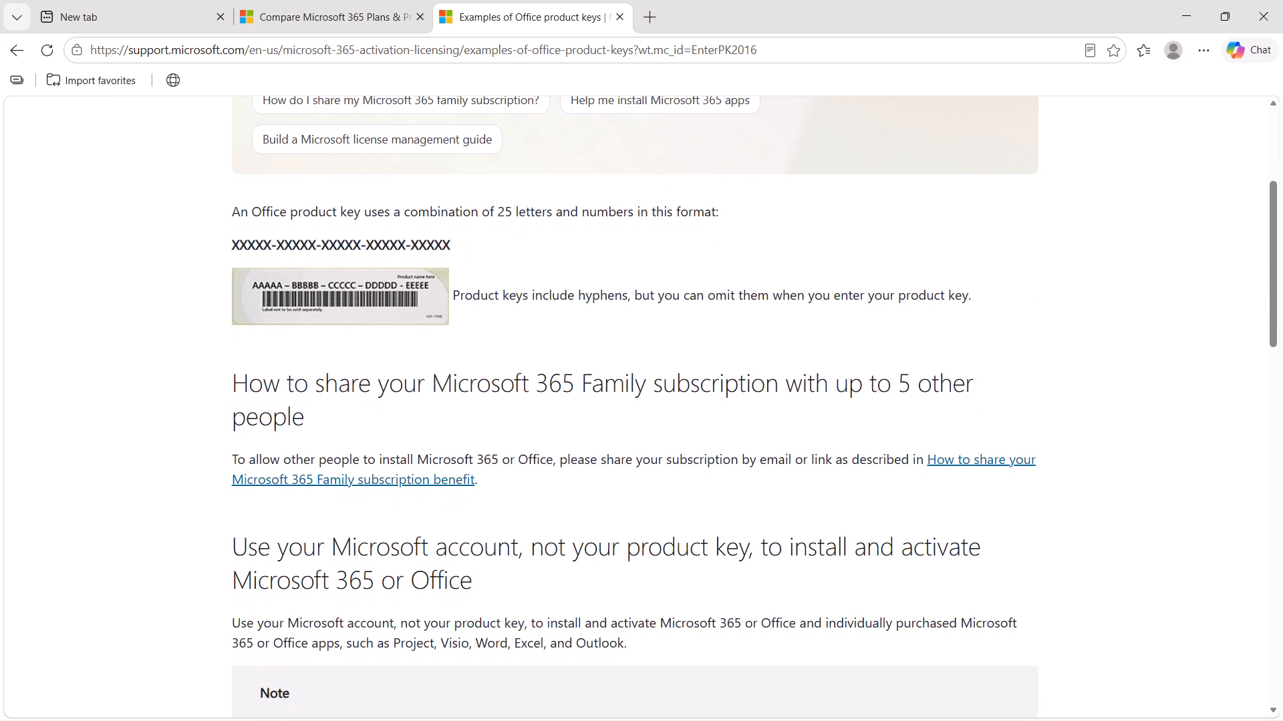
scroll(627, 453, down, 3)
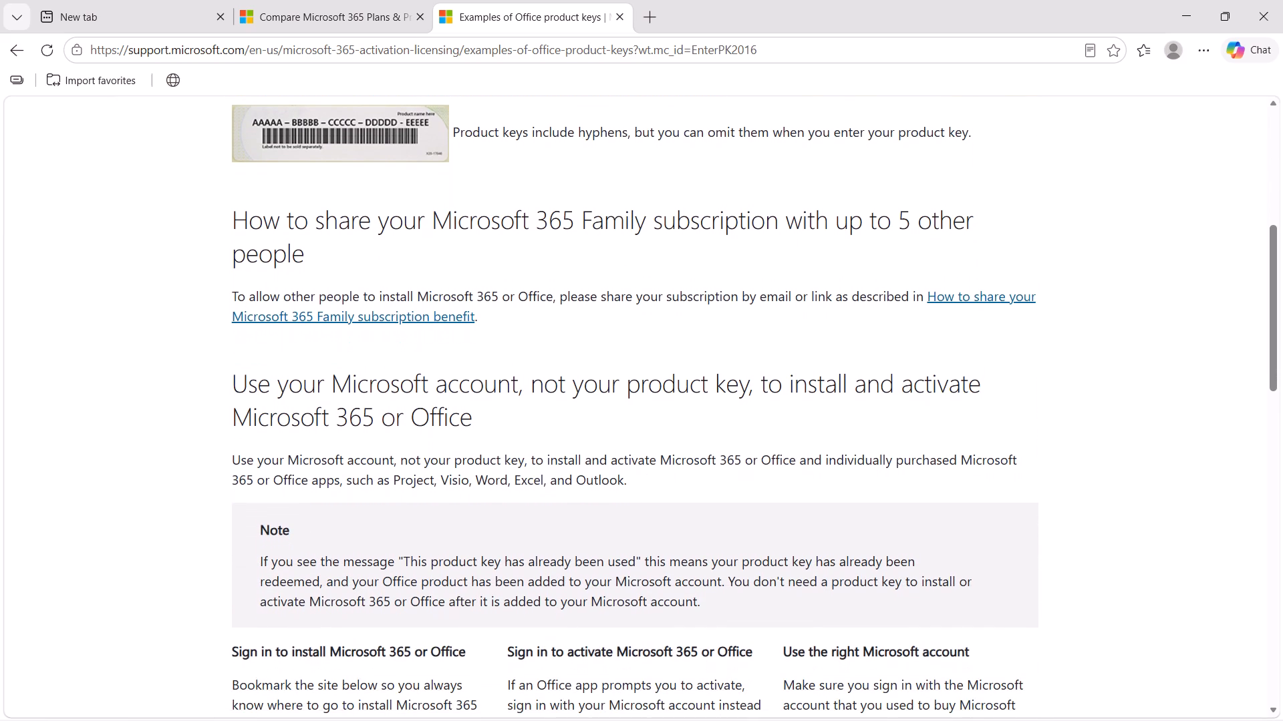
scroll(627, 453, down, 2)
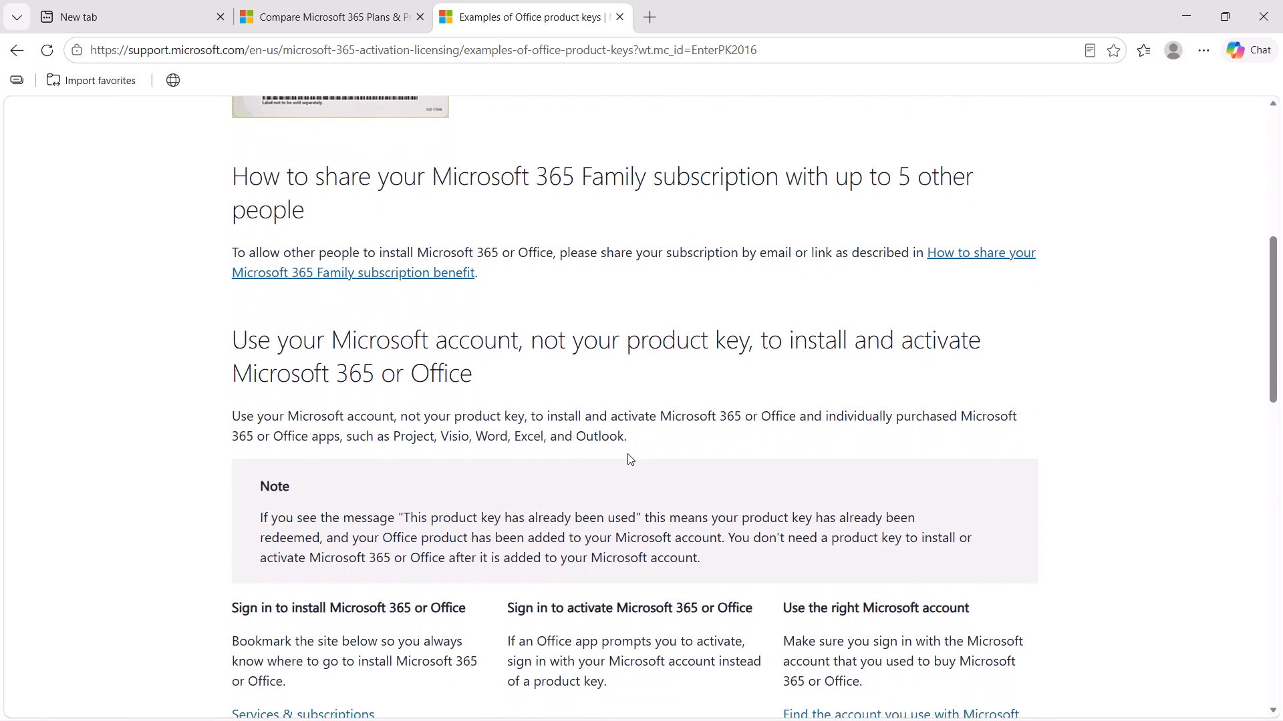
scroll(627, 453, down, 1)
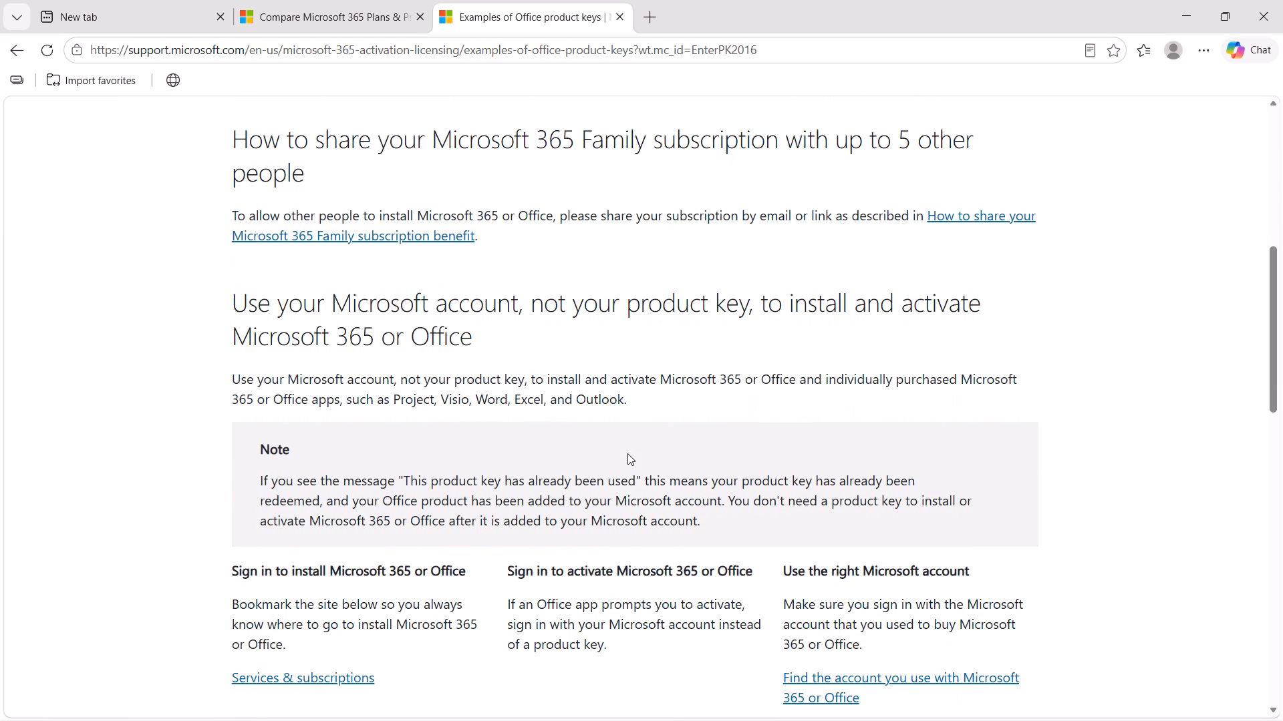
scroll(627, 453, down, 2)
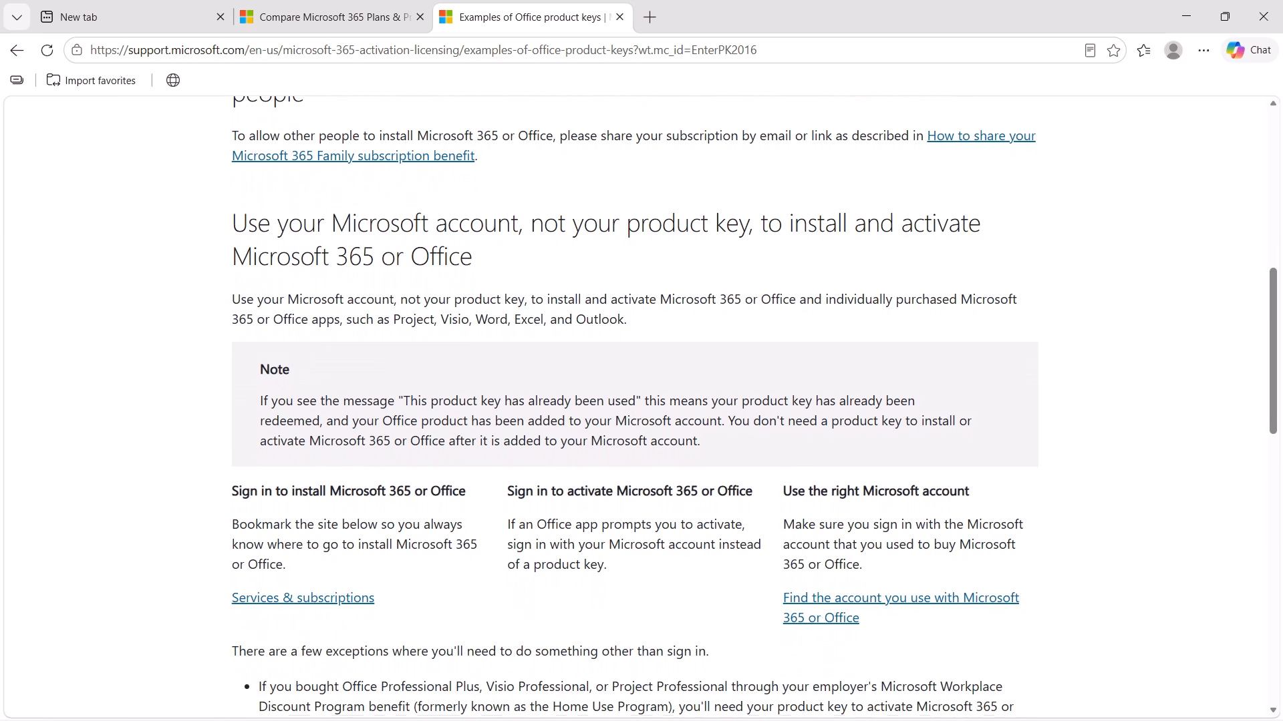
scroll(627, 453, down, 2)
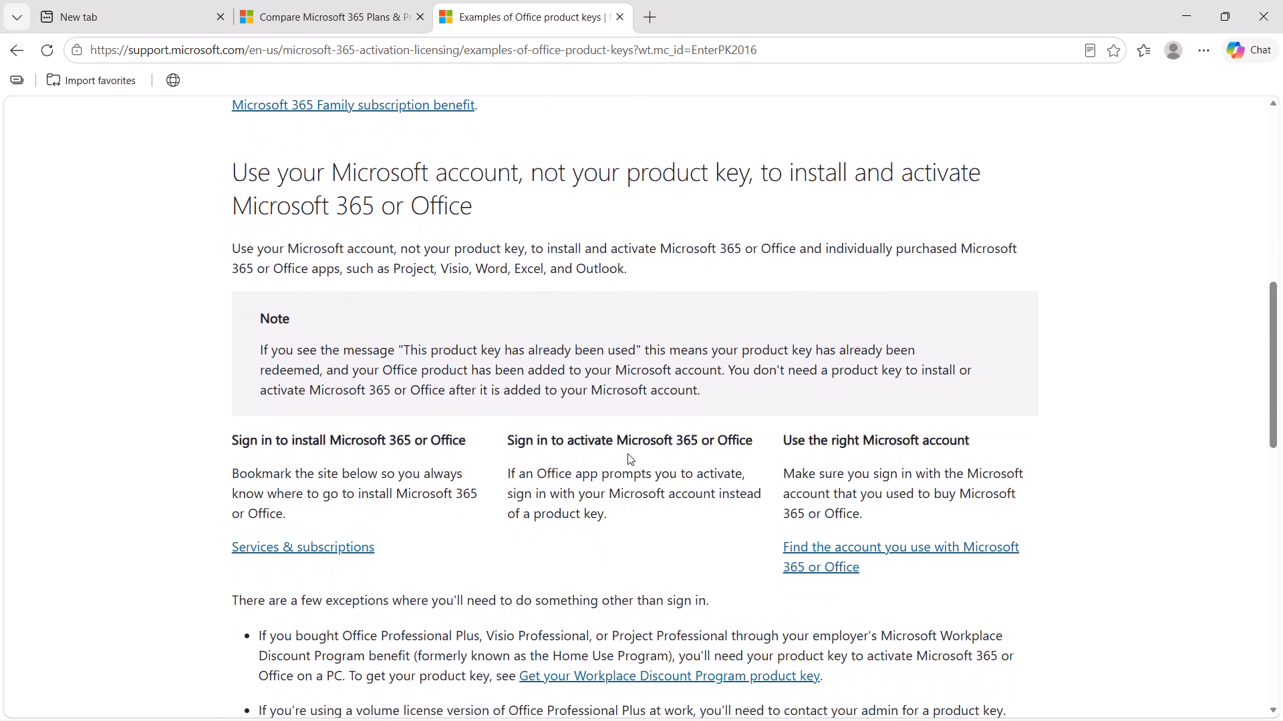
scroll(627, 453, down, 3)
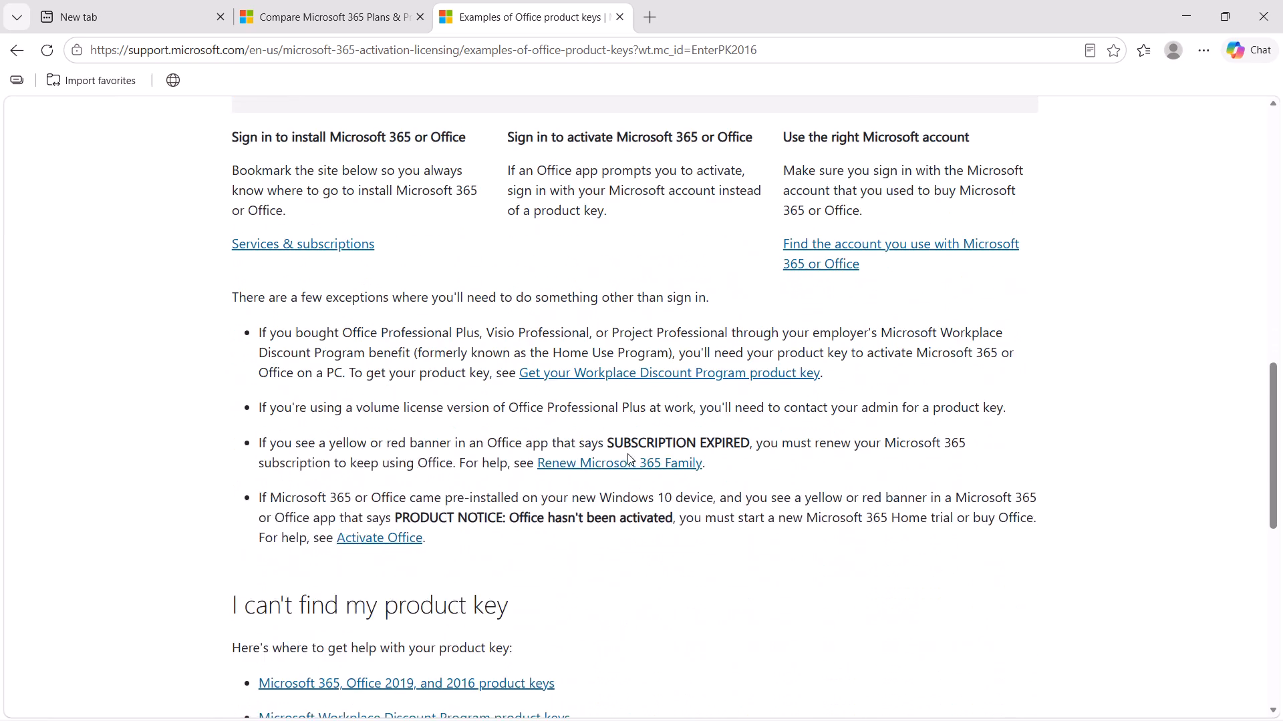
scroll(627, 453, down, 3)
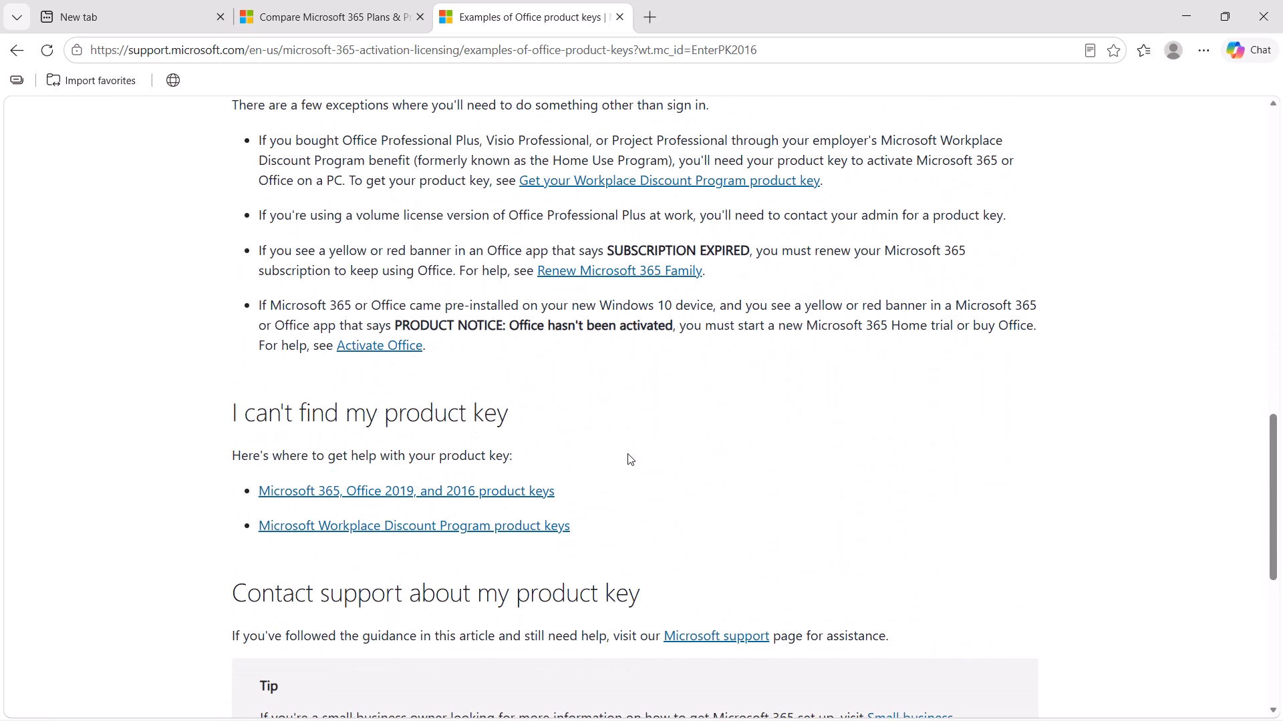
Open the Microsoft 365, Office 2019, and 2016 product keys article and read its guidance on where to enter a product key.
click(516, 495)
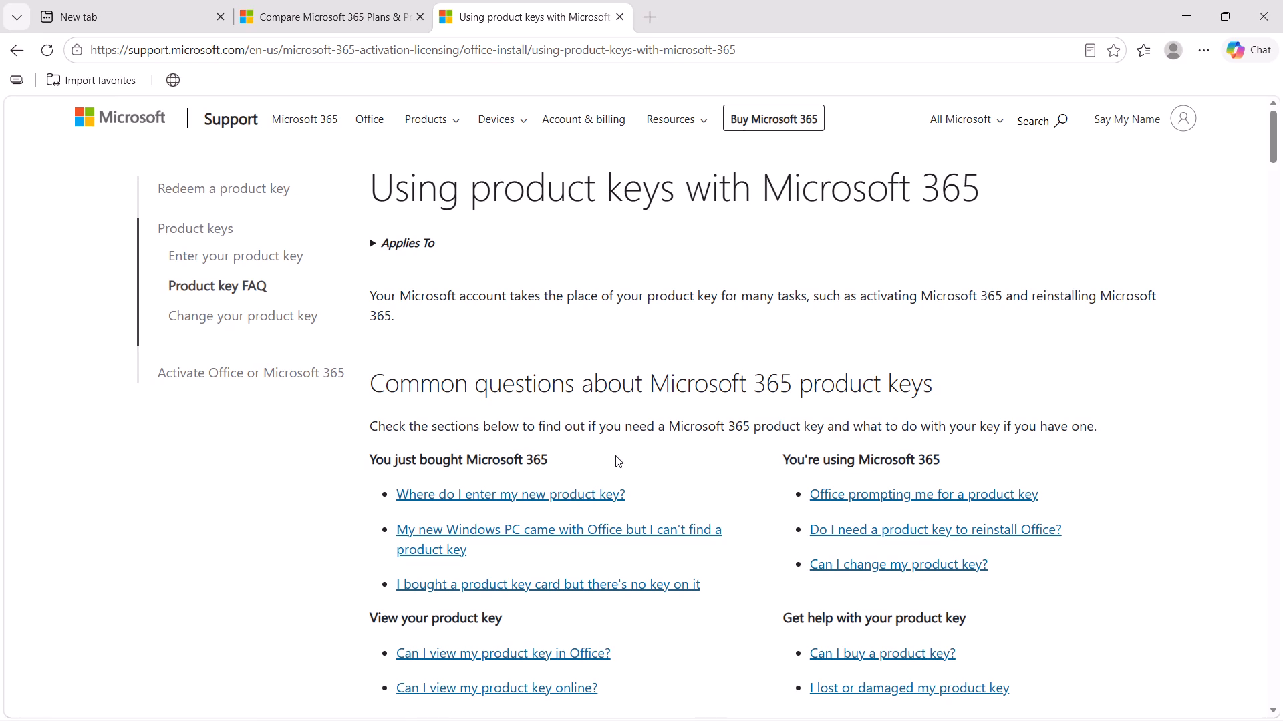
scroll(612, 445, down, 1)
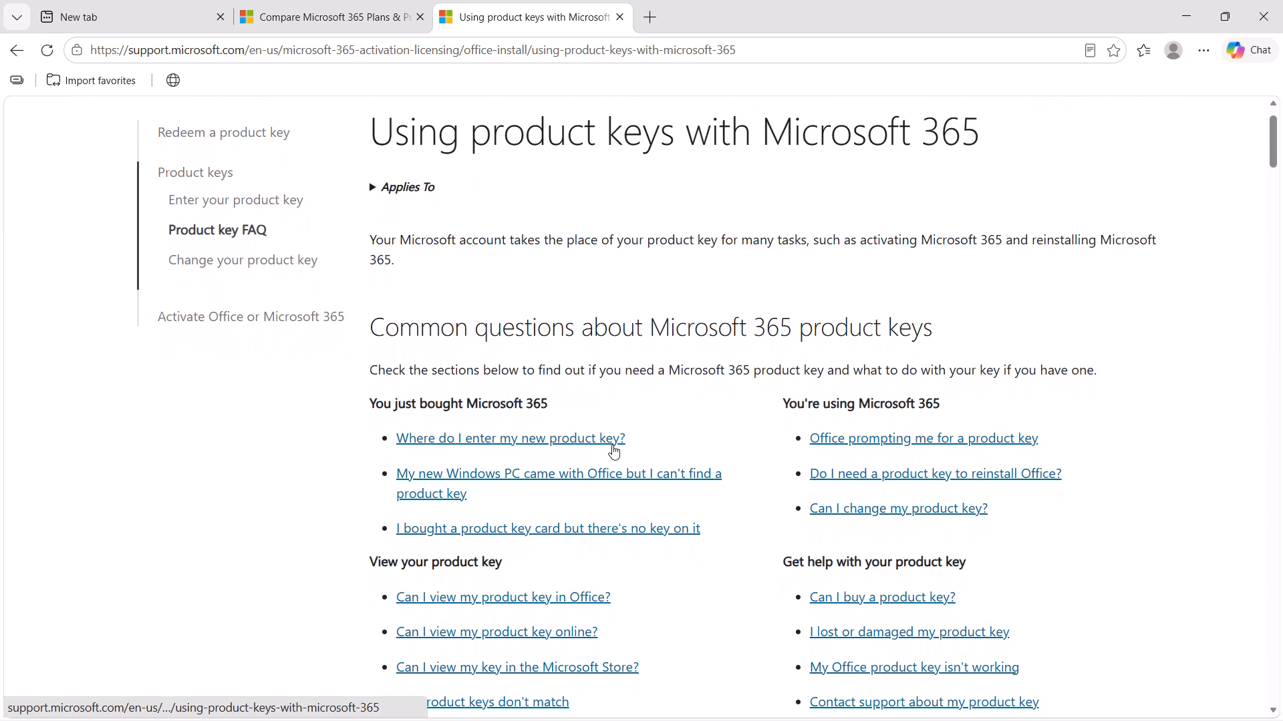
scroll(612, 445, down, 3)
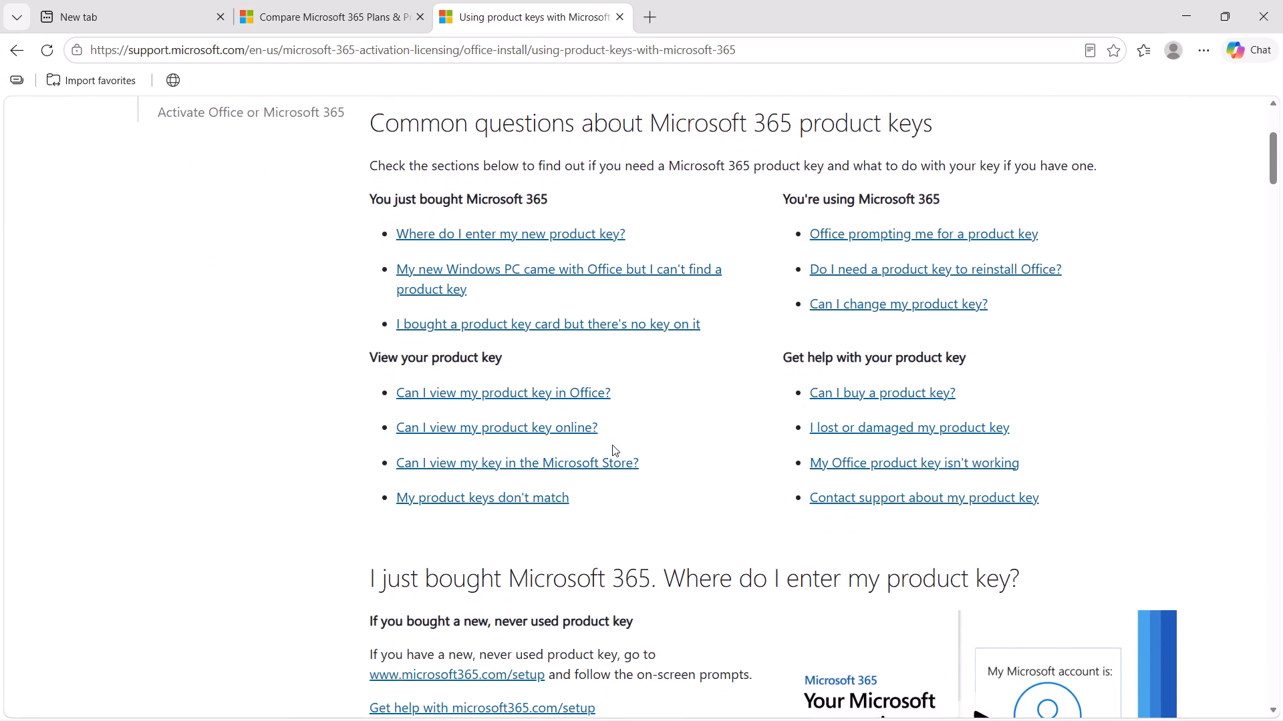
scroll(612, 445, down, 4)
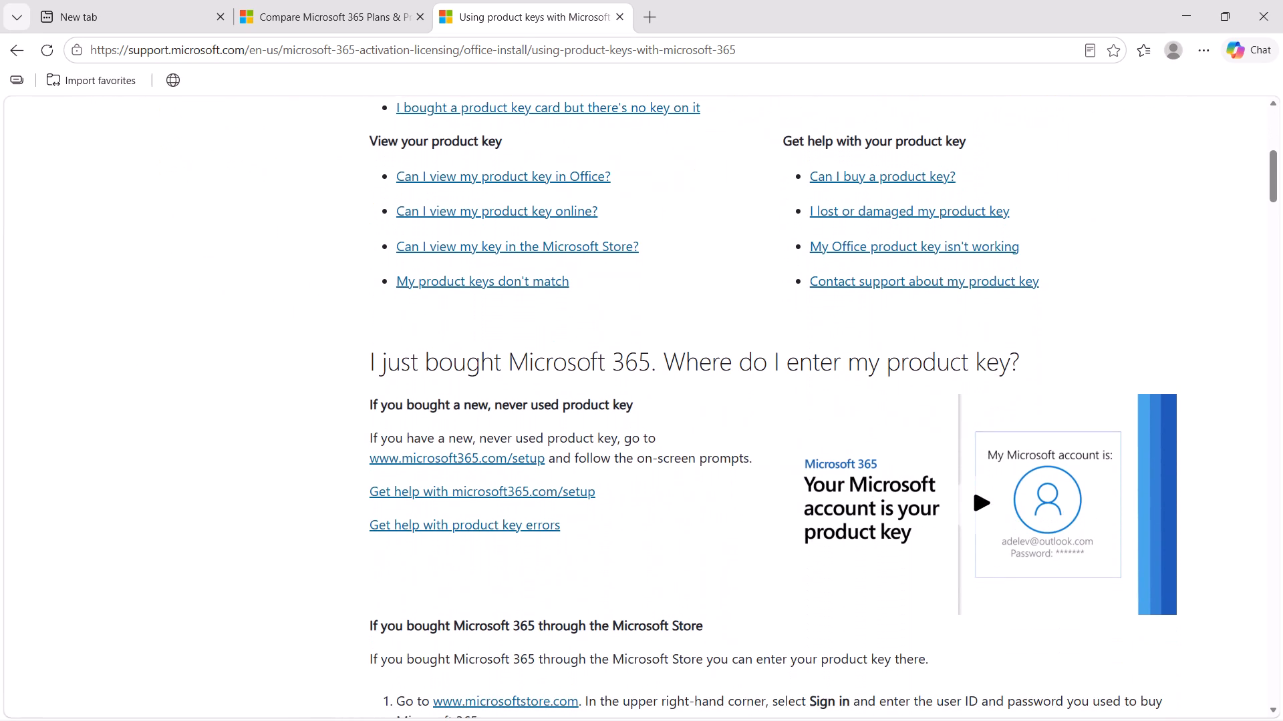
scroll(612, 445, down, 2)
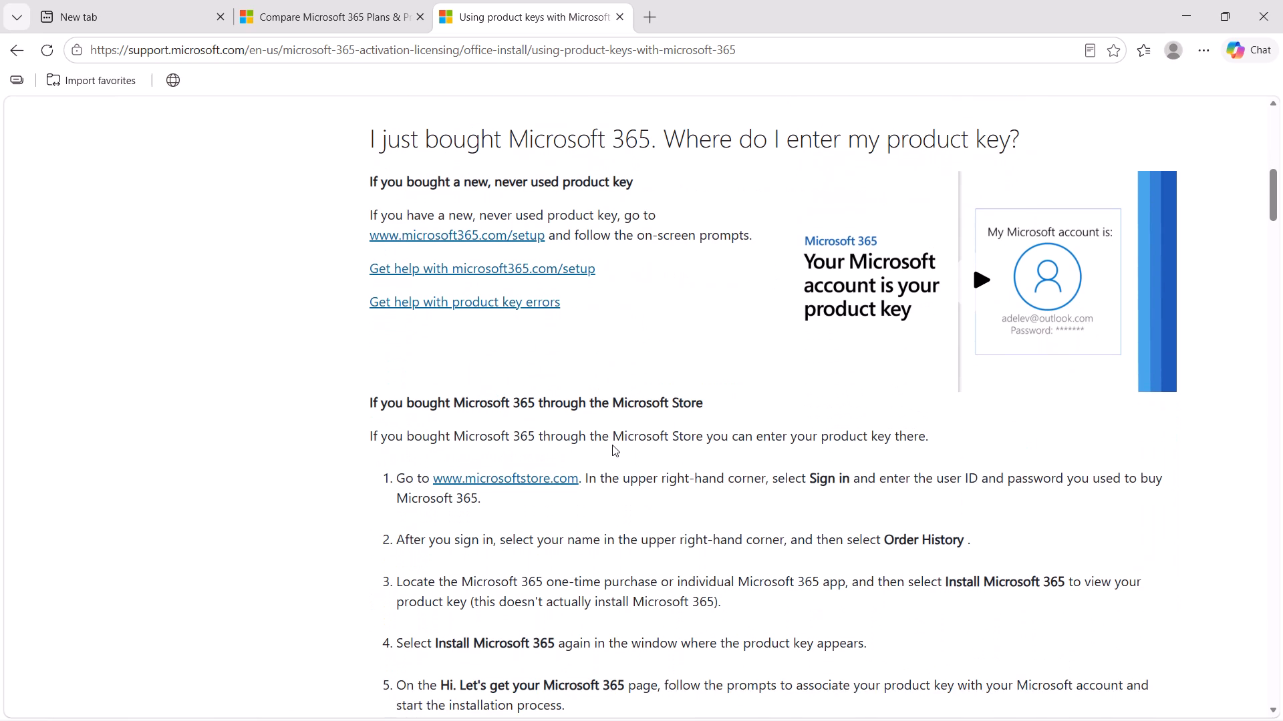
scroll(612, 445, down, 4)
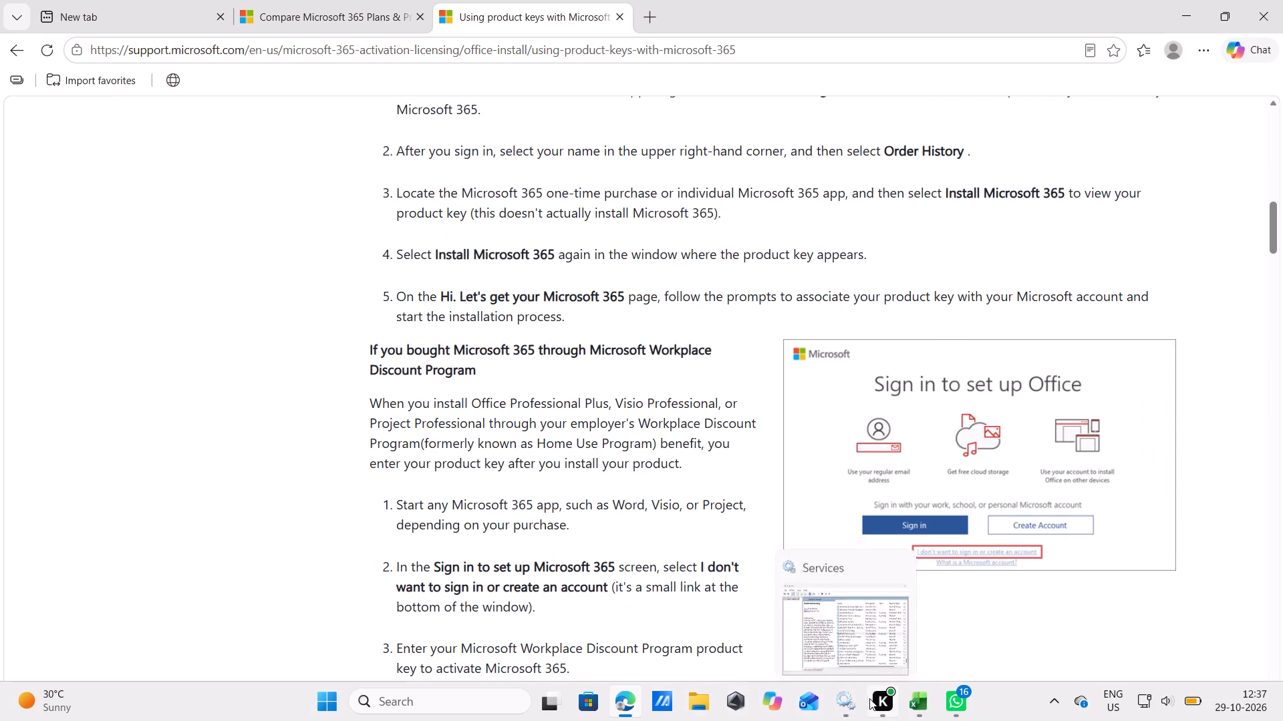
Switch back to the Exp-7 workbook in Excel, where the product key entry dialog is open.
click(921, 697)
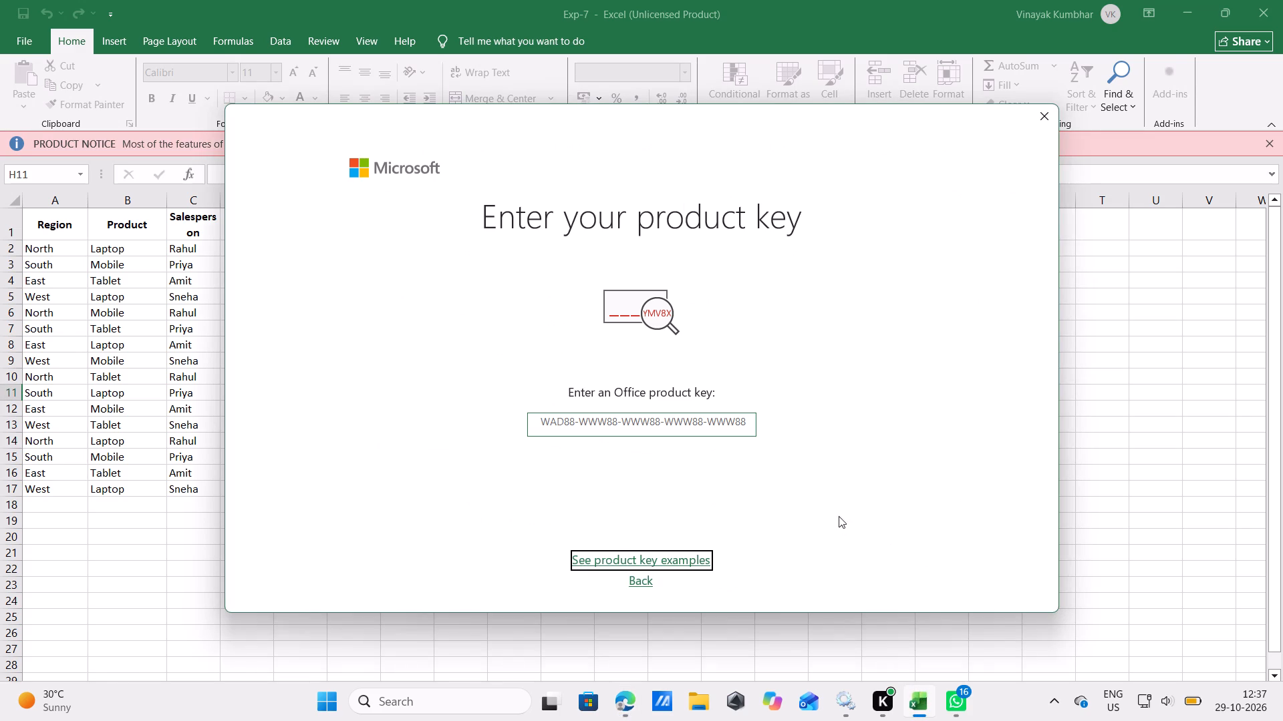
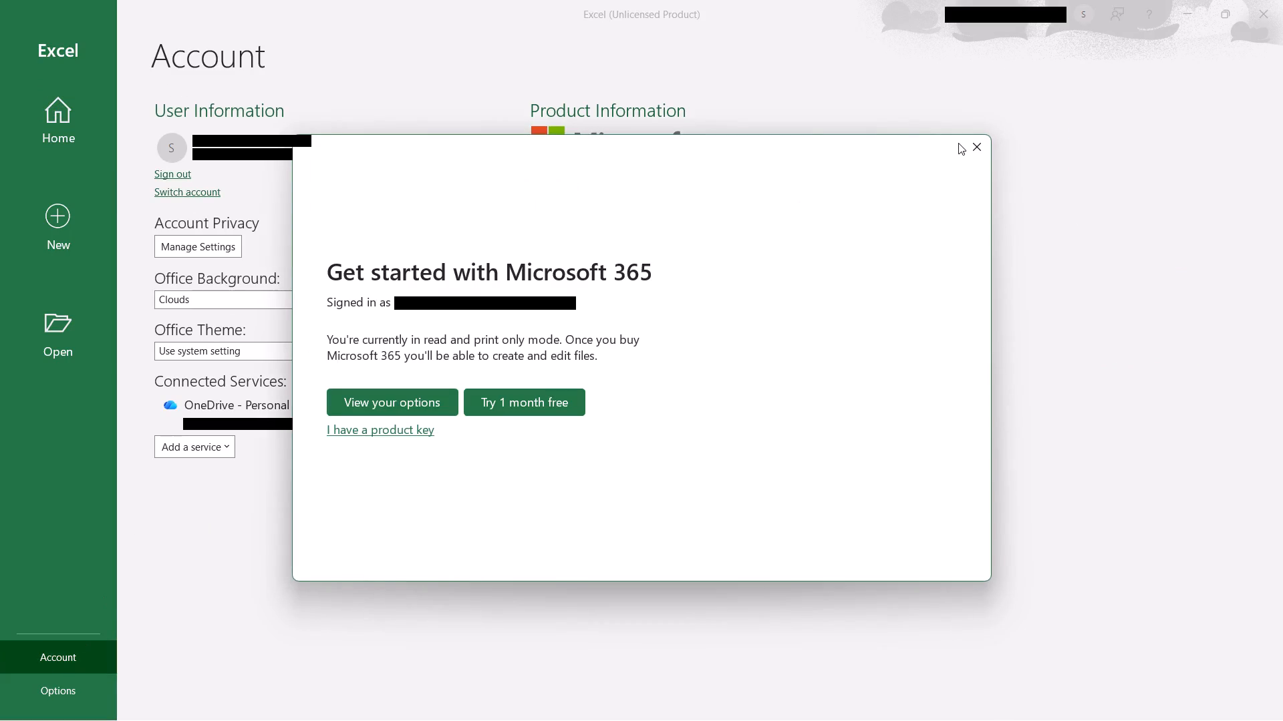
Close the Get started with Microsoft 365 dialog and decline the one-month free trial offer.
click(976, 144)
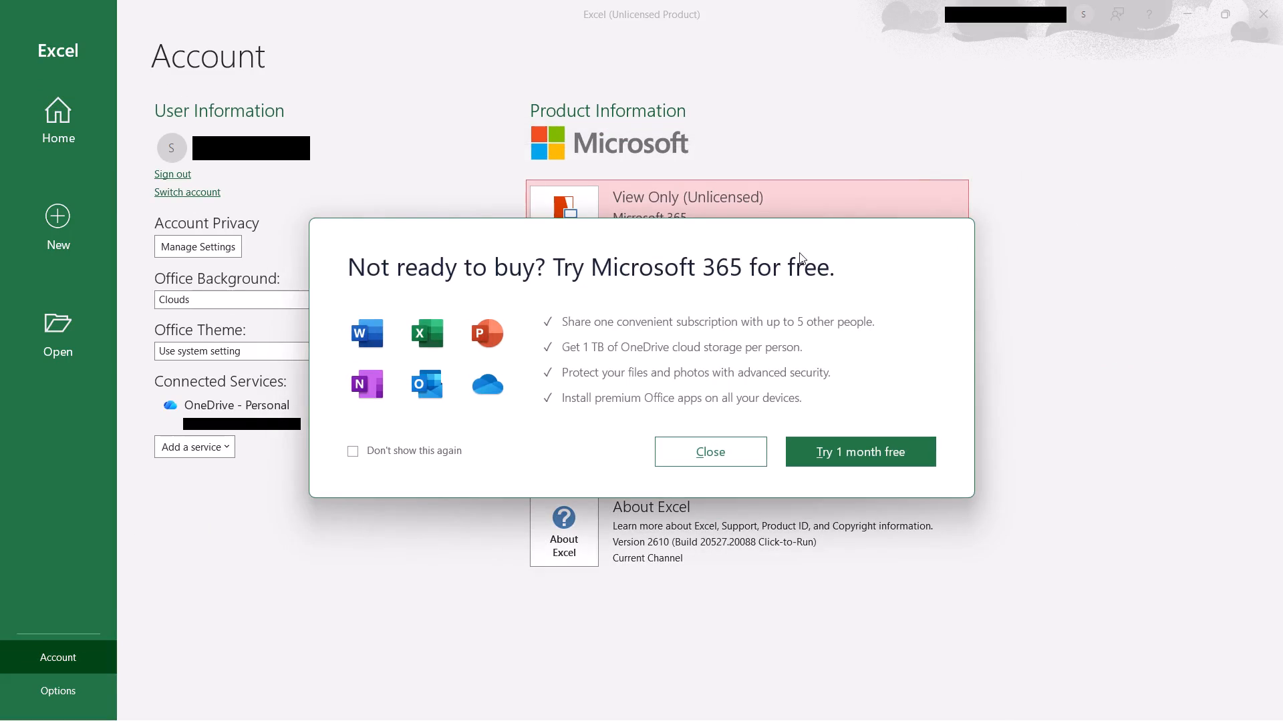
click(718, 454)
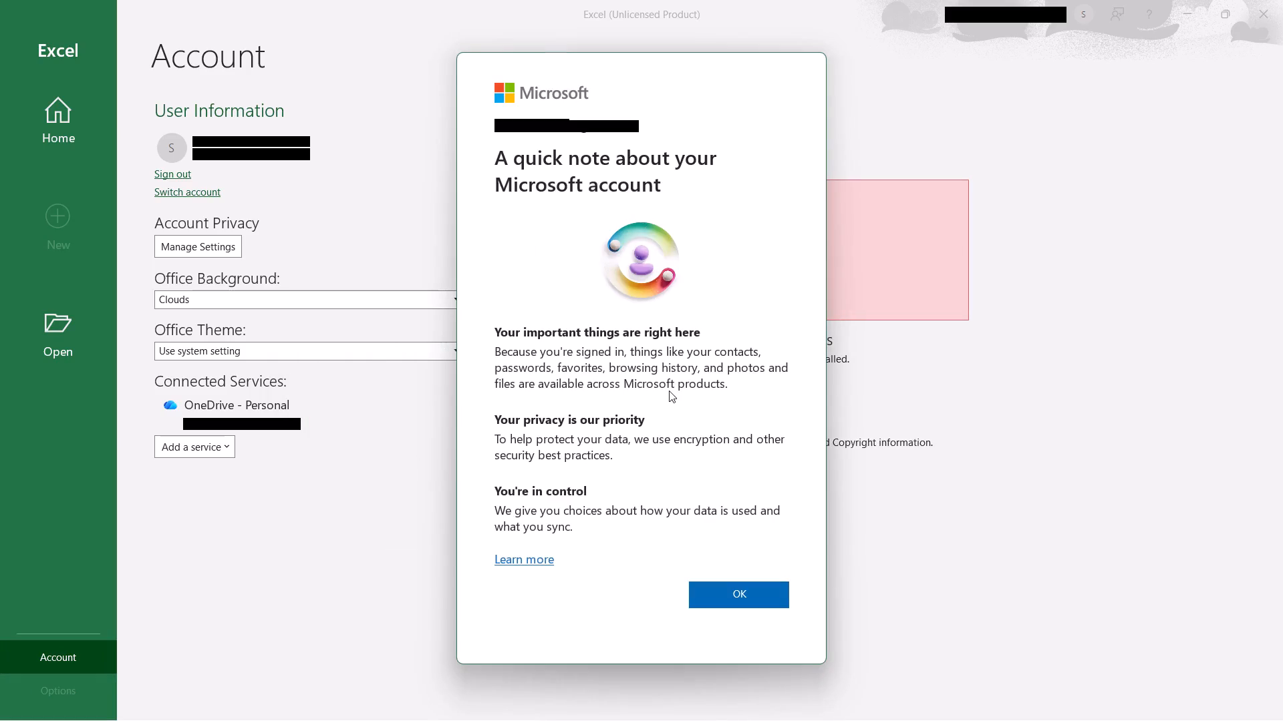
Acknowledge the Microsoft account and privacy notices, choosing not to send optional diagnostic data.
scroll(668, 390, down, 2)
click(721, 604)
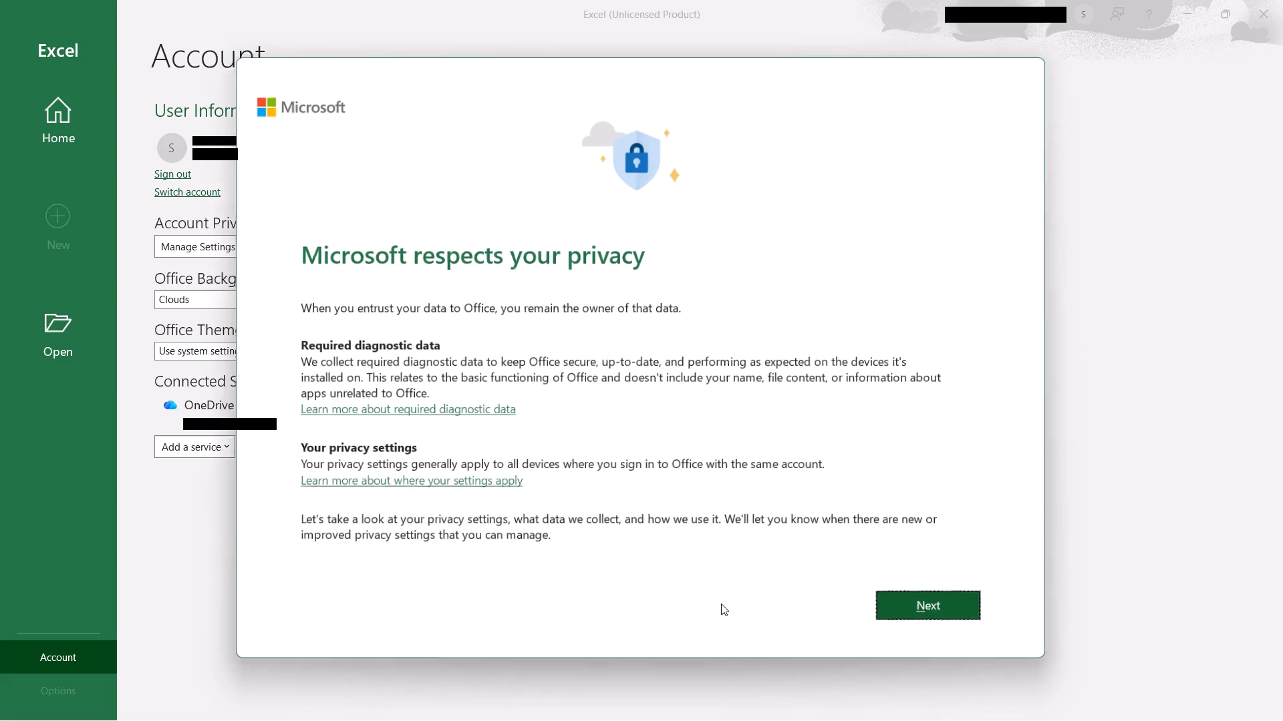
click(928, 614)
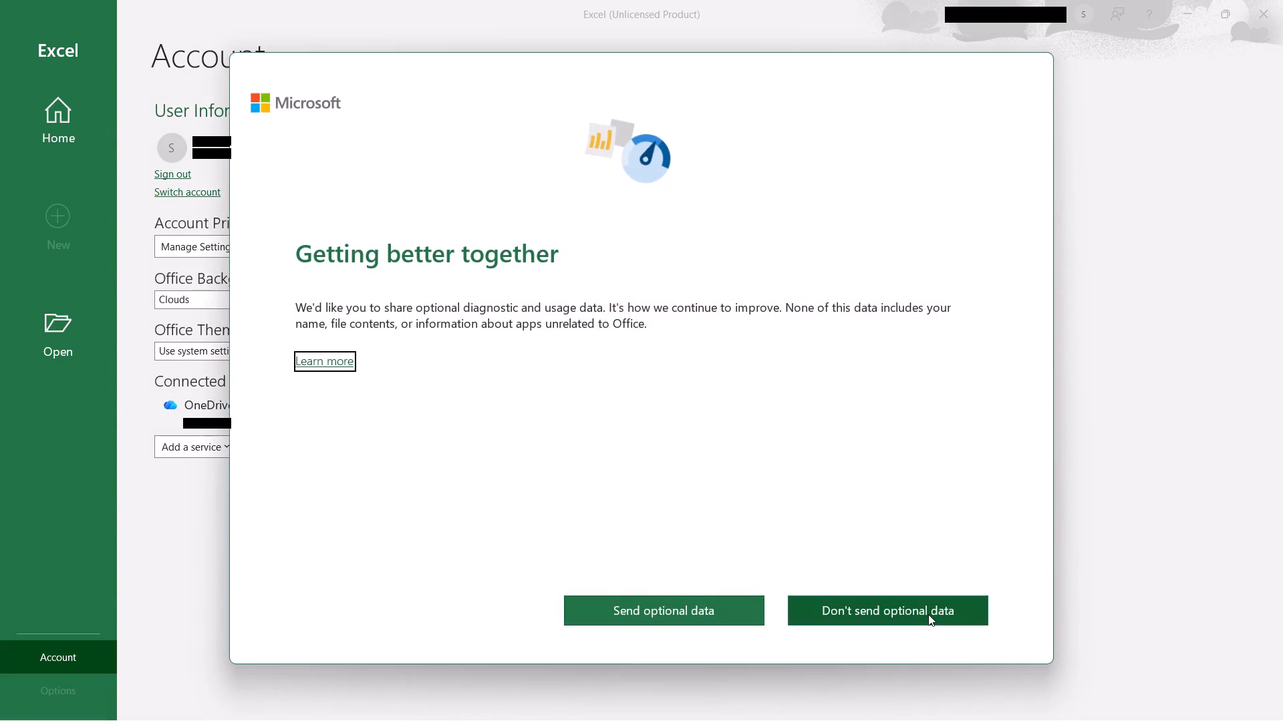
click(928, 614)
click(928, 614)
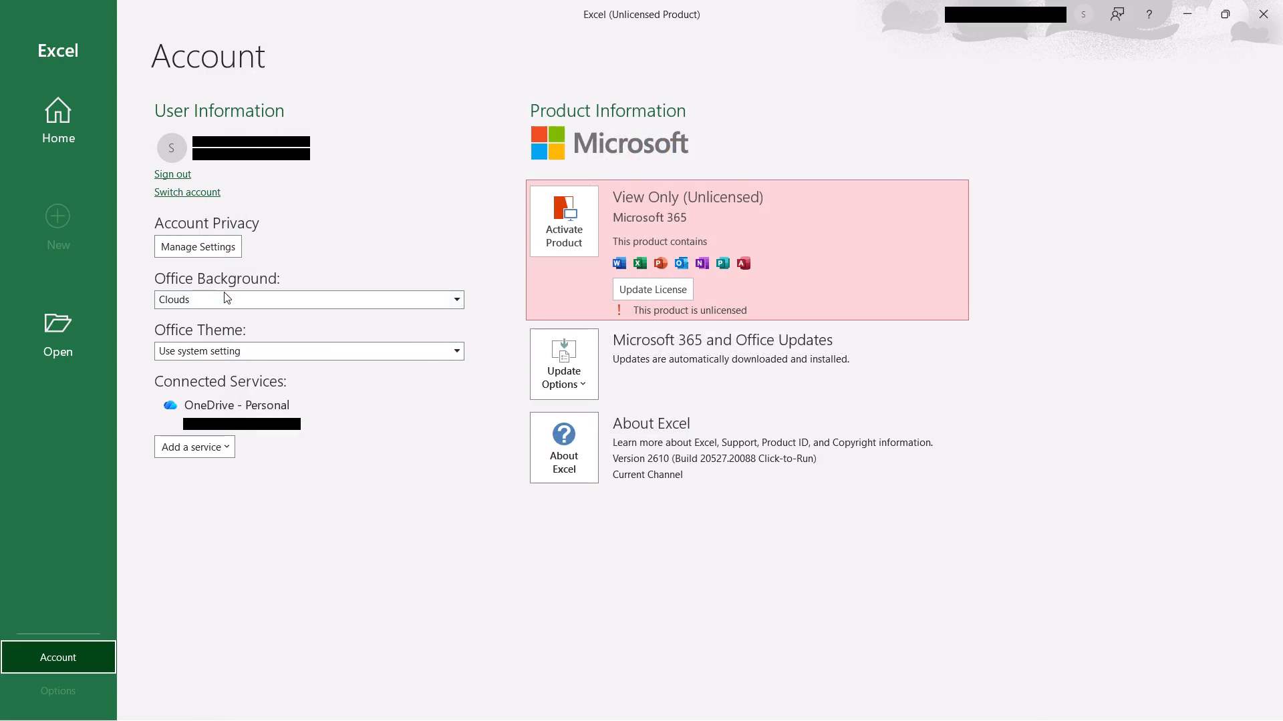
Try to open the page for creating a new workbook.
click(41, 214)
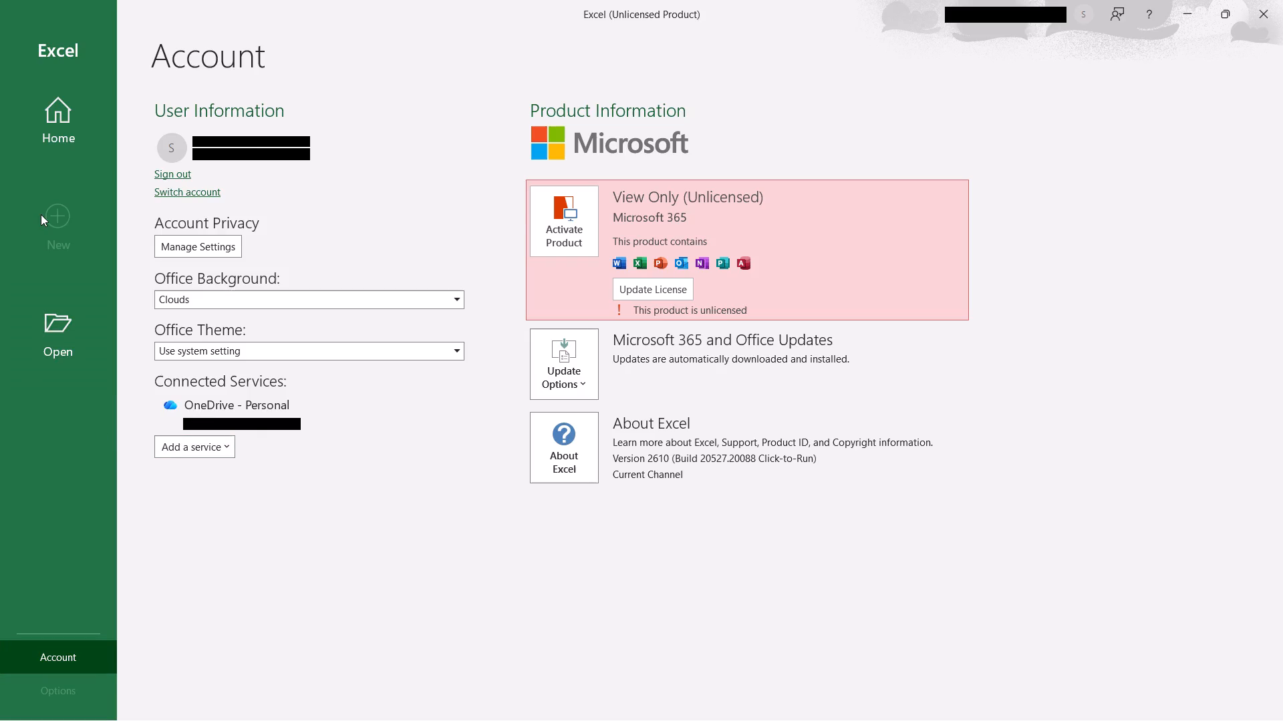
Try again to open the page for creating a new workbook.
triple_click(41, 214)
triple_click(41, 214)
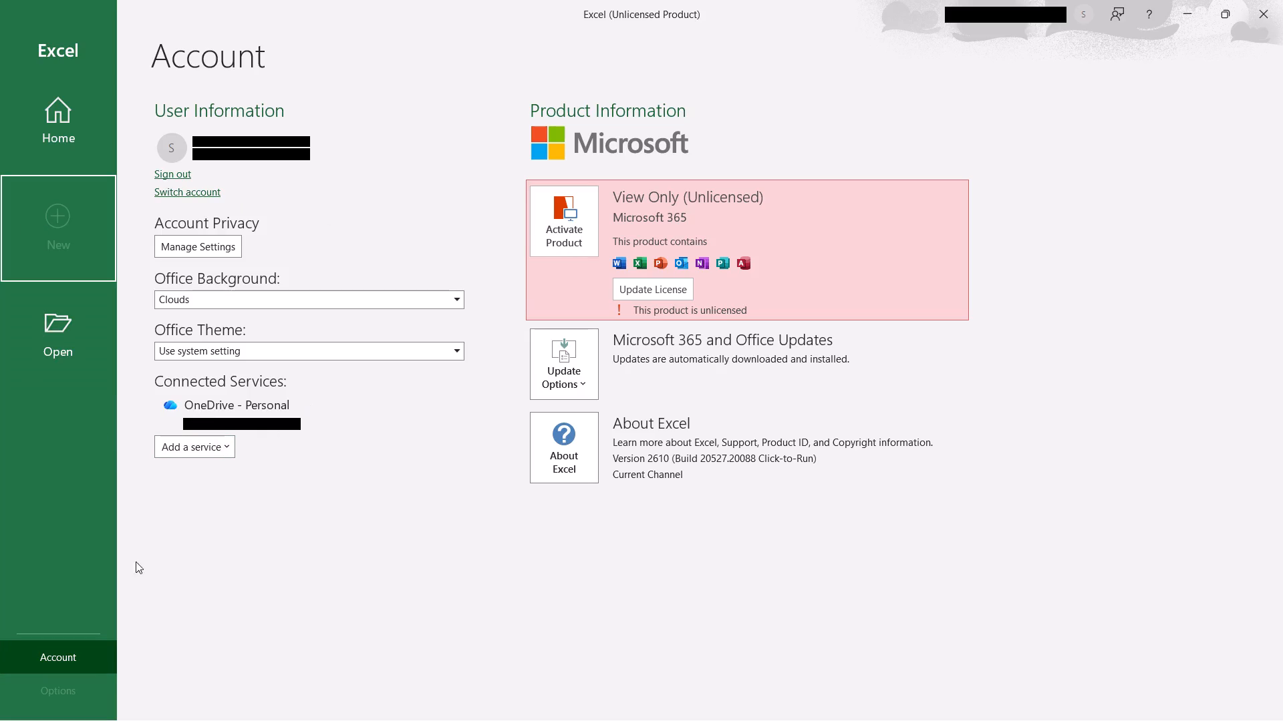
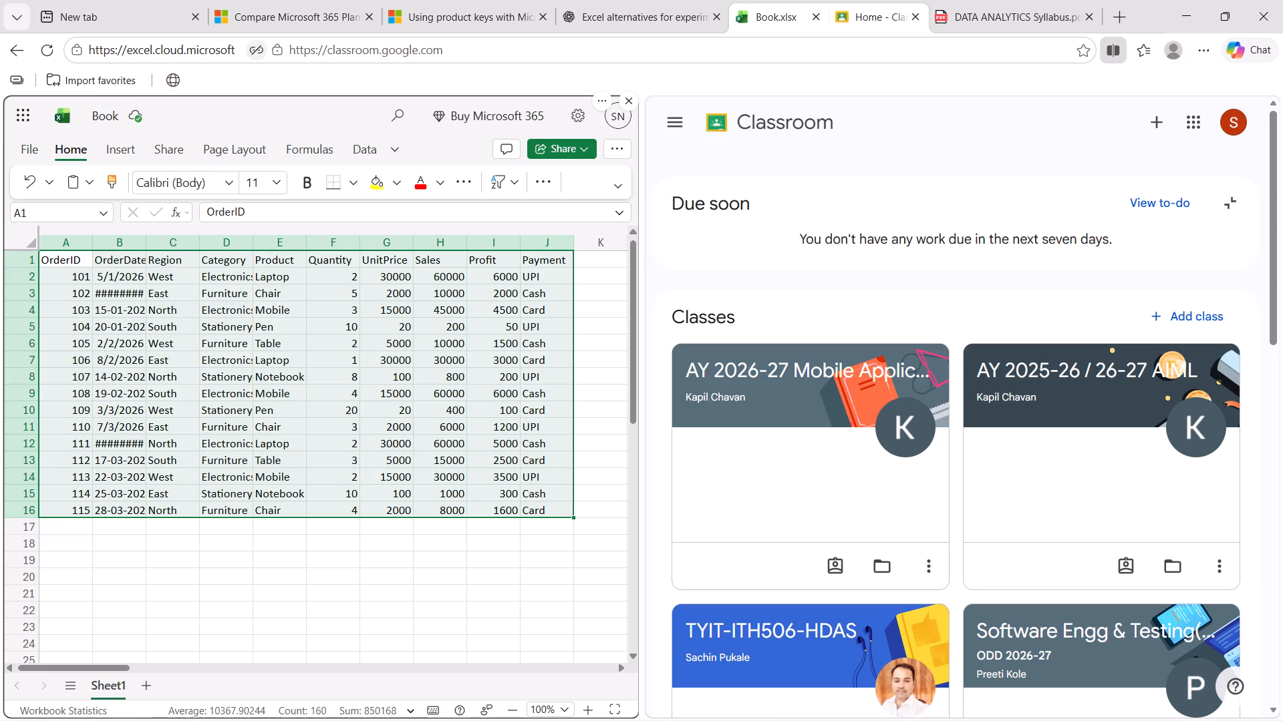
Widen the OrderDate column slightly so its dates have more room.
click(122, 265)
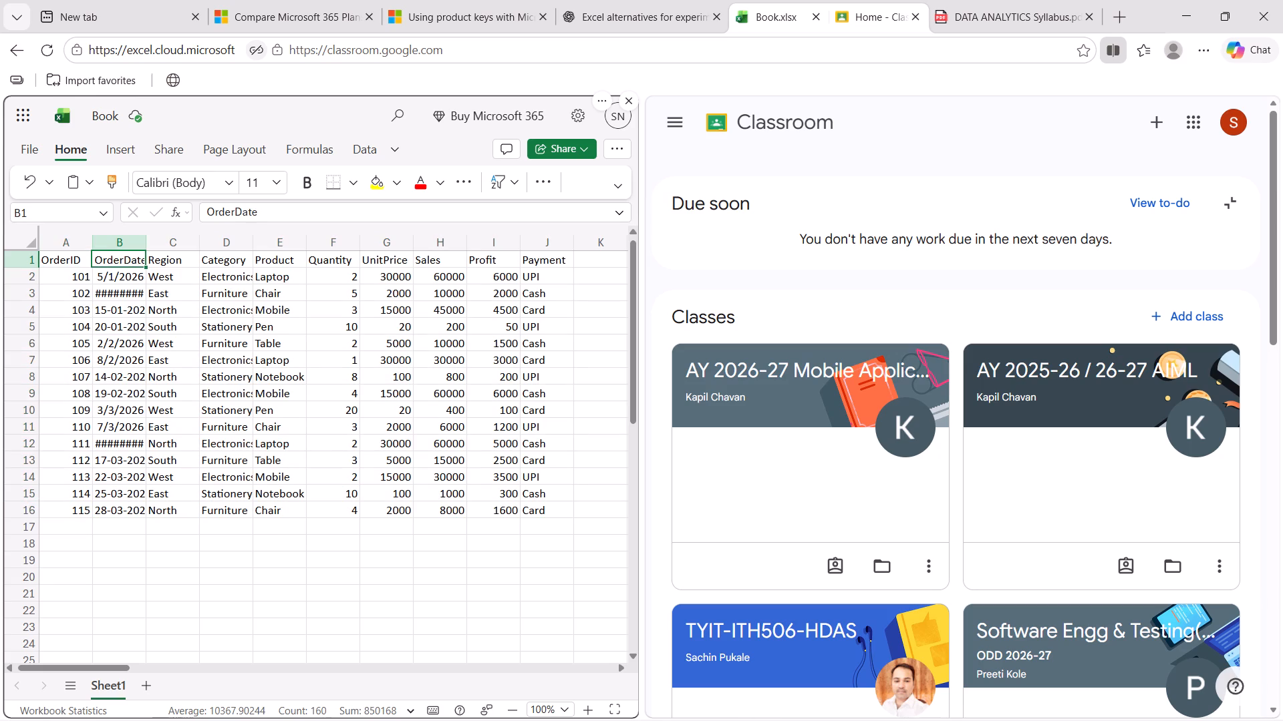
click(141, 252)
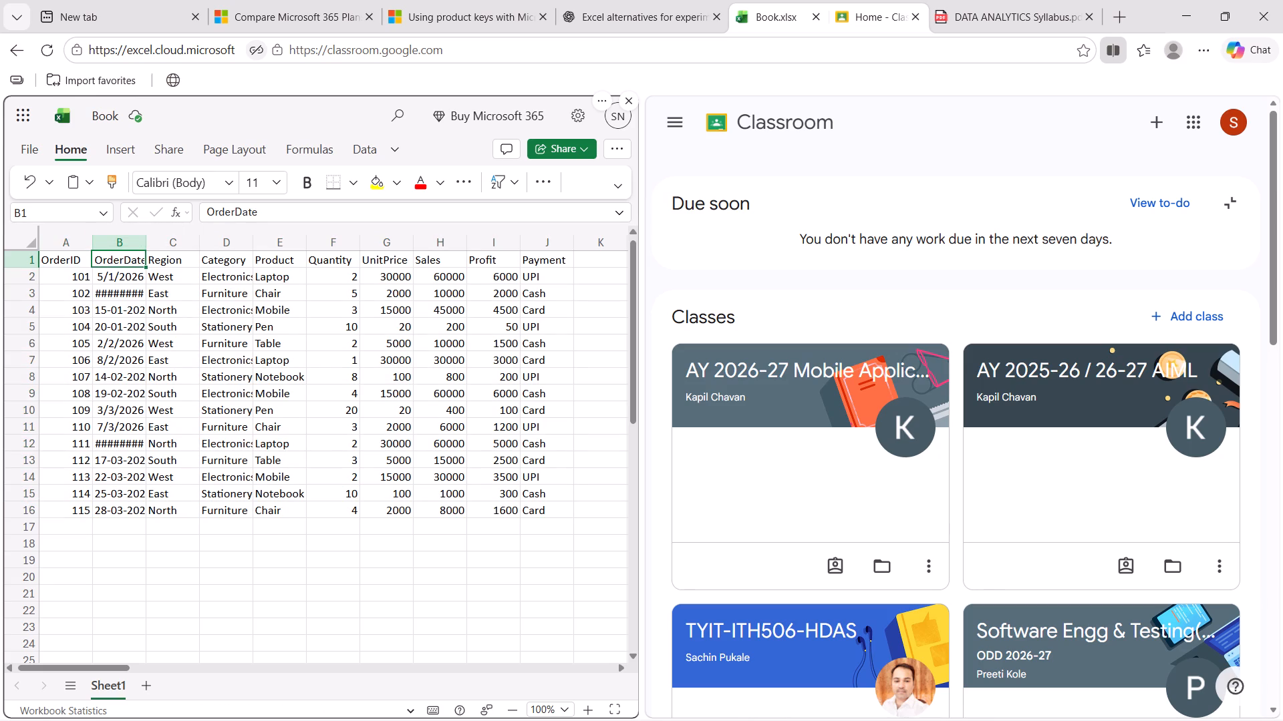
click(130, 248)
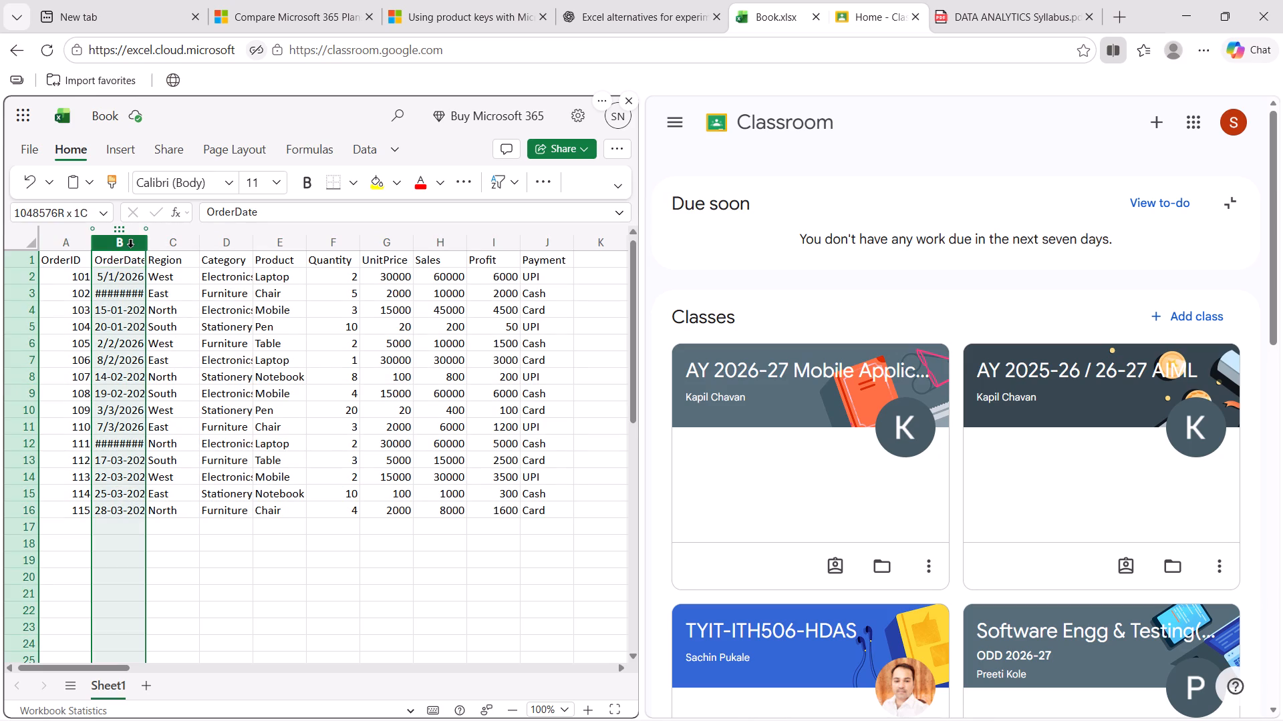
click(145, 247)
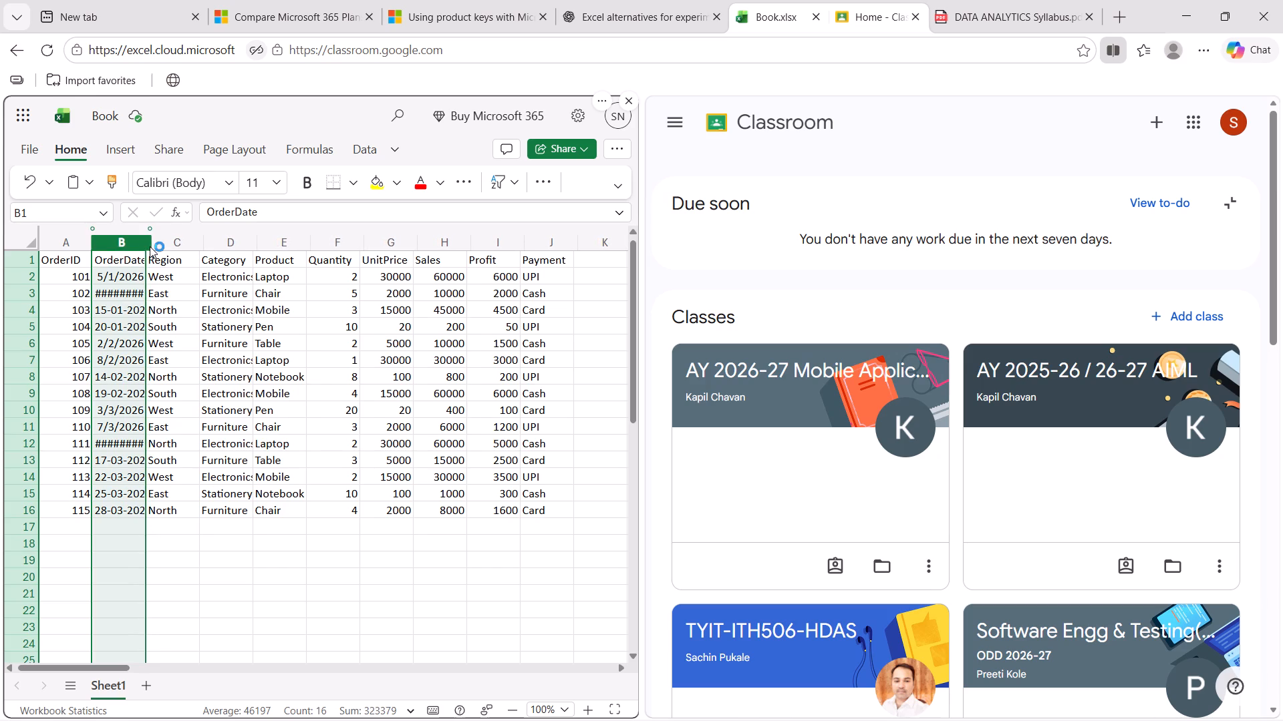
click(209, 557)
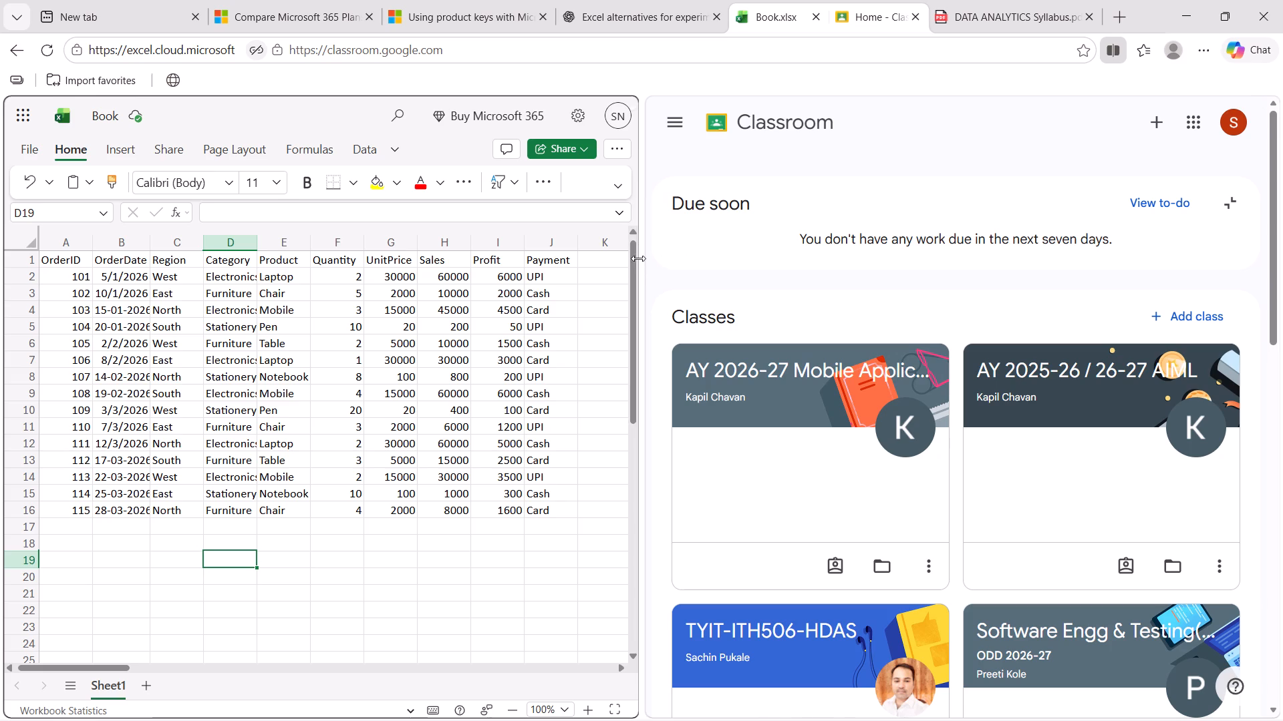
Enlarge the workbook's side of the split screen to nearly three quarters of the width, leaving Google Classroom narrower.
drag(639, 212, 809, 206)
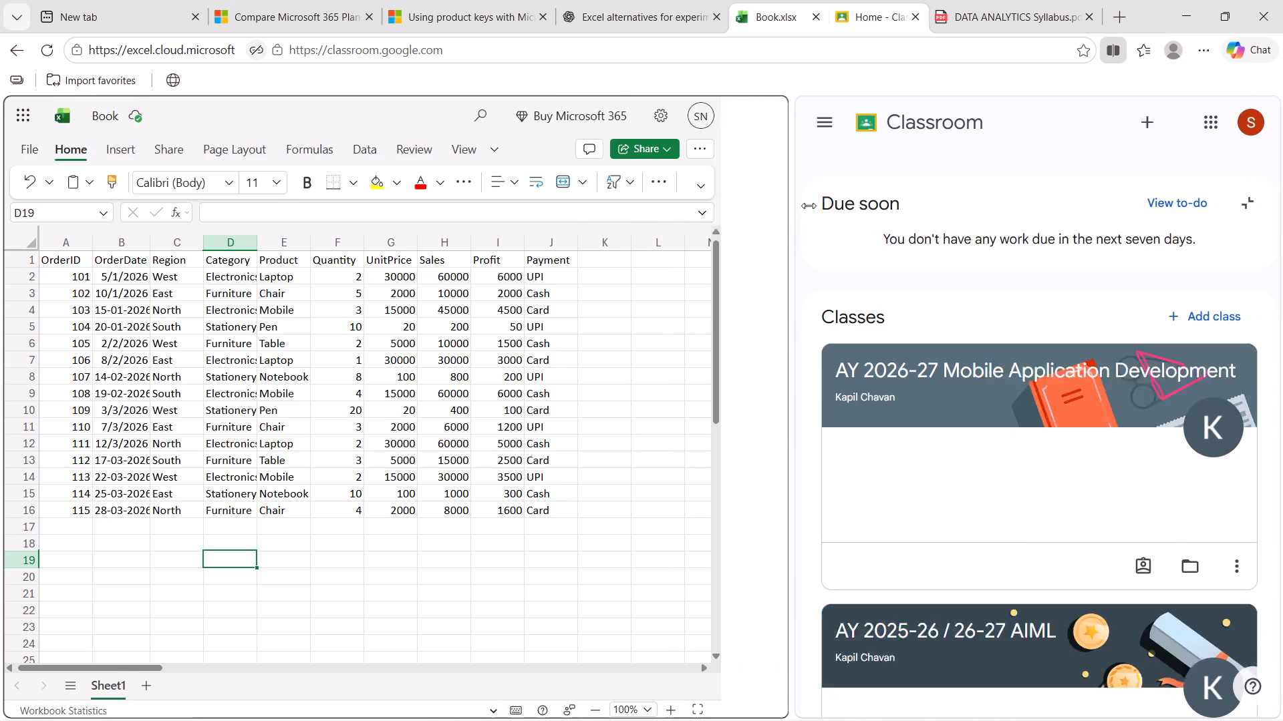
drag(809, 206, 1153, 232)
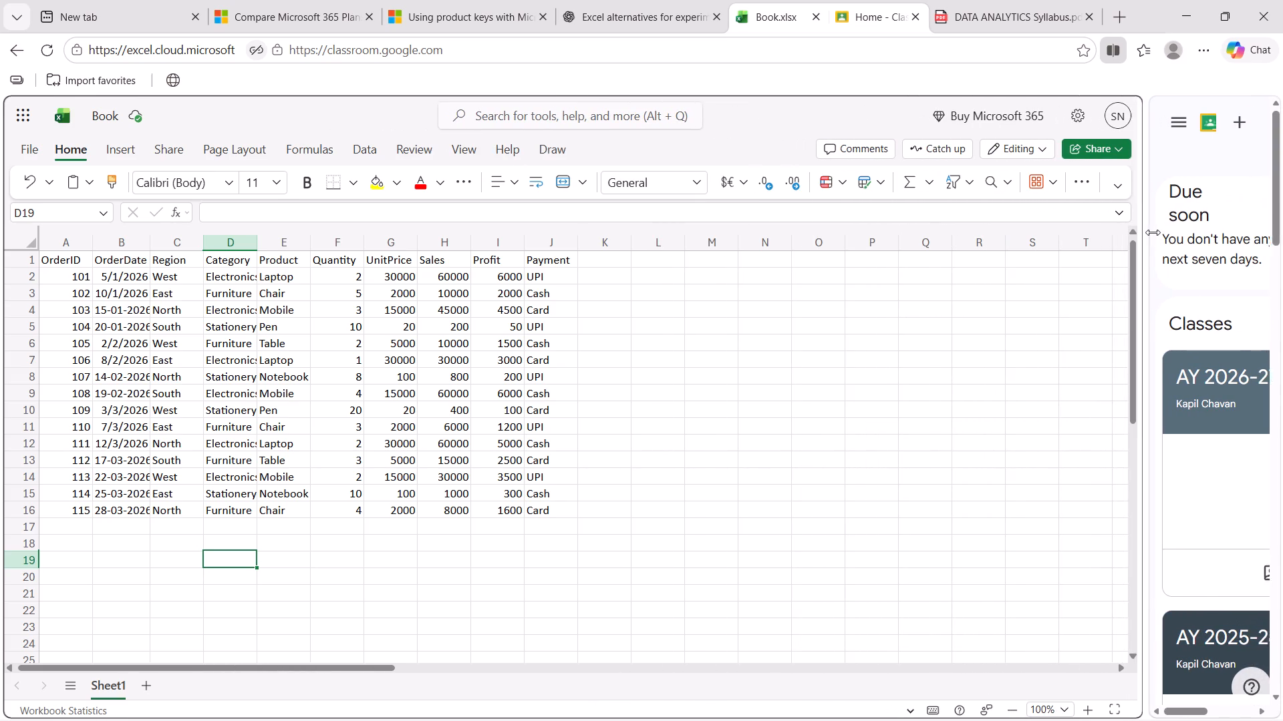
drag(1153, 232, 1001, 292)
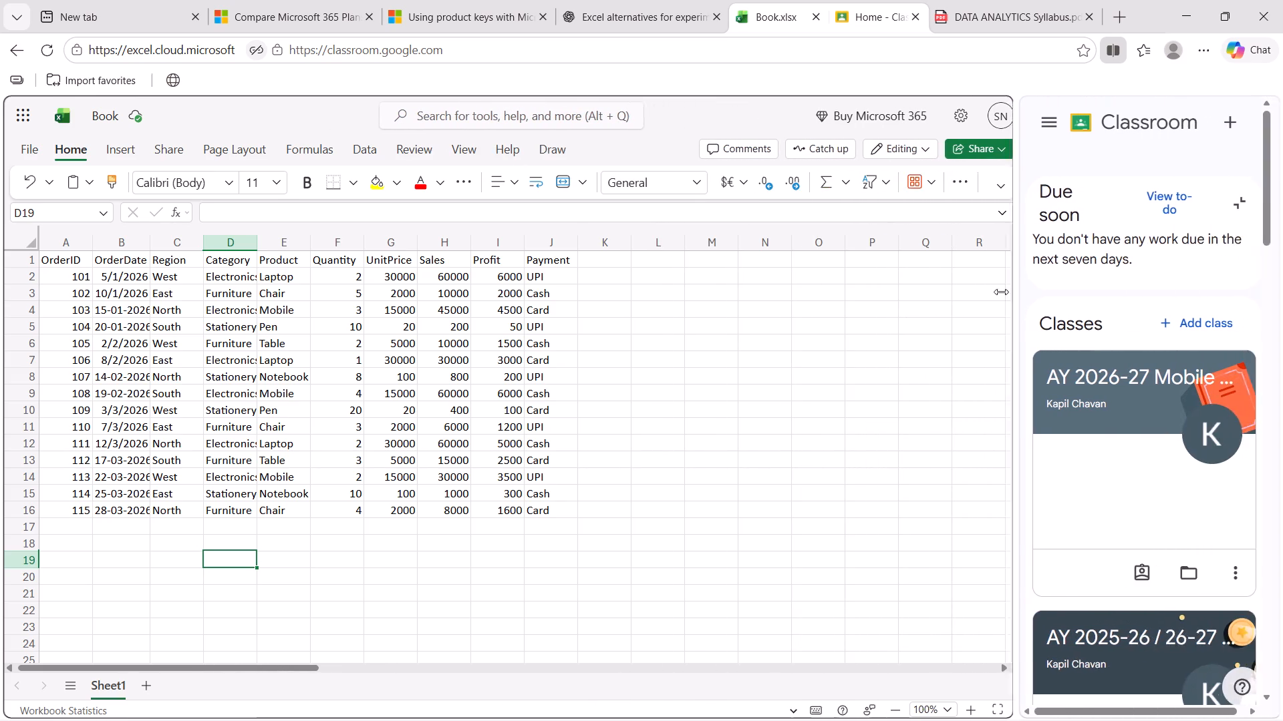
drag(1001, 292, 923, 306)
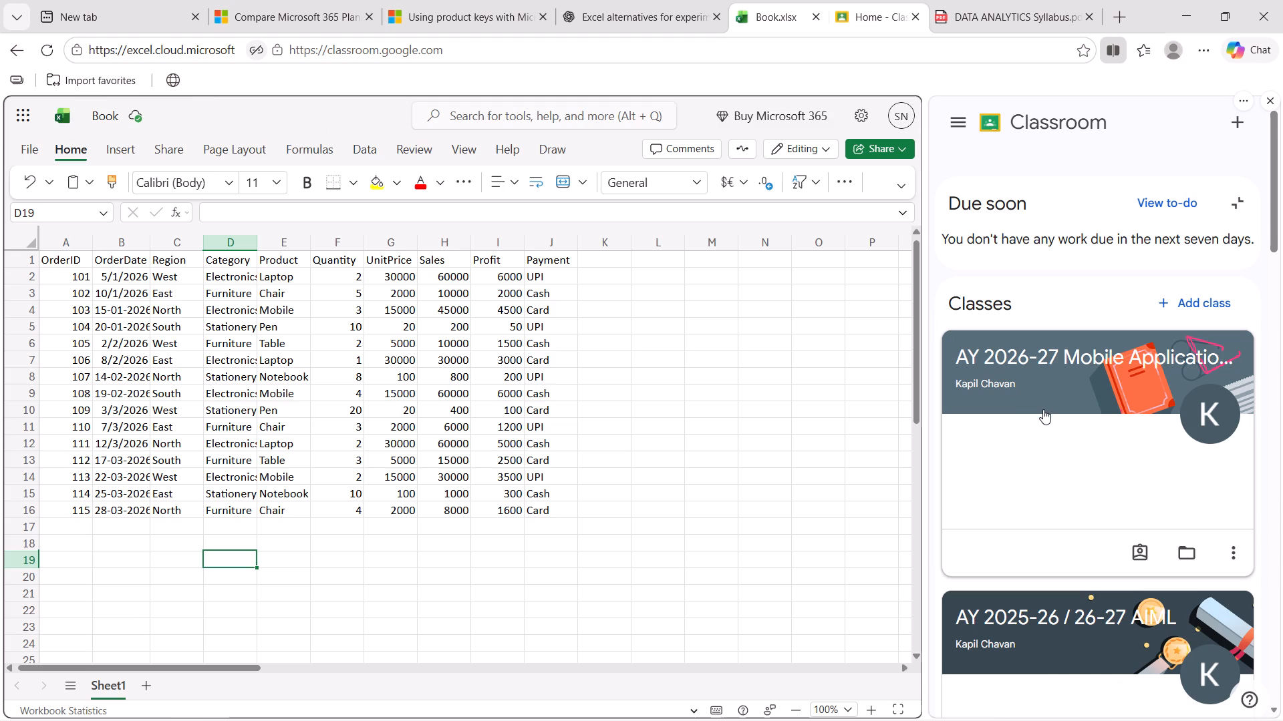
Find the SYIT_ OS class in Google Classroom and open its stream, giving the Classroom side more width.
scroll(1043, 411, down, 4)
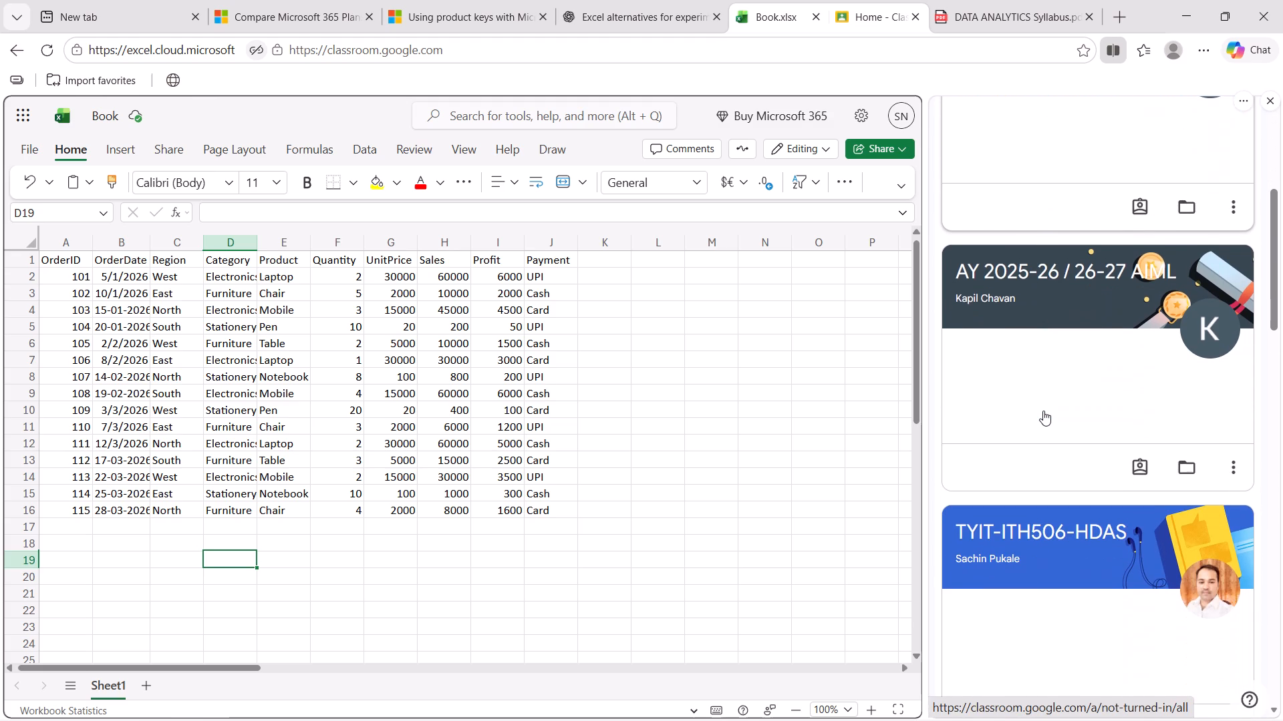
scroll(1043, 411, down, 1)
scroll(1039, 564, down, 3)
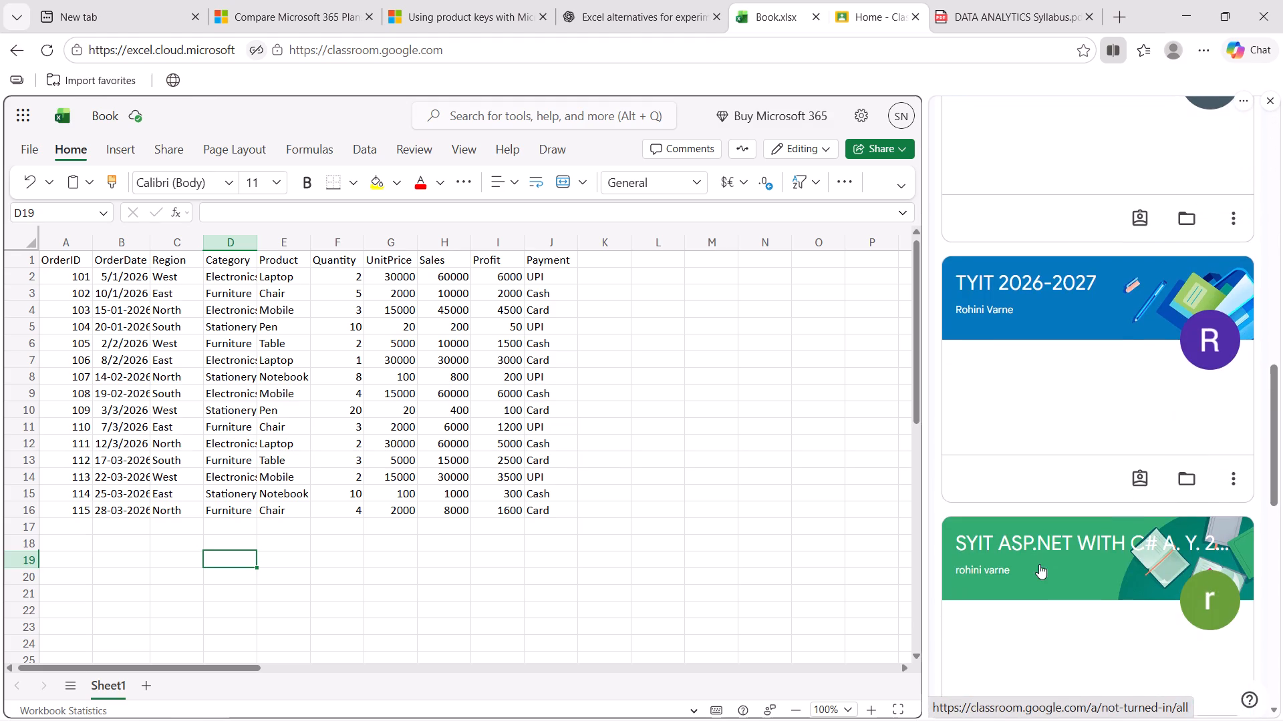
scroll(1039, 564, down, 8)
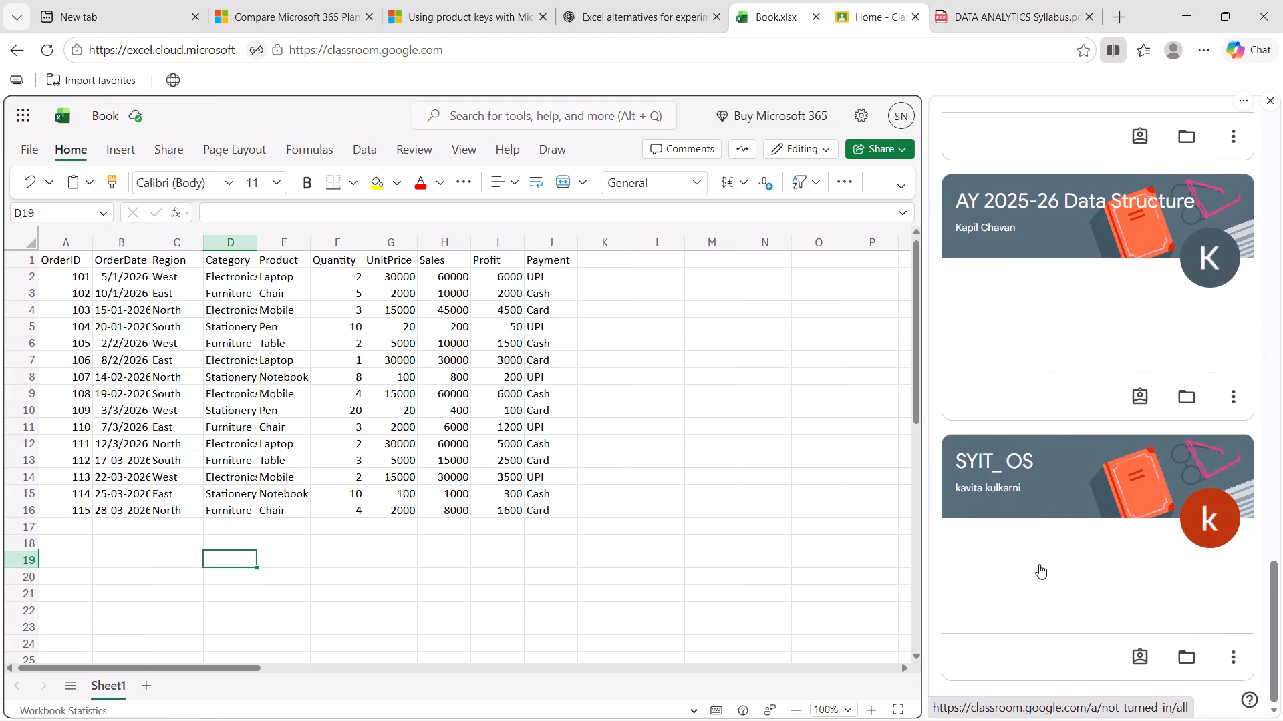
scroll(1039, 564, down, 2)
click(1039, 564)
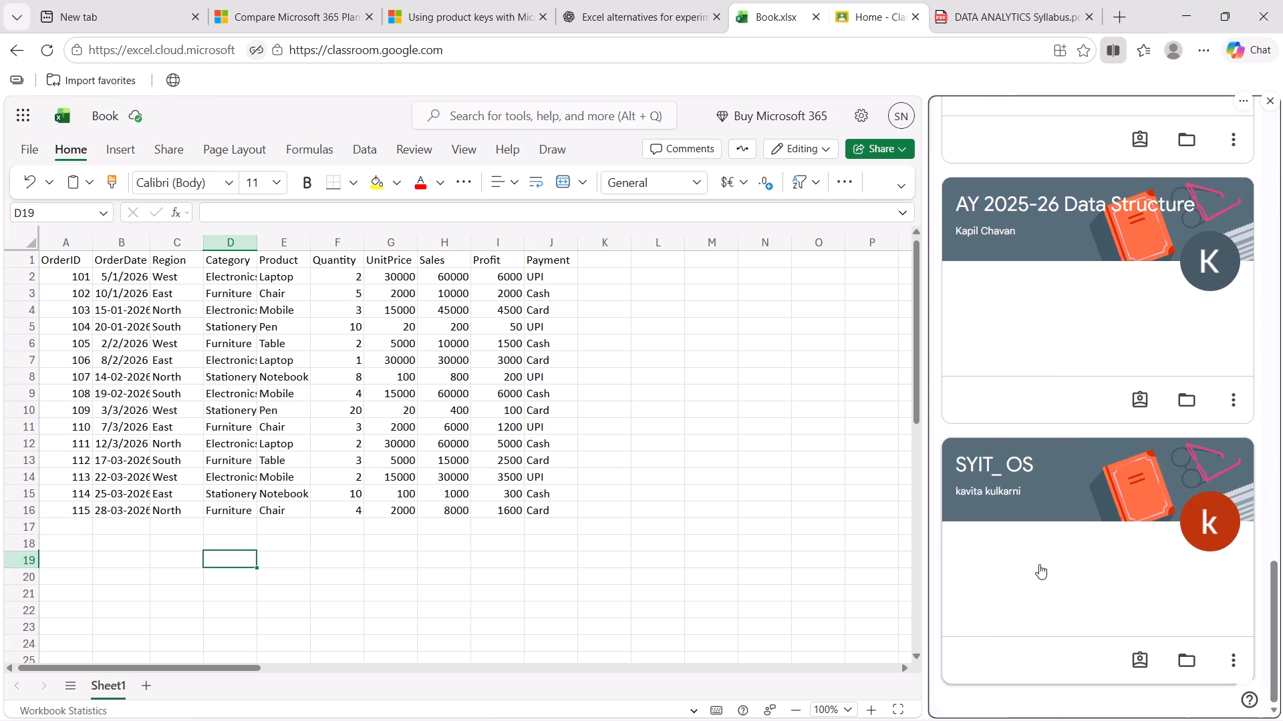
click(1039, 564)
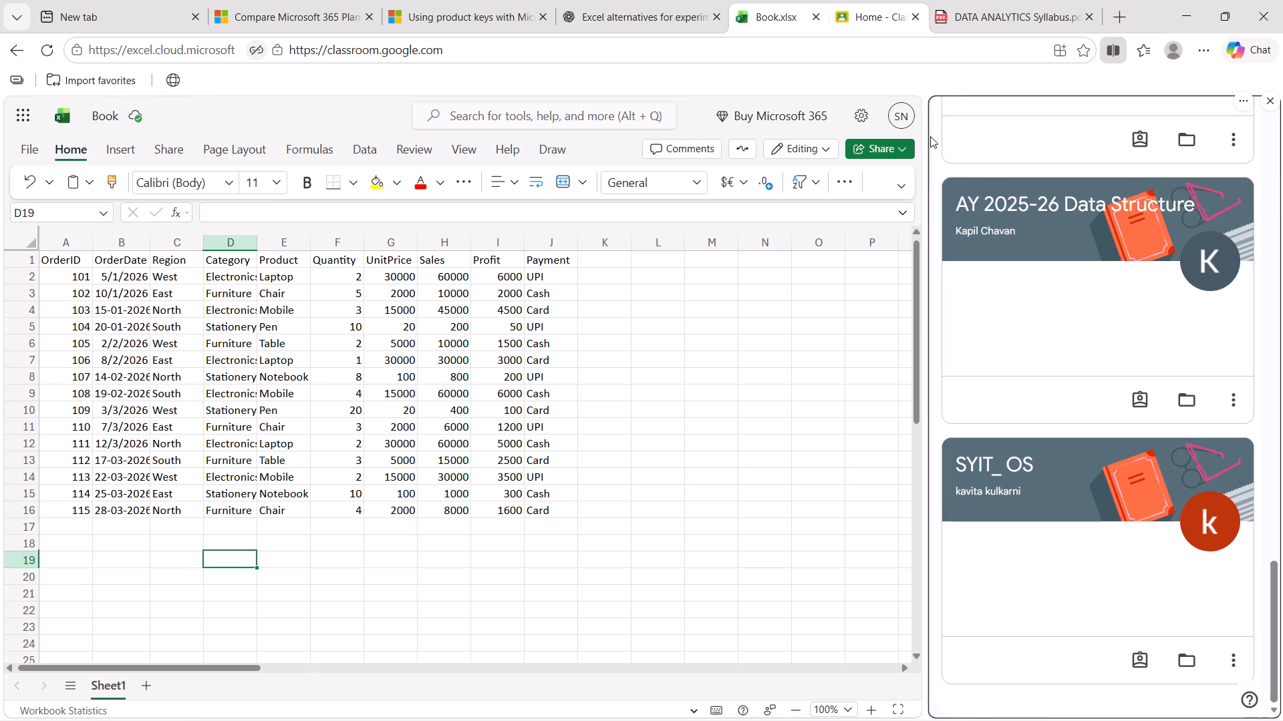
double_click(1092, 562)
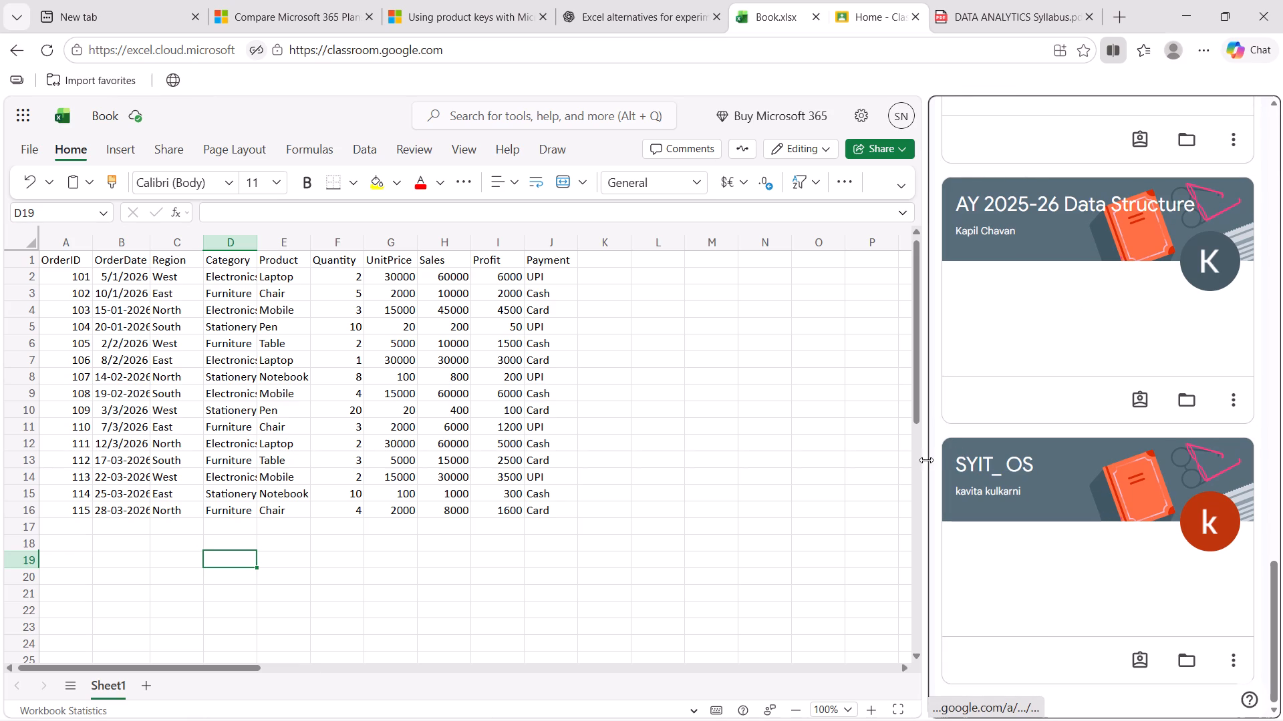
drag(923, 462, 580, 500)
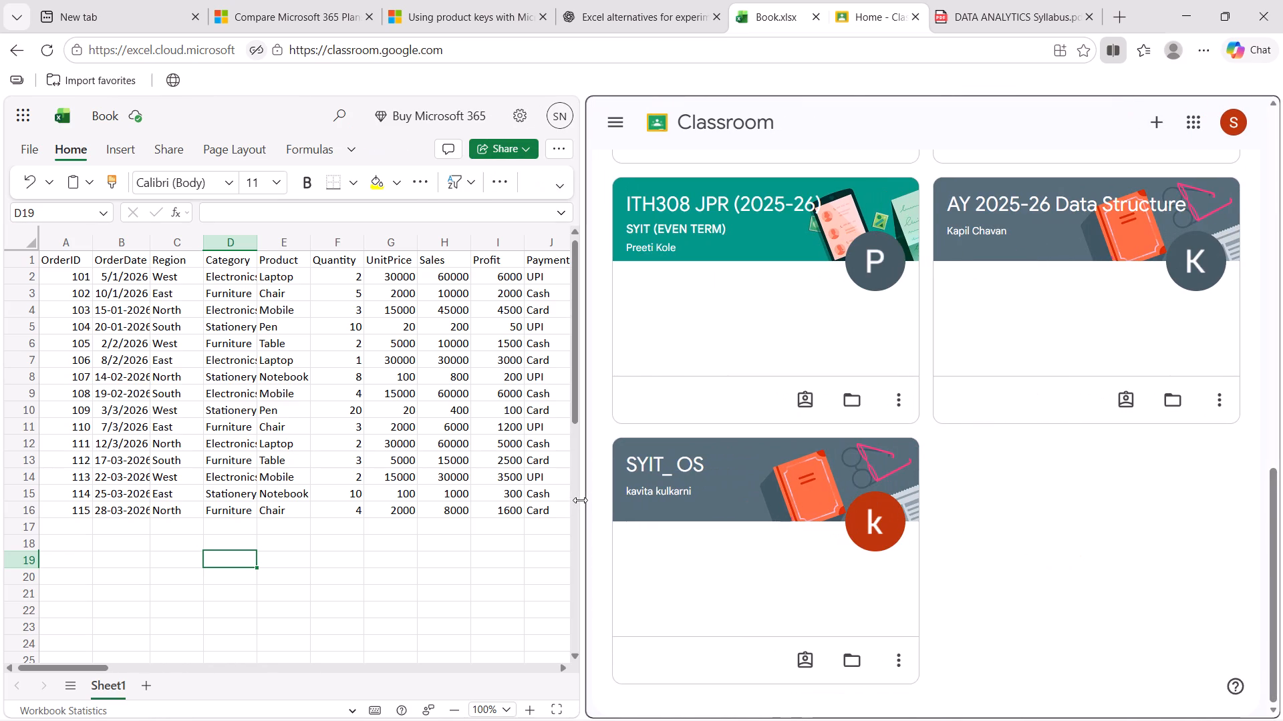
click(619, 128)
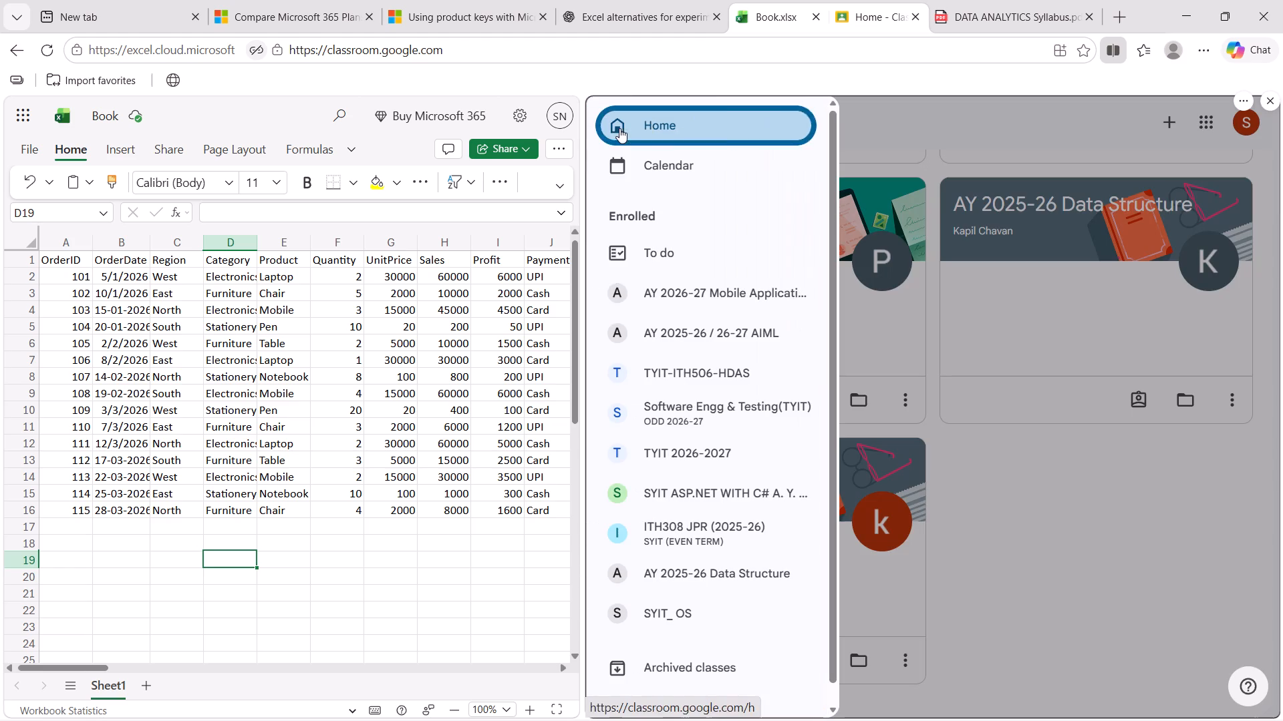
click(677, 614)
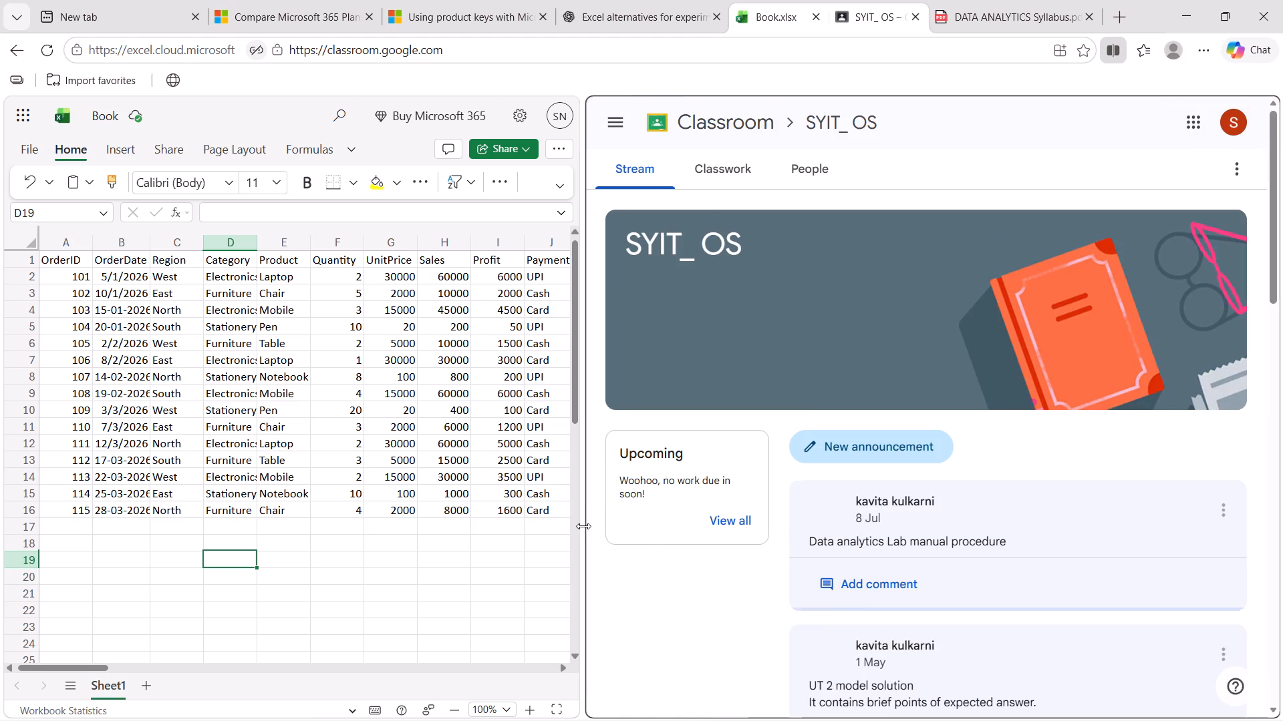
Resize the split screen so the workbook takes about three quarters of the width and the class stream the rest.
drag(583, 526, 930, 535)
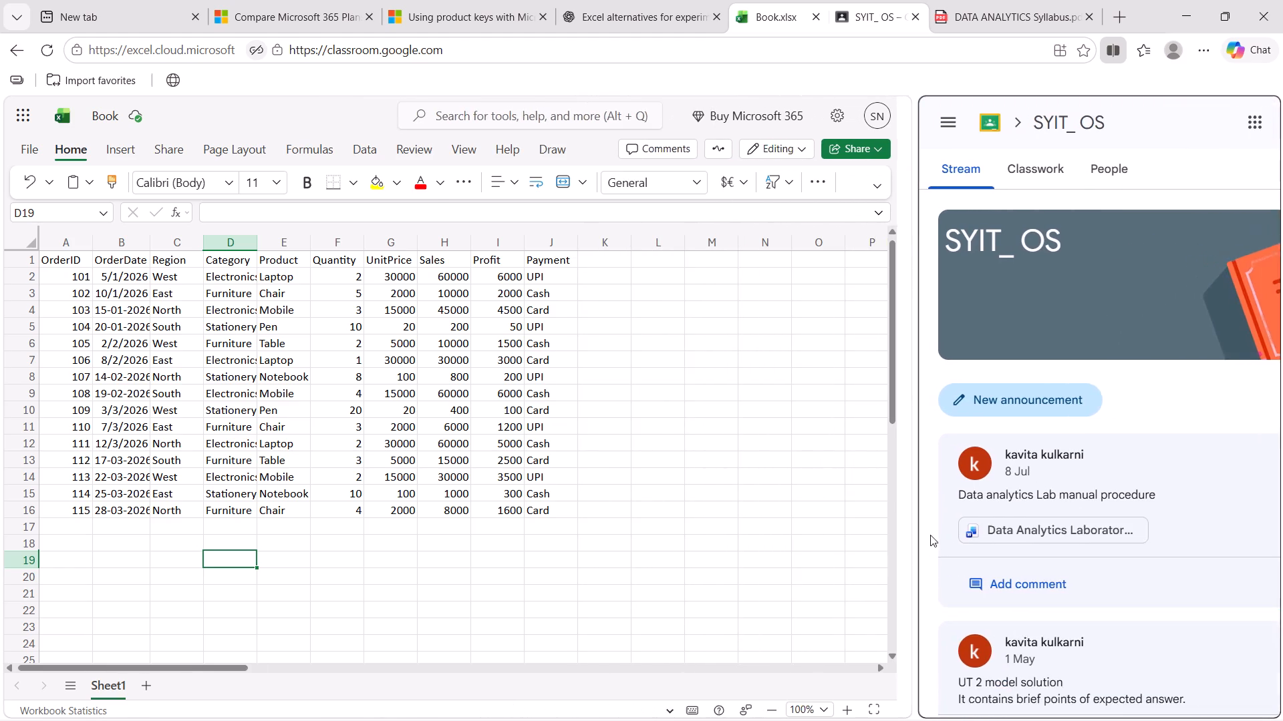
drag(930, 535, 943, 573)
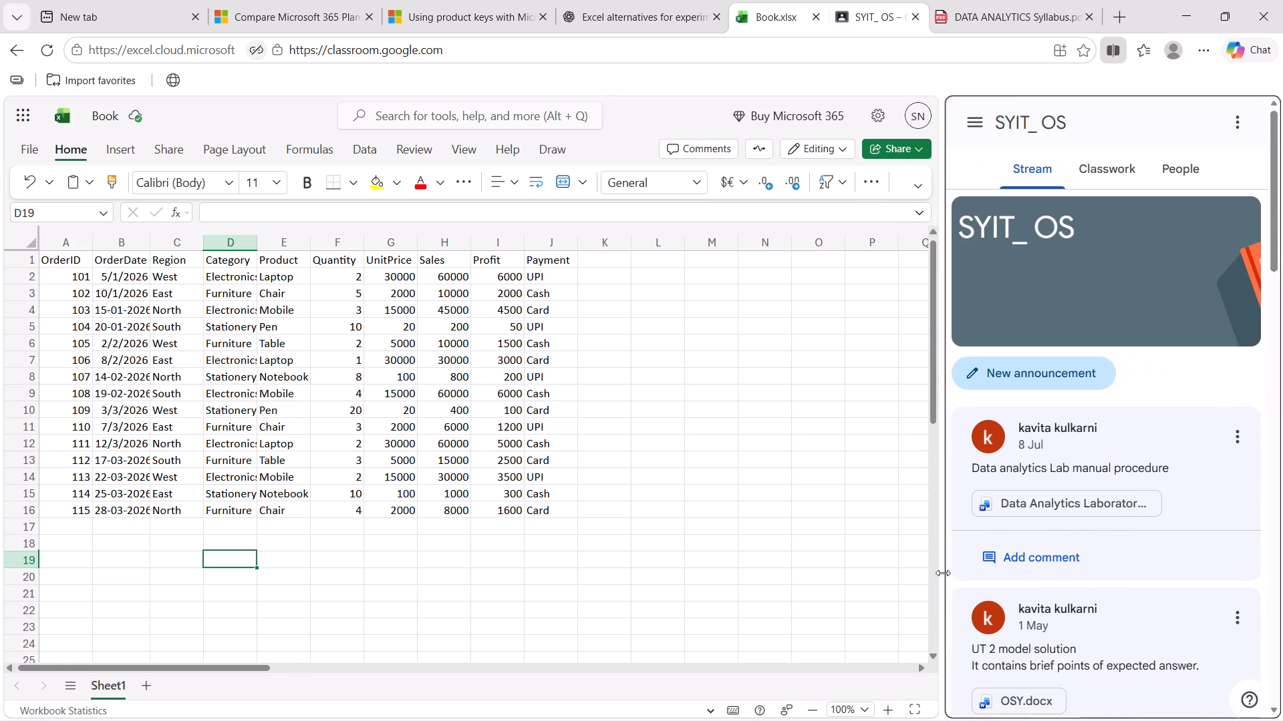
Open the attached Data Analytics Laboratory Manual and read from the software setup through Experiment 1's mean and median instructions.
click(1027, 511)
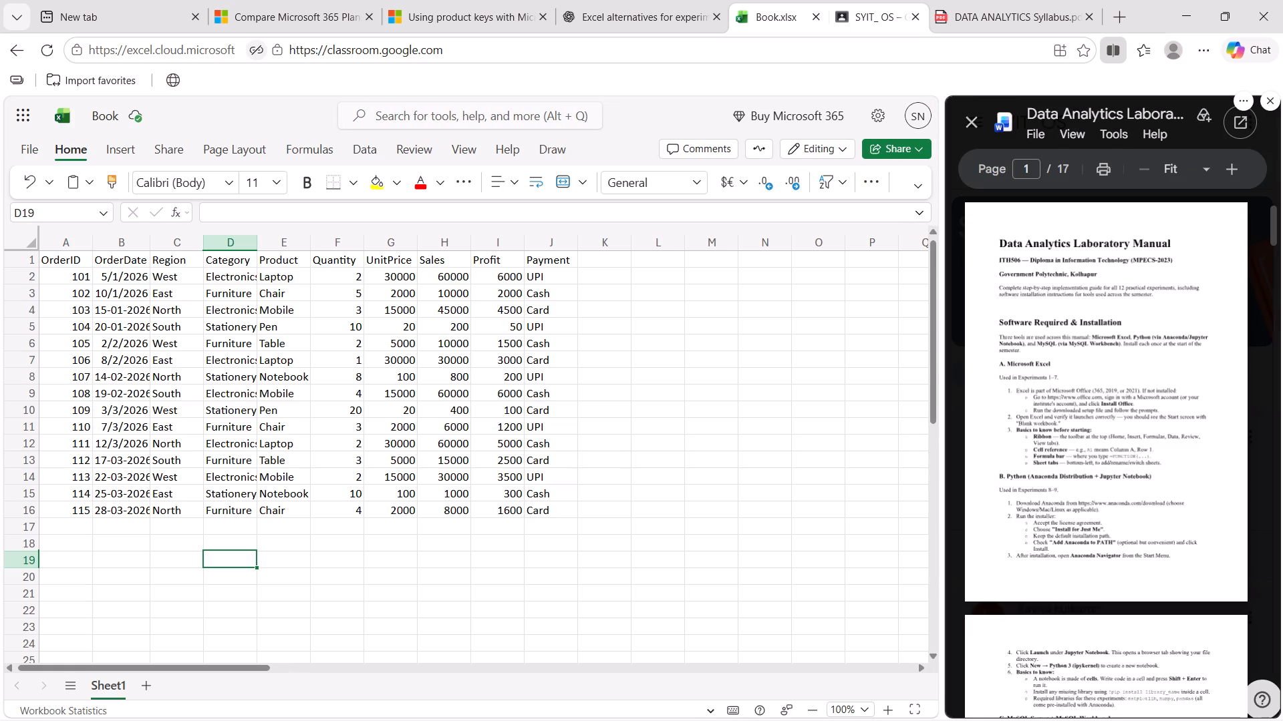
scroll(1055, 279, down, 1)
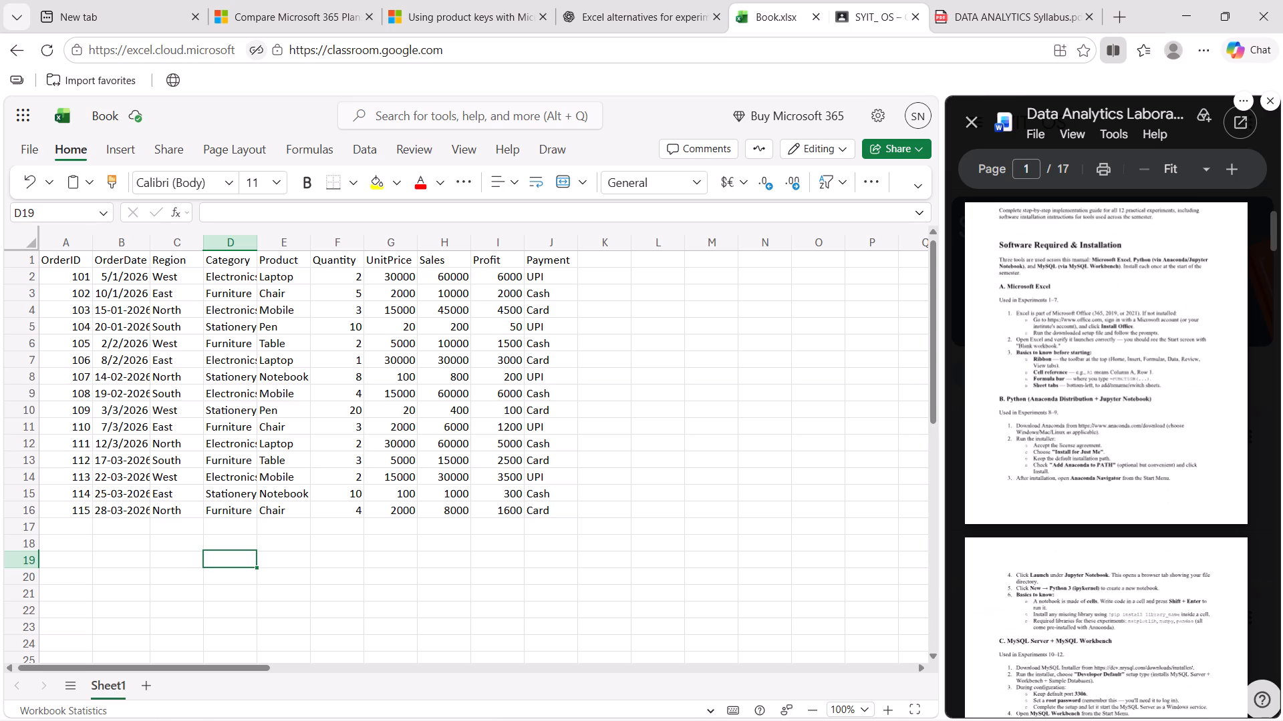
scroll(1033, 262, up, 1)
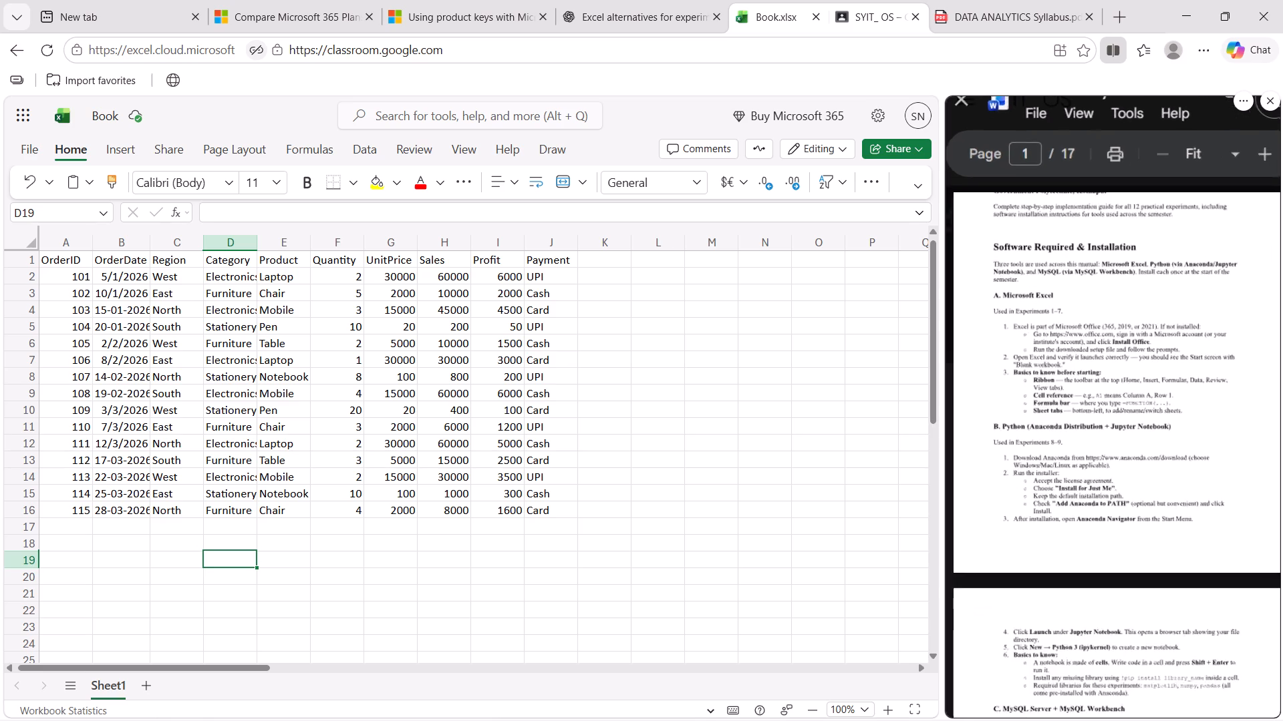
scroll(1033, 262, up, 1)
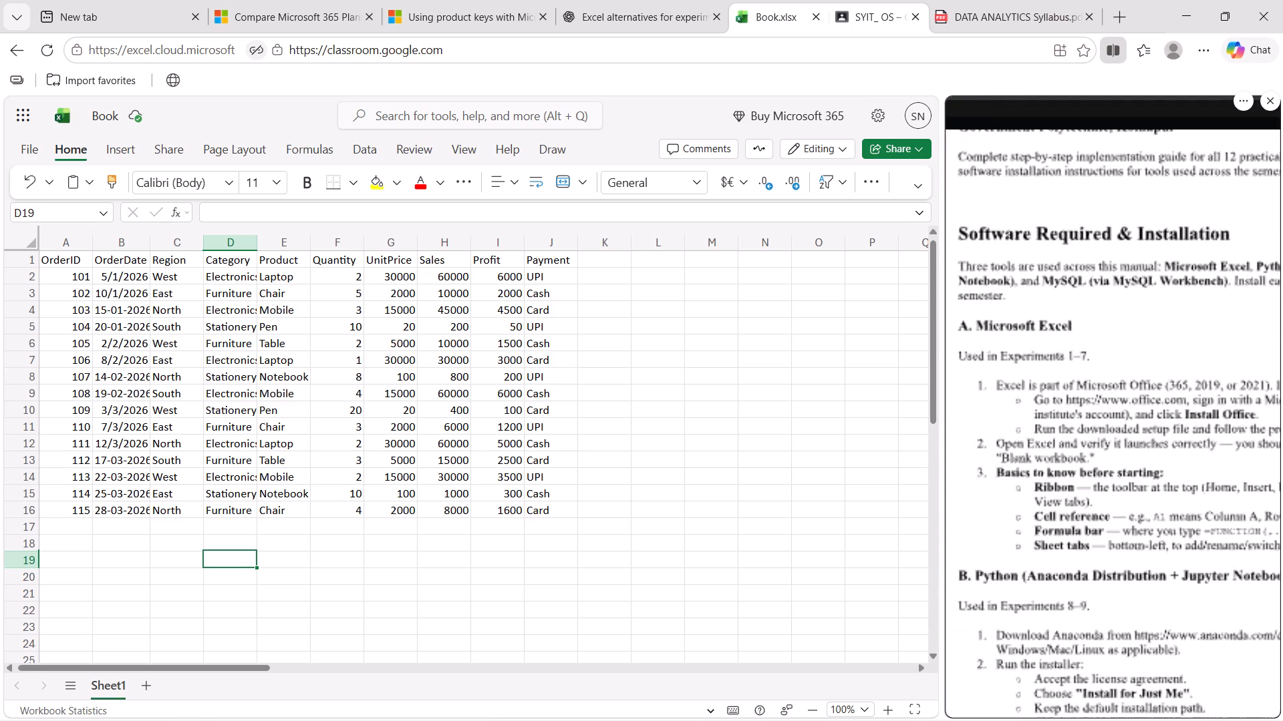
scroll(1033, 262, down, 2)
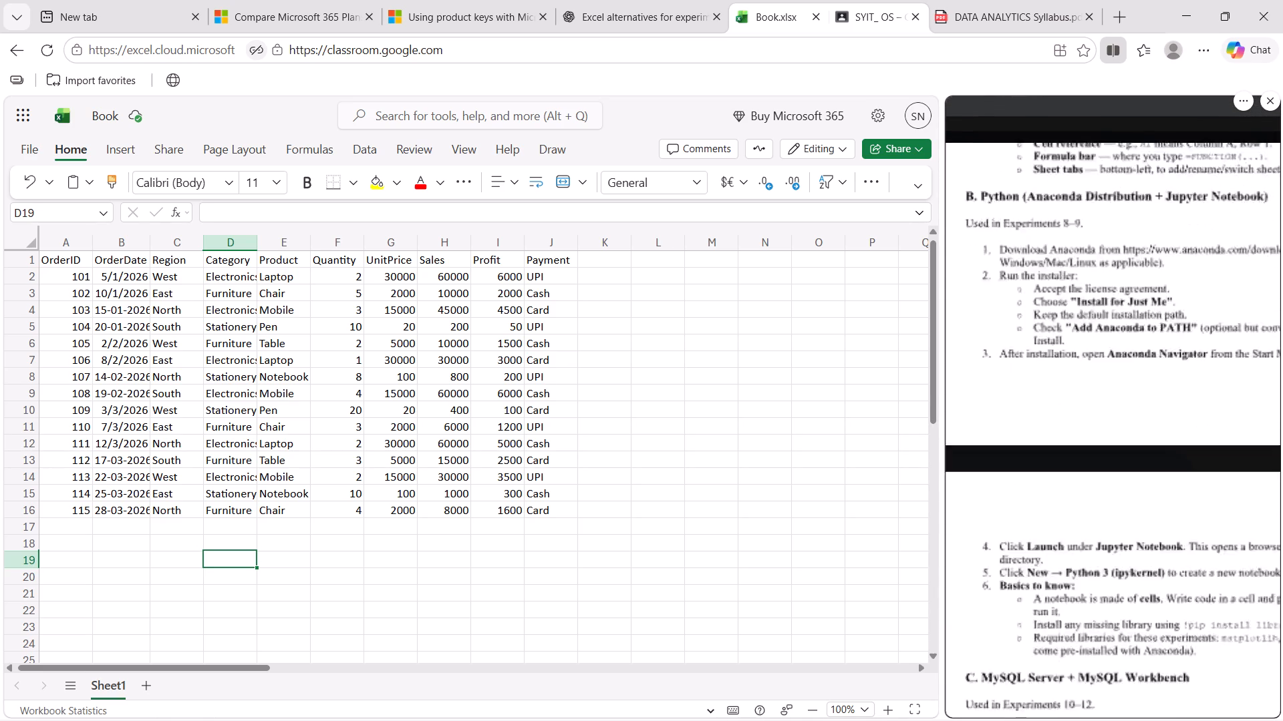
scroll(1033, 262, down, 5)
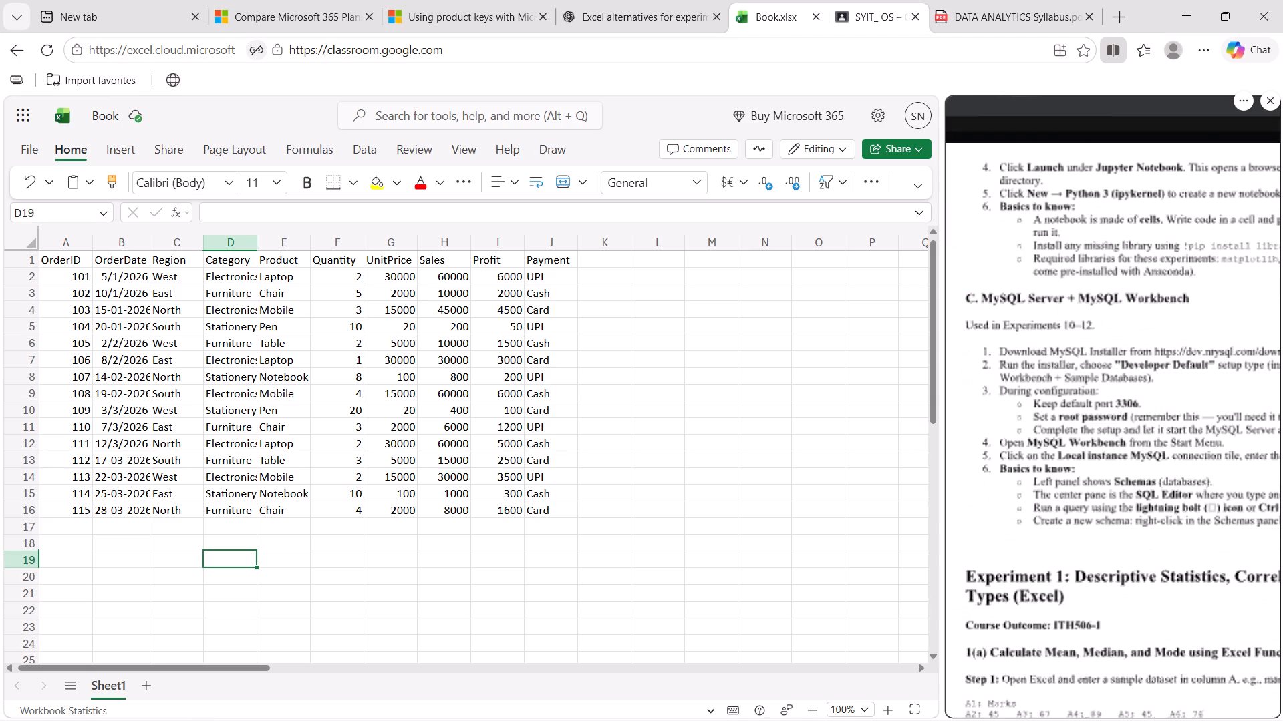
scroll(1033, 262, down, 2)
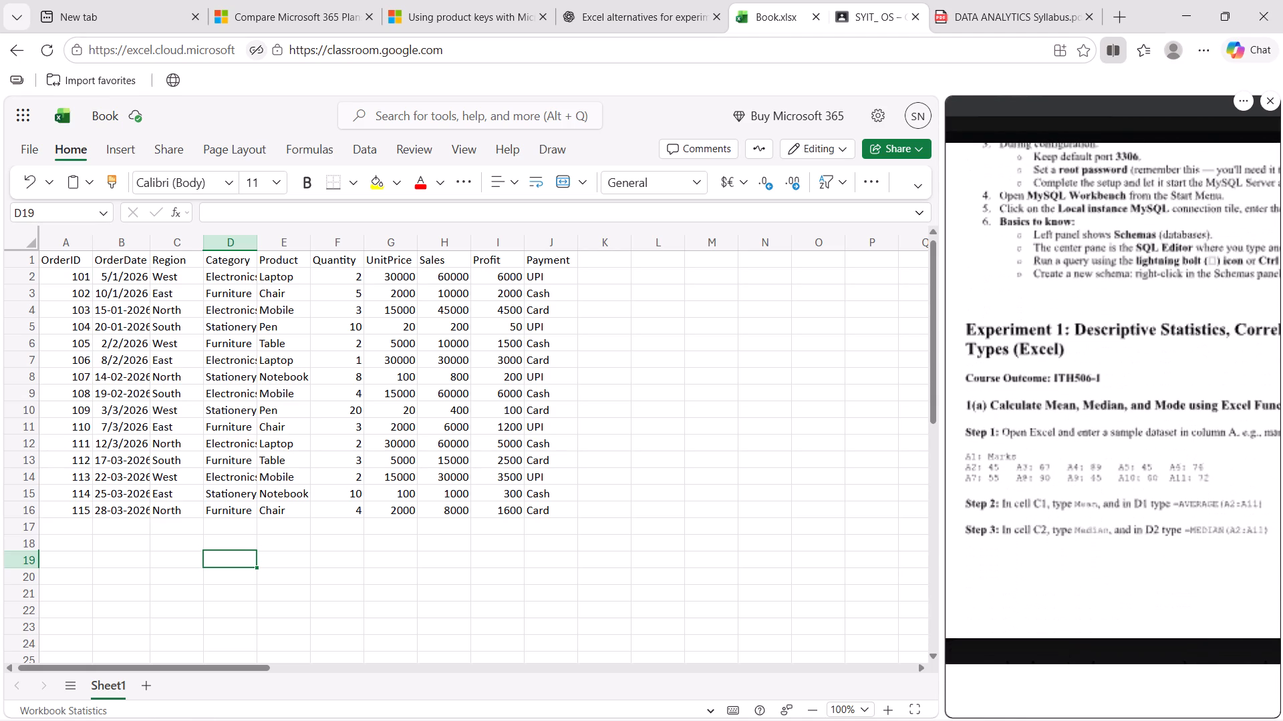
scroll(1033, 262, left, 1)
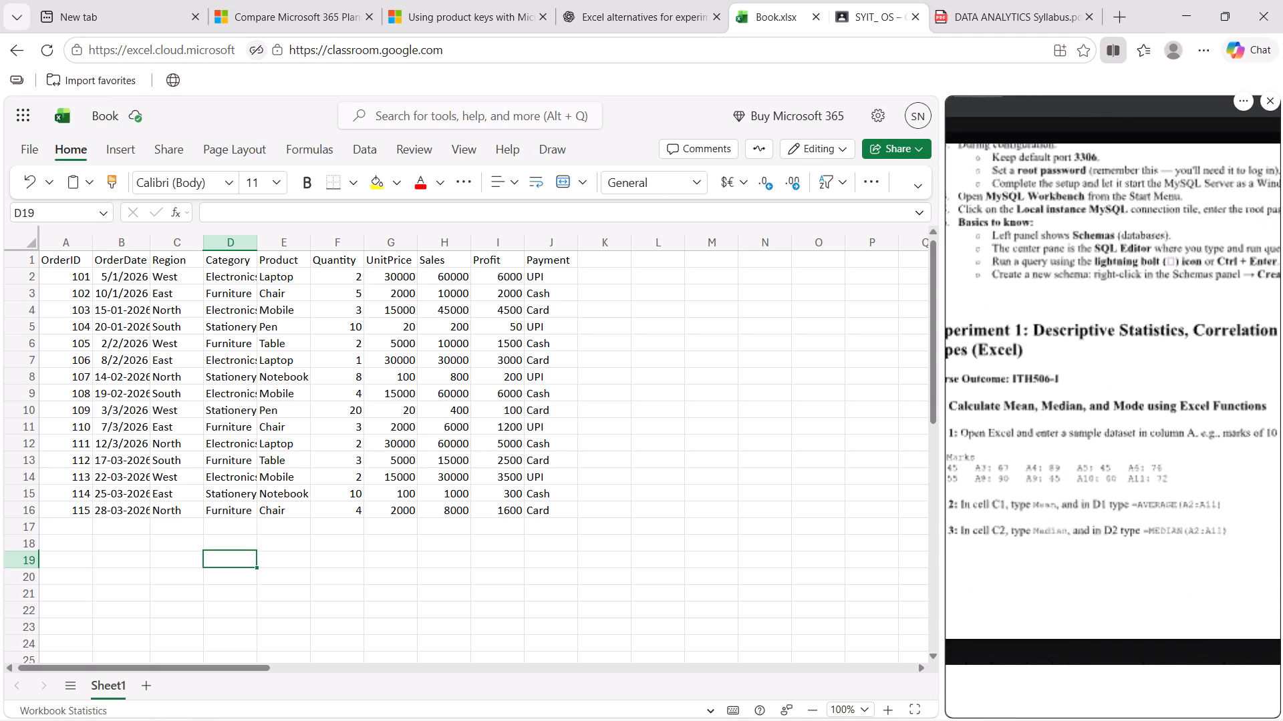
scroll(1033, 262, right, 1)
scroll(1033, 262, left, 2)
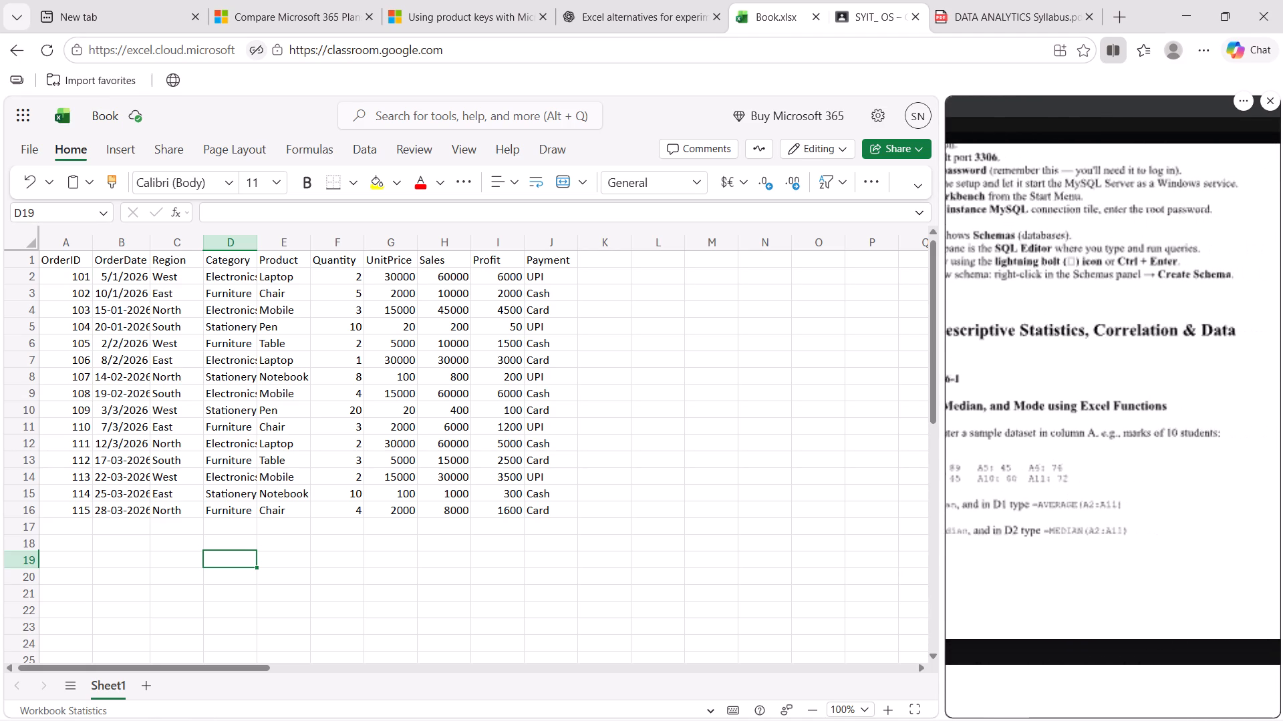
Add a new blank worksheet to the workbook, with the manual's Experiment 1 steps showing from their line starts.
scroll(1033, 262, left, 1)
scroll(1033, 262, right, 1)
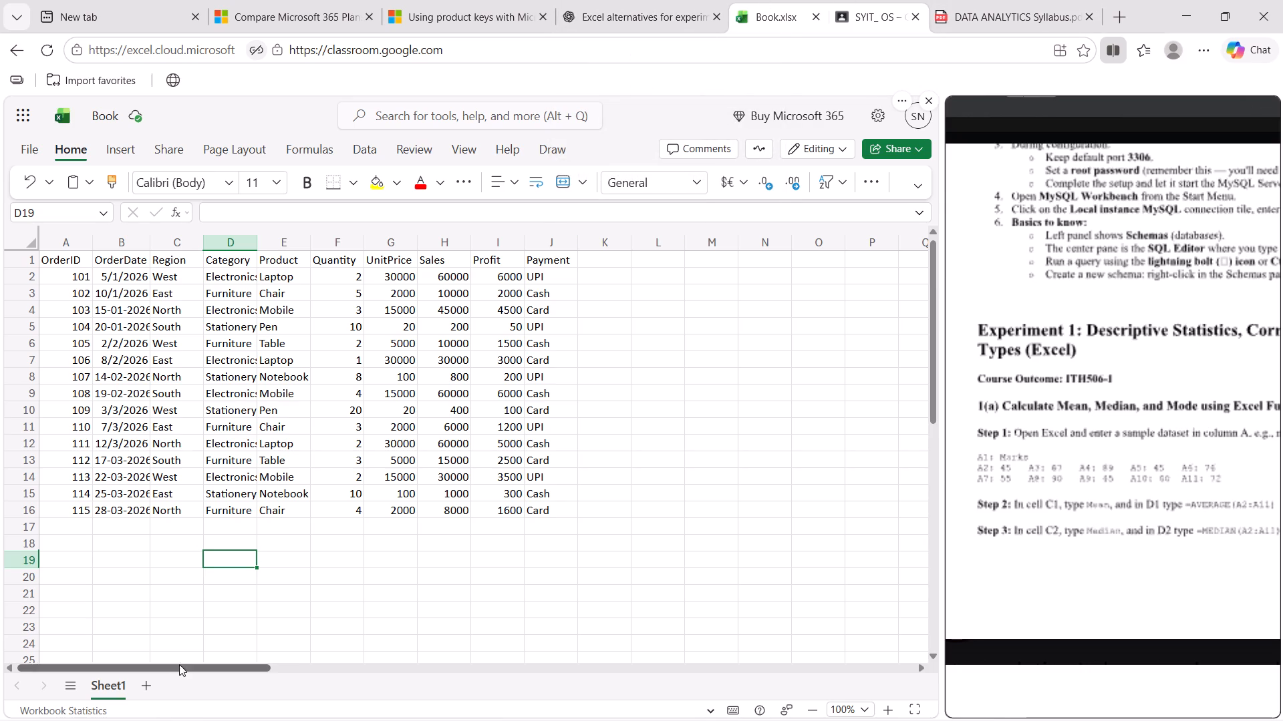
click(150, 686)
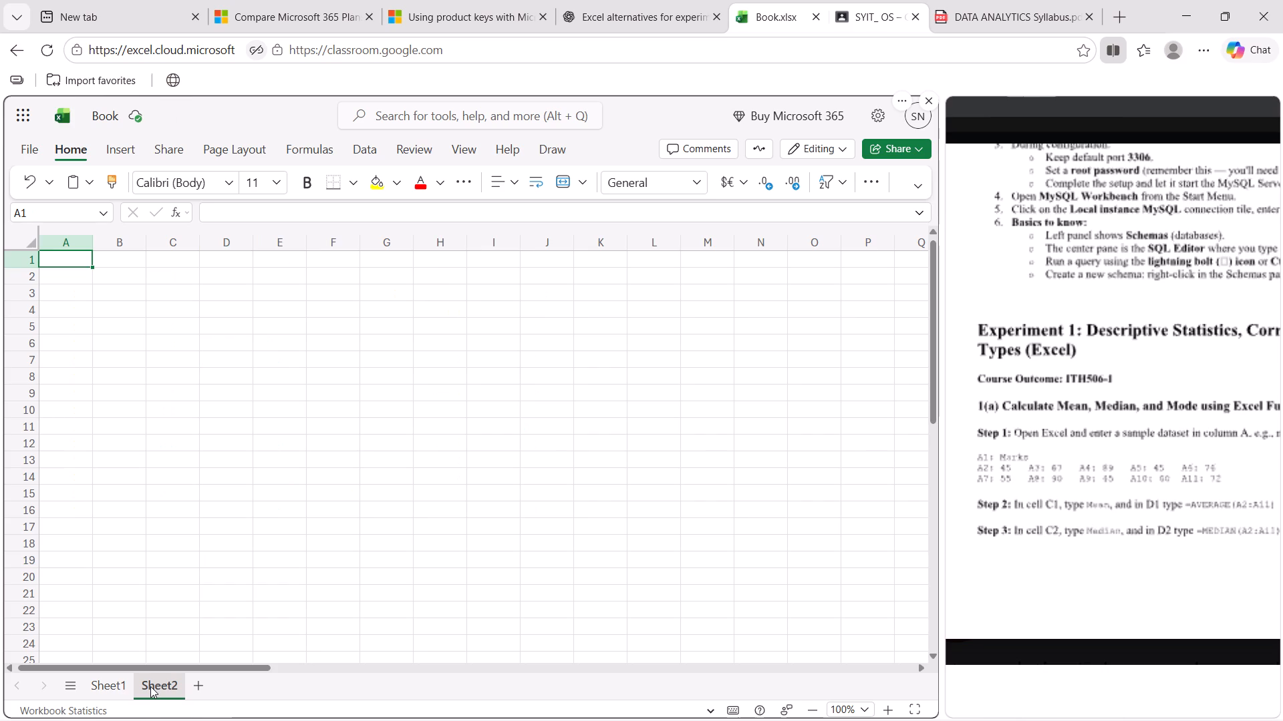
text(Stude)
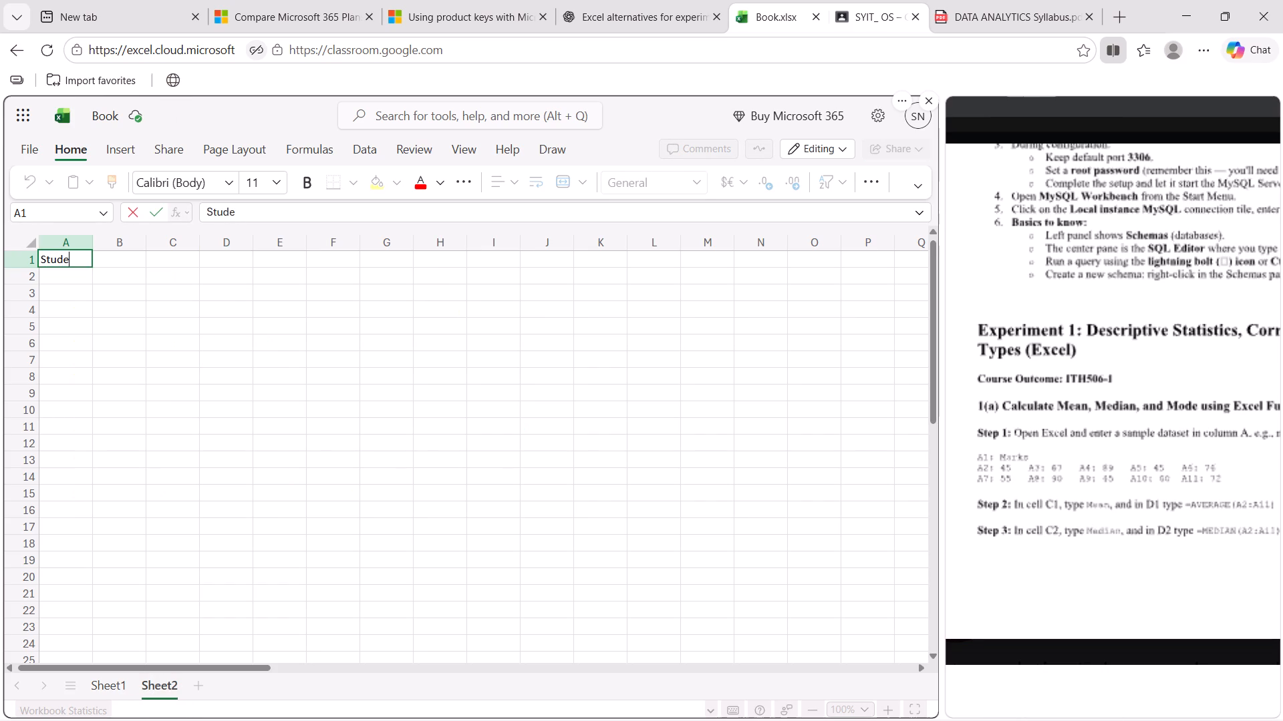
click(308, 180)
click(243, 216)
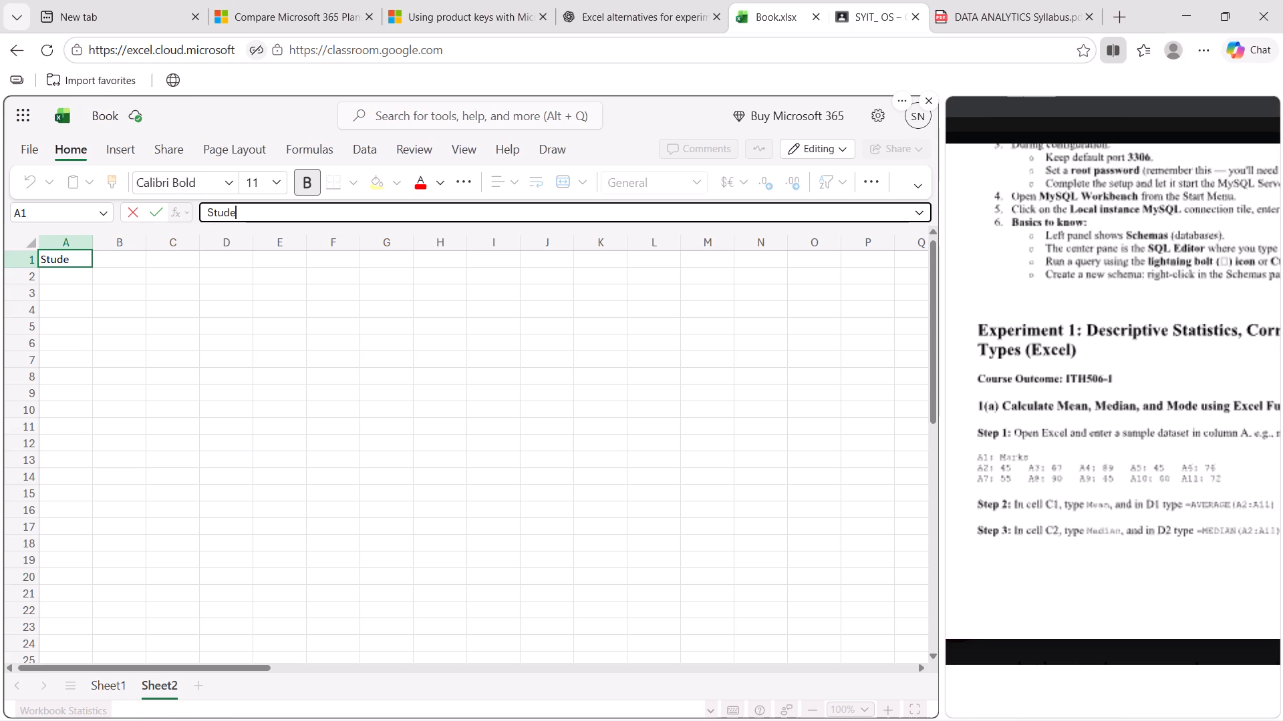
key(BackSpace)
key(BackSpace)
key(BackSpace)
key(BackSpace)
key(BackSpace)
Begin a heading starting with "s" in cell A1 of the new sheet and try to make it bold.
key(s)
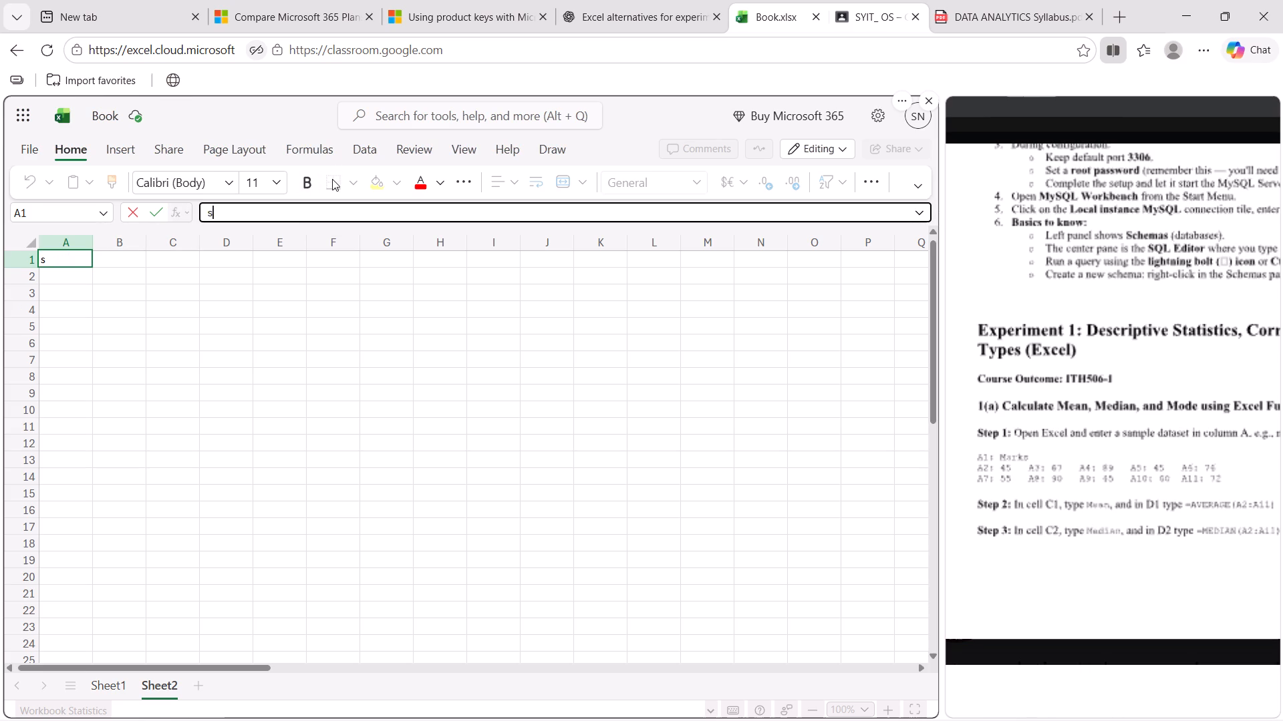
click(308, 180)
click(308, 180)
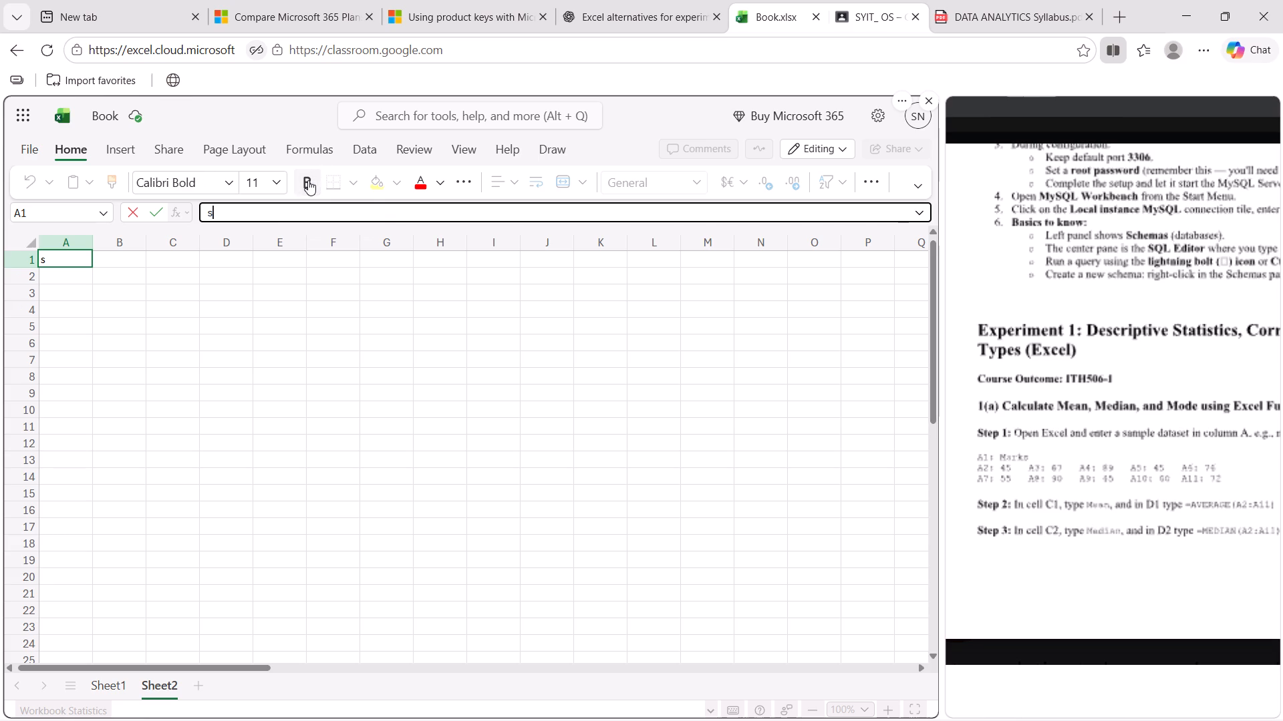
click(302, 180)
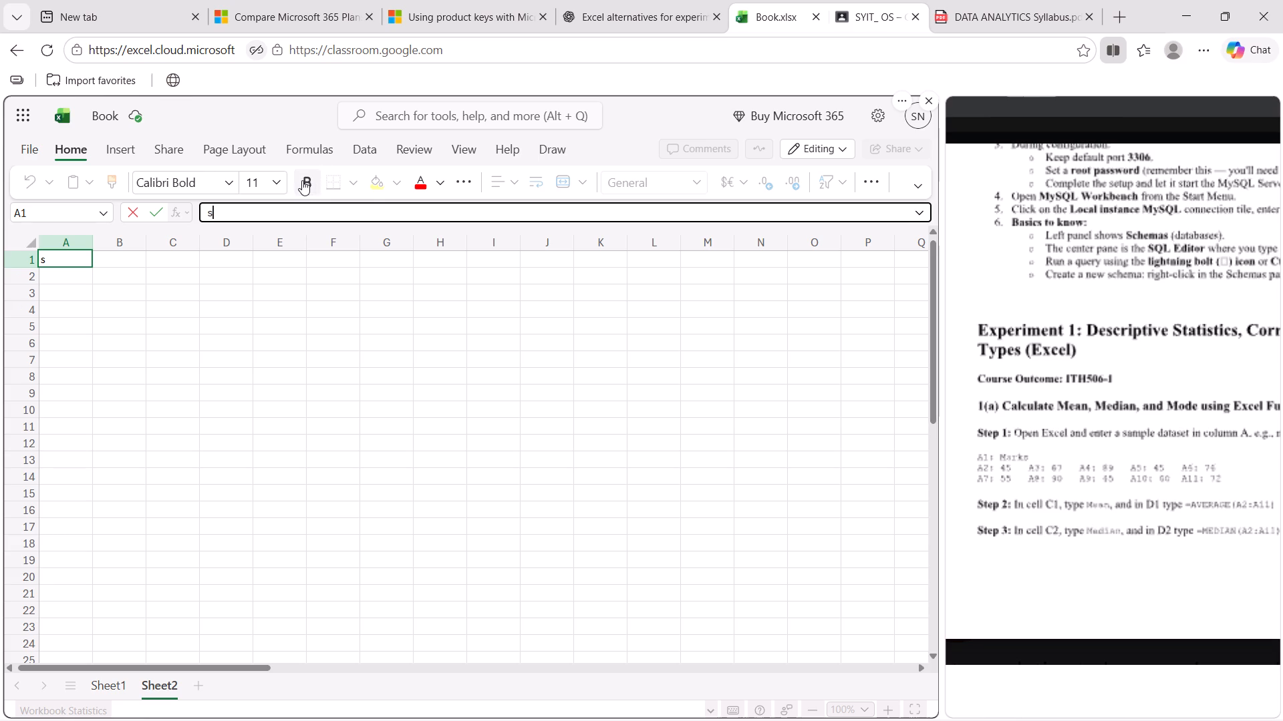
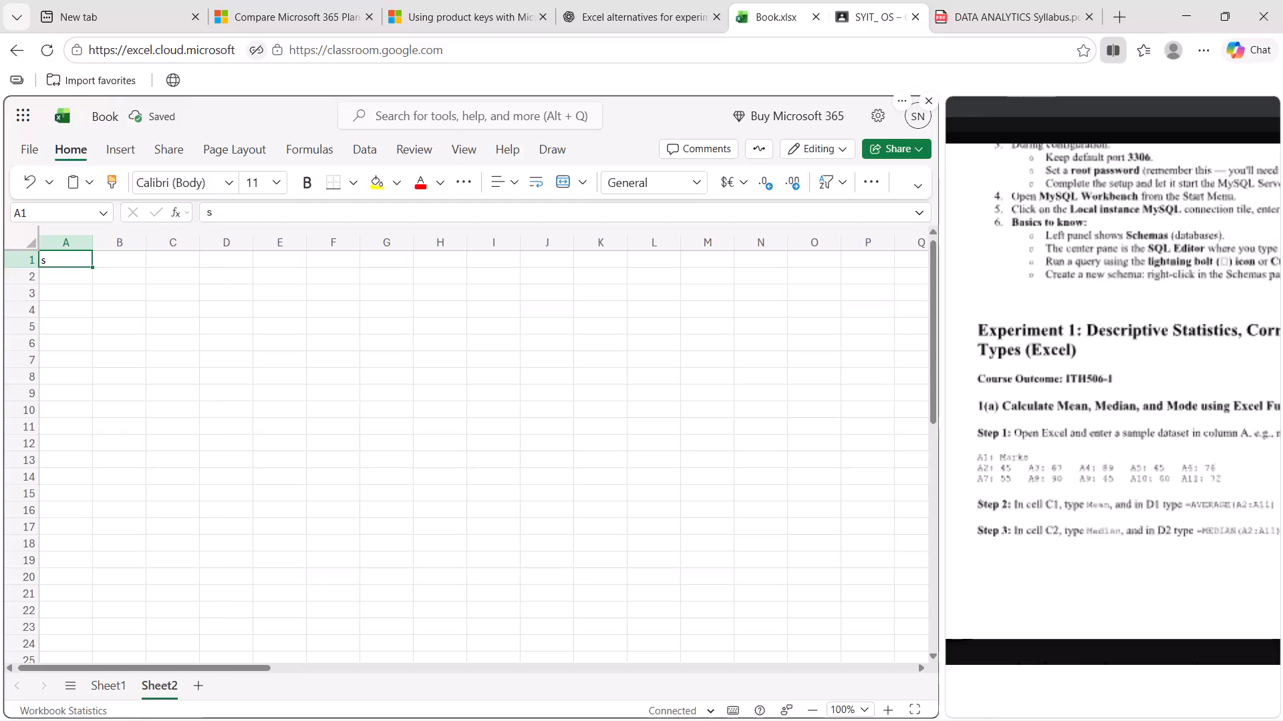
Enter the column headings Student, Hours Studied and marks in cells A1, B1 and C1, replacing the started heading in A1.
key(BackSpace)
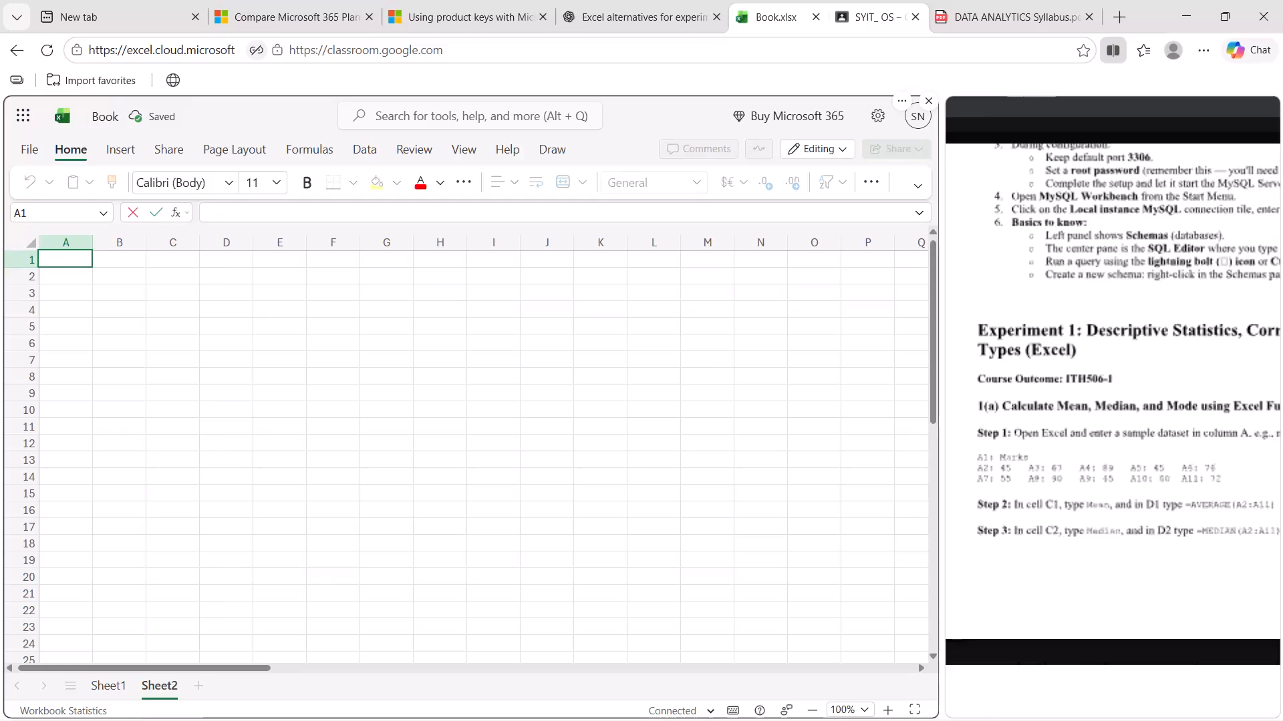
text(Stude)
text(nt)
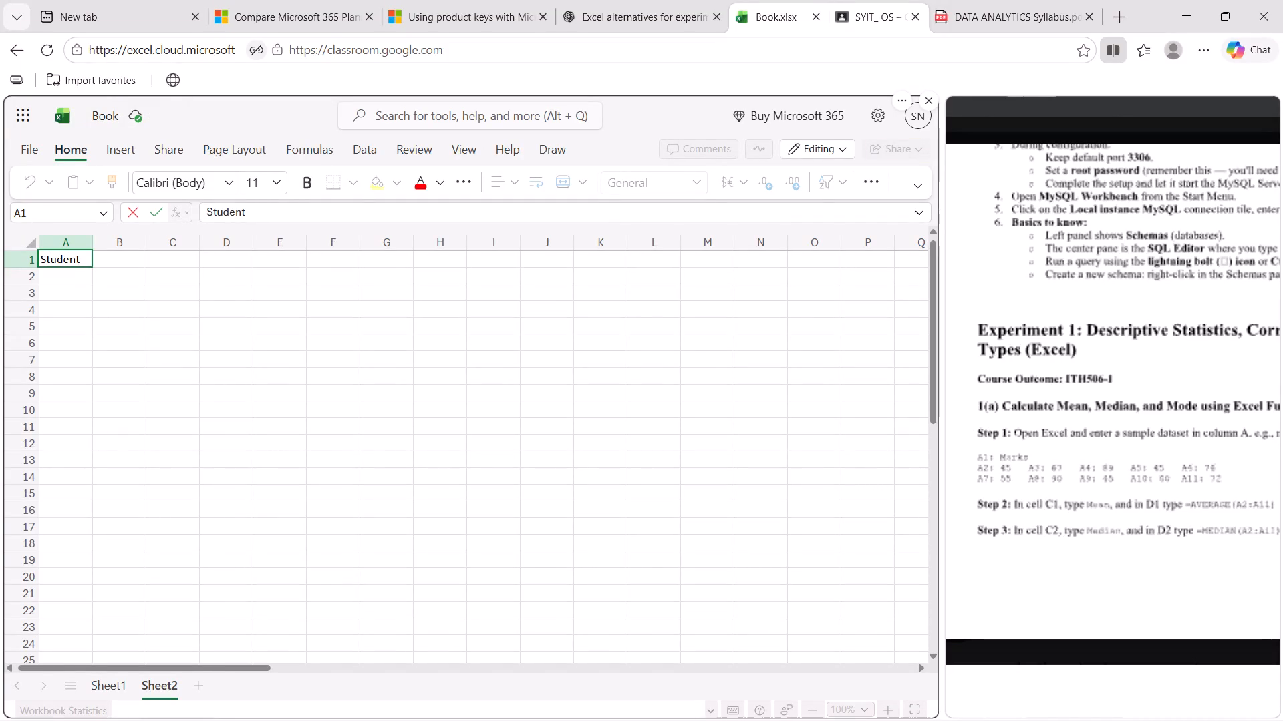
key(Right)
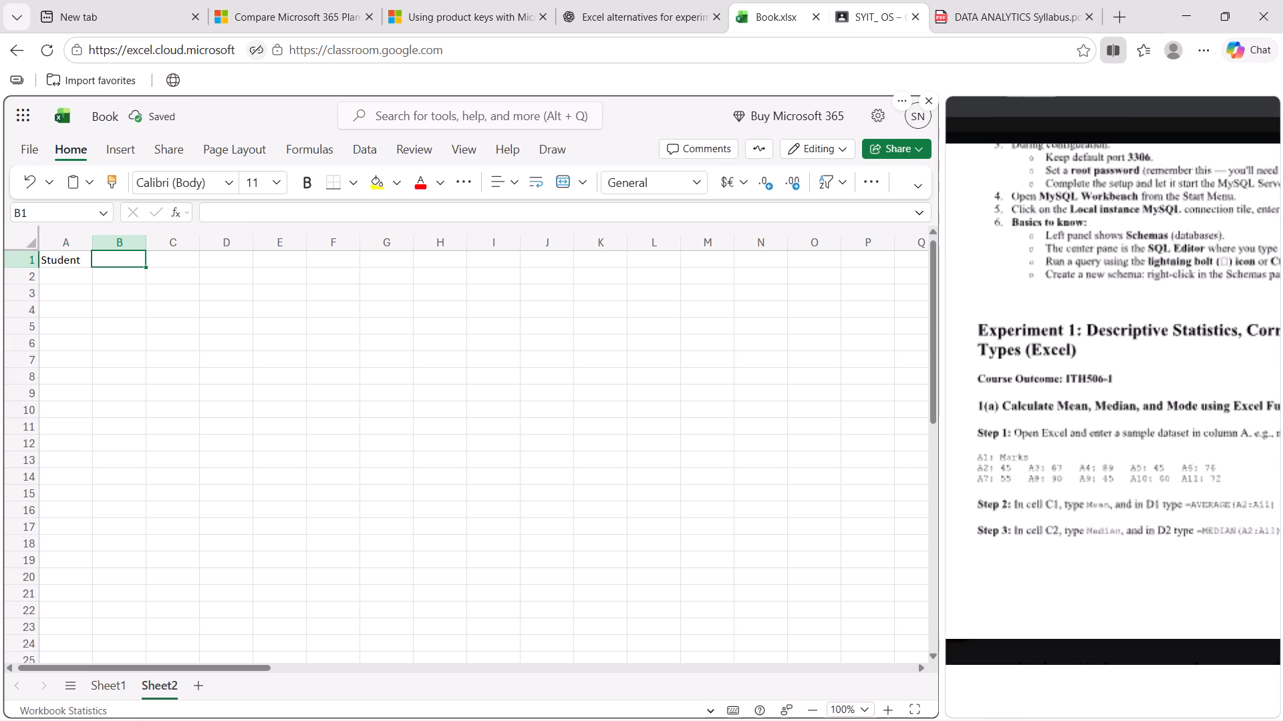
text(Hours Studied)
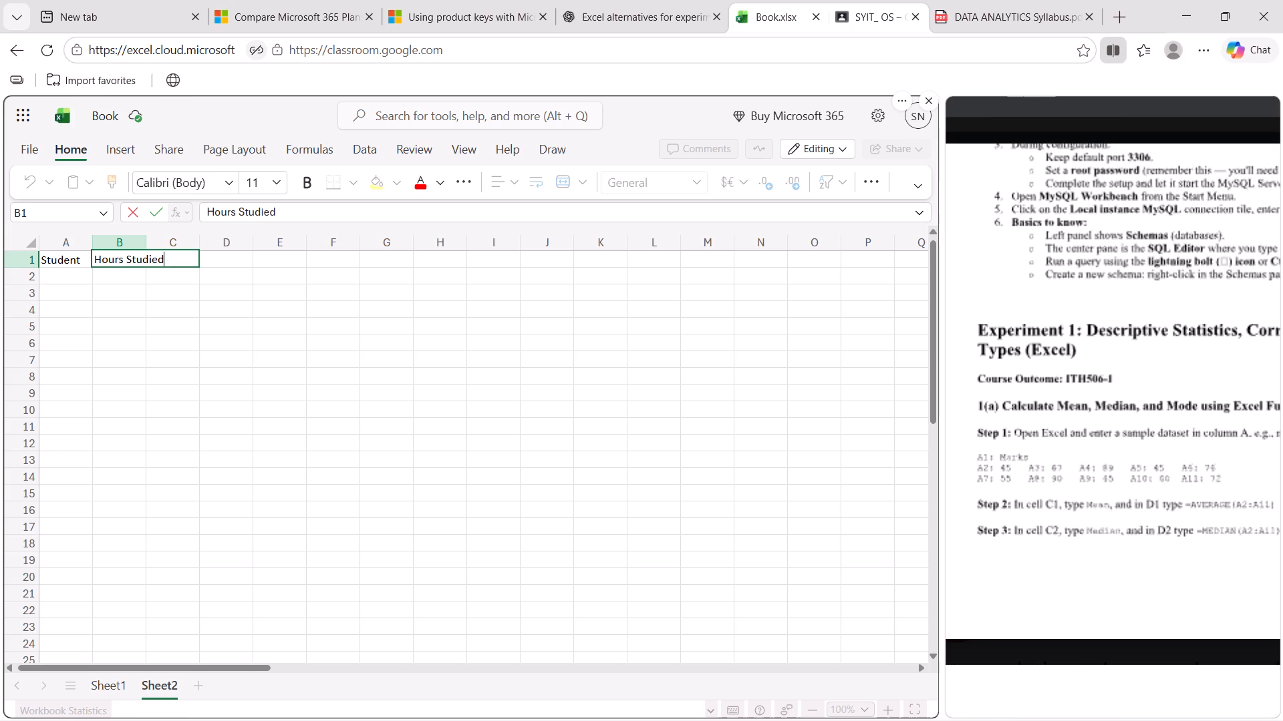
key(Right)
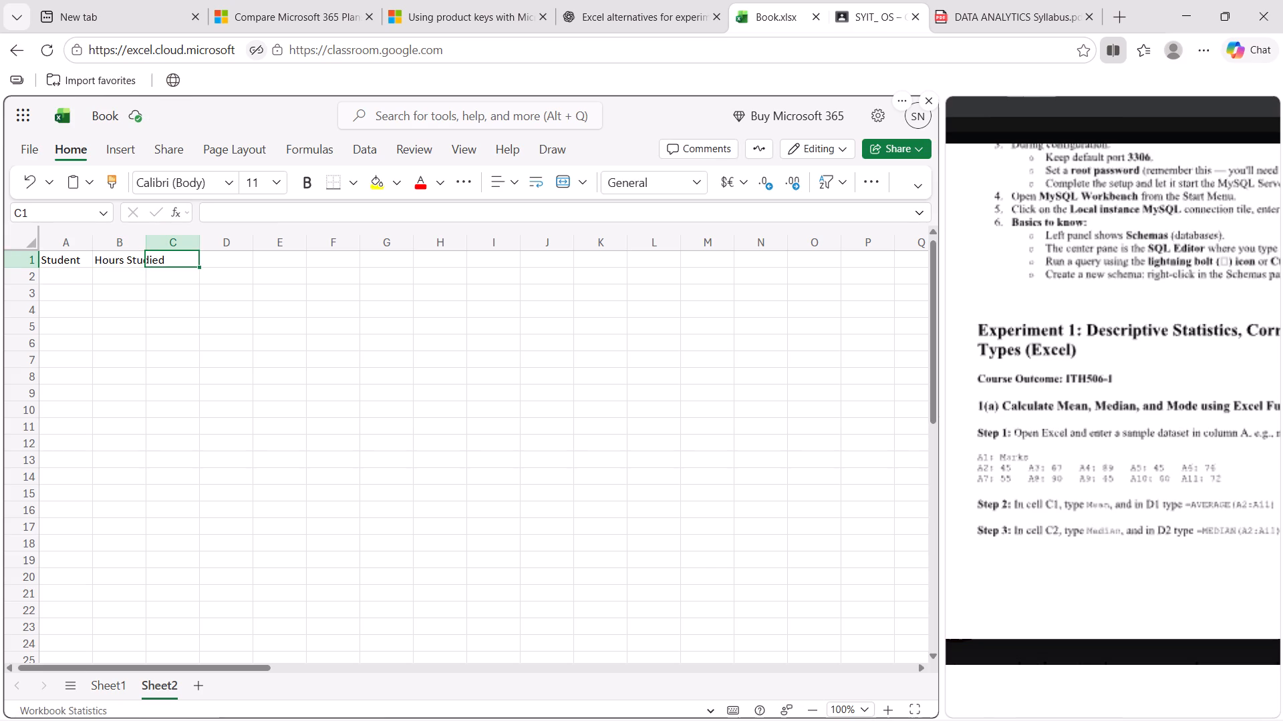
text(mark)
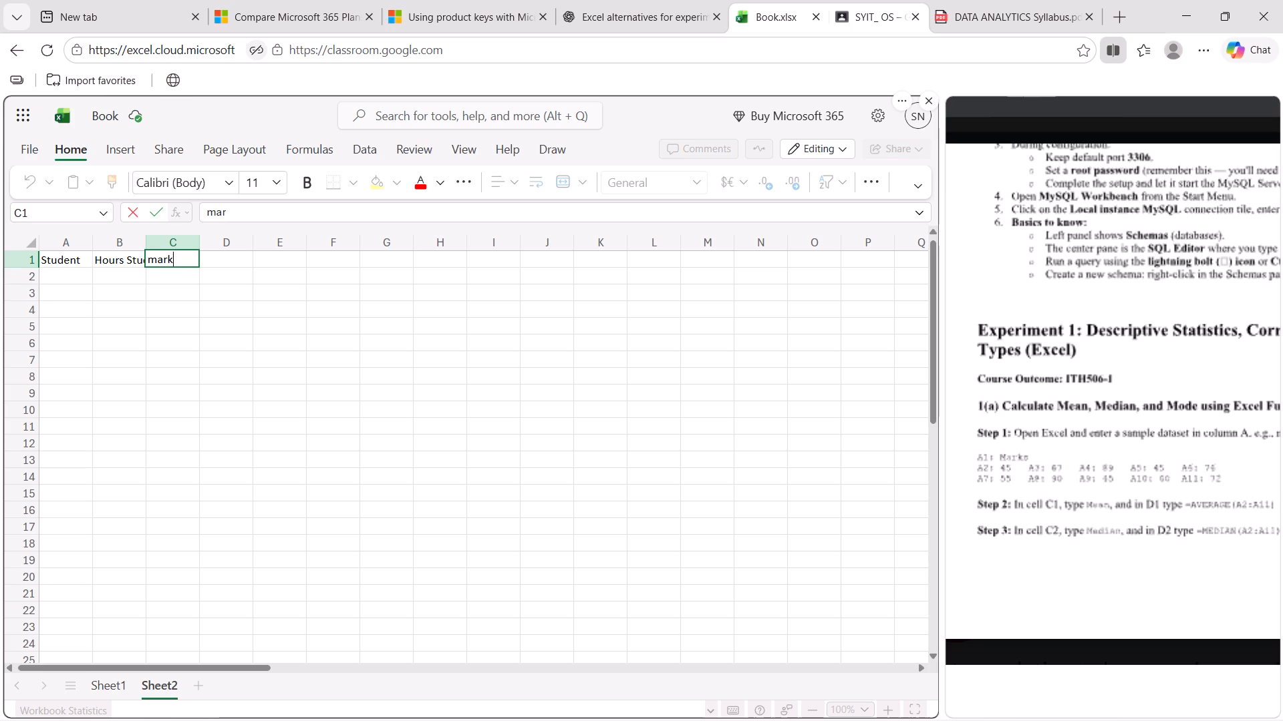
key(s)
Enter the student labels S1, S2 and S3 in cells A2 to A4, dismissing the file-naming prompt.
click(69, 276)
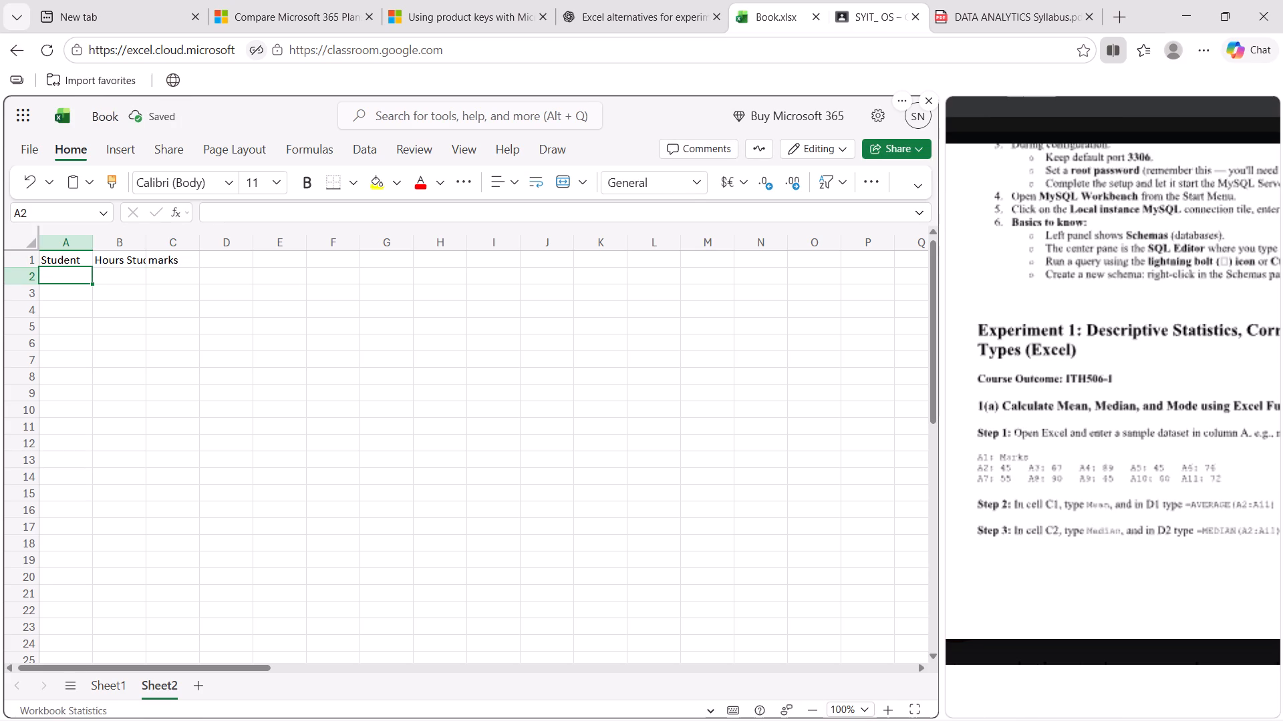
key(shift+s)
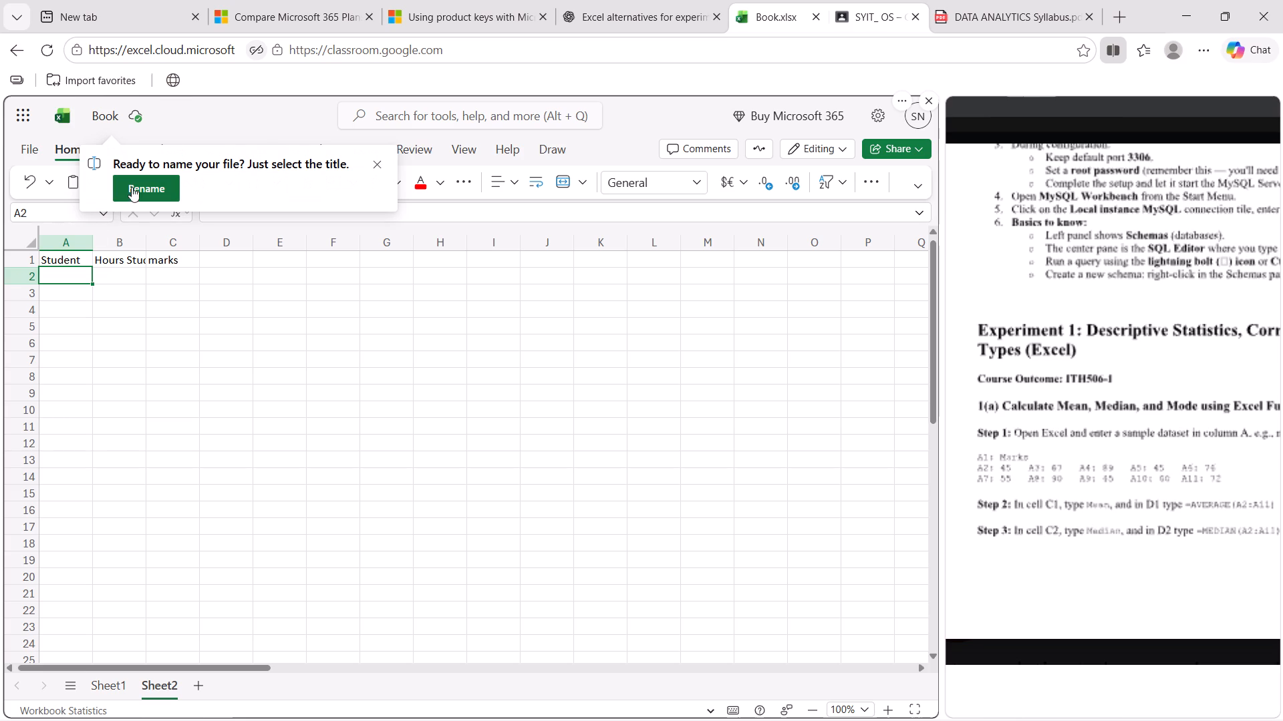
click(372, 165)
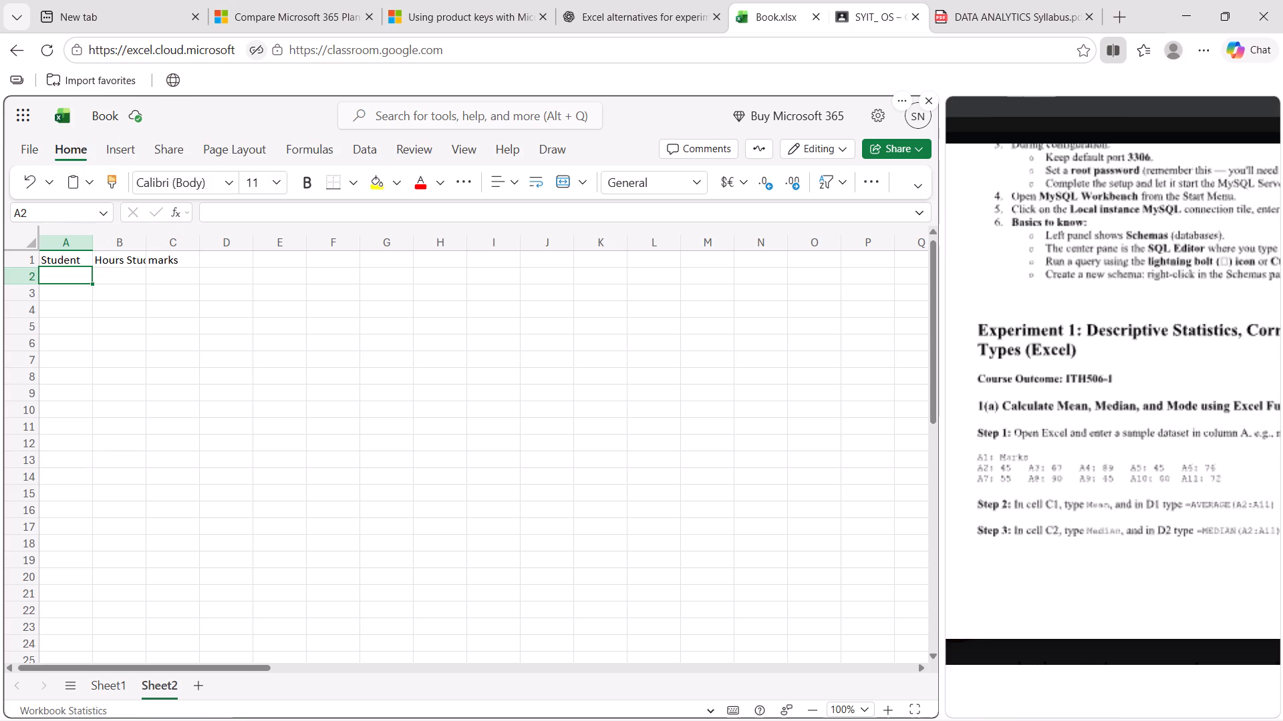
click(72, 276)
key(shift+s)
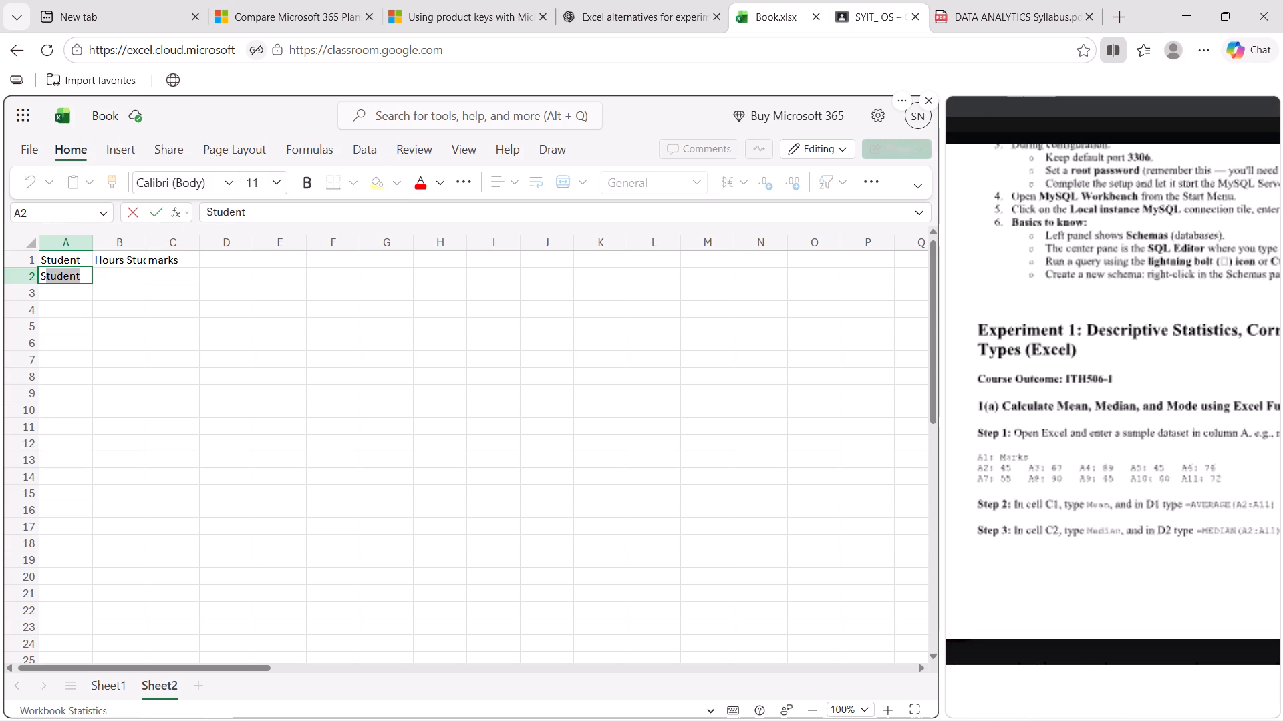
key(1)
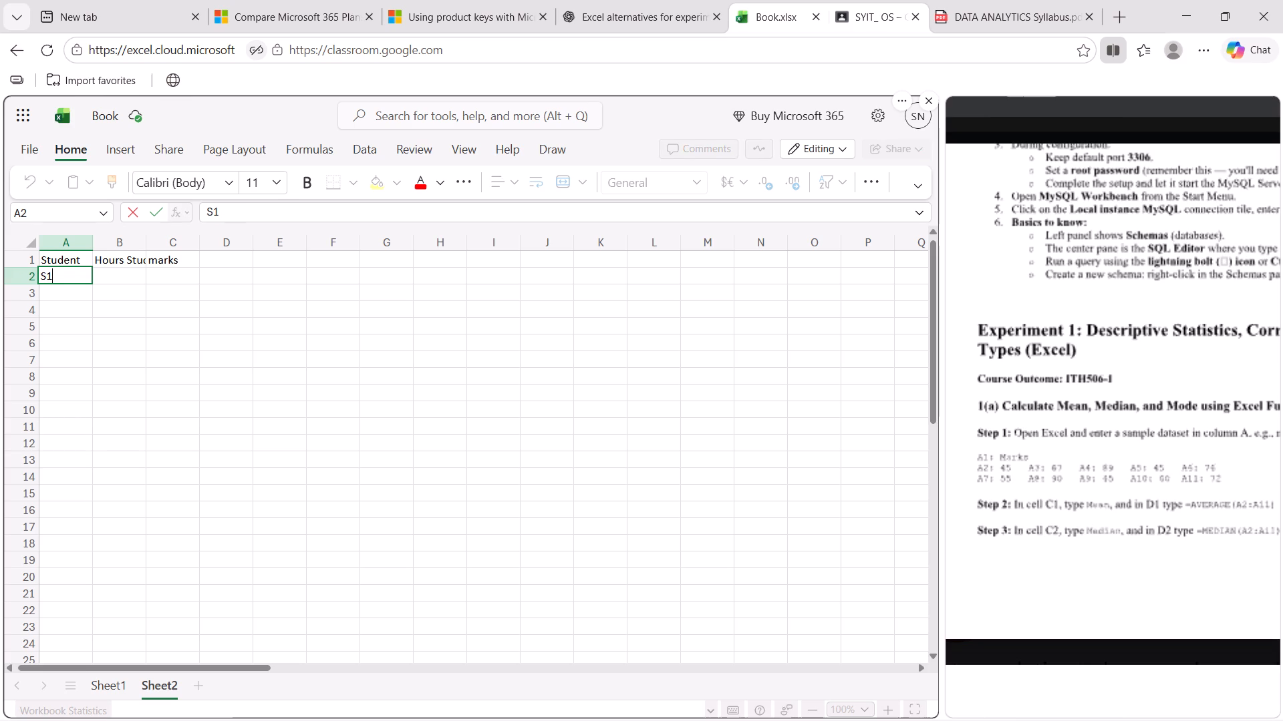
key(Return)
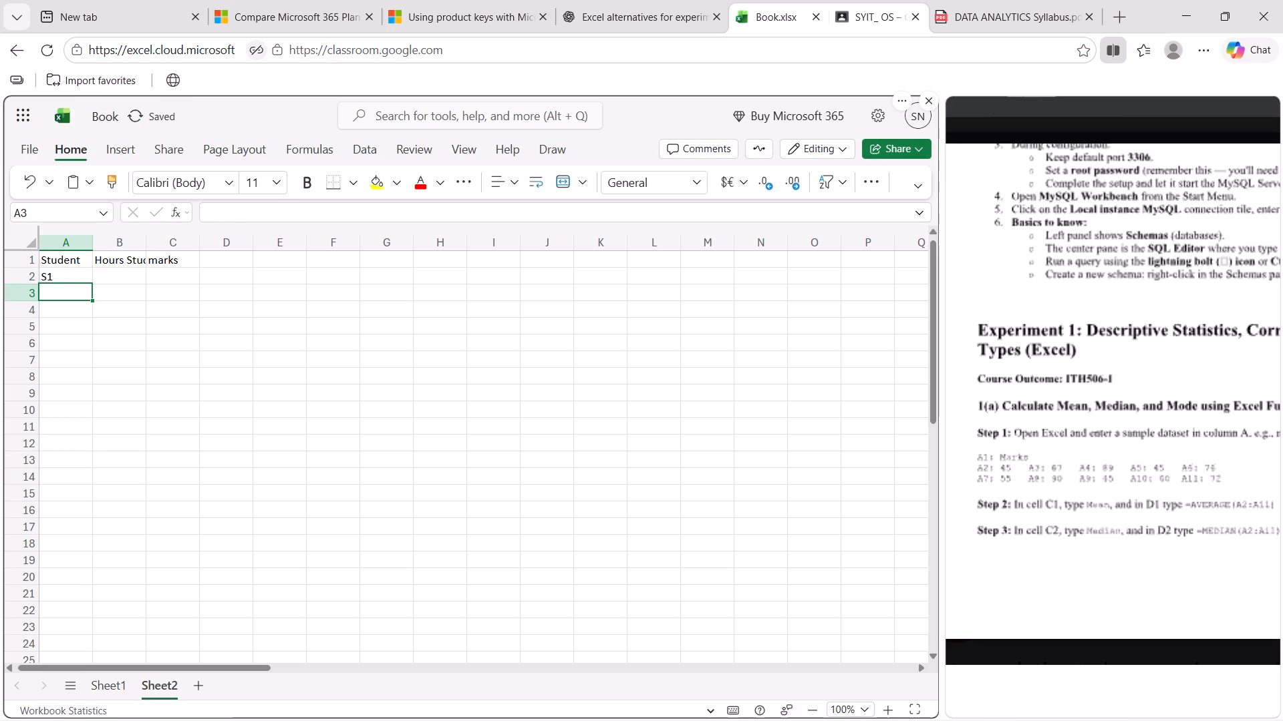
text(S2)
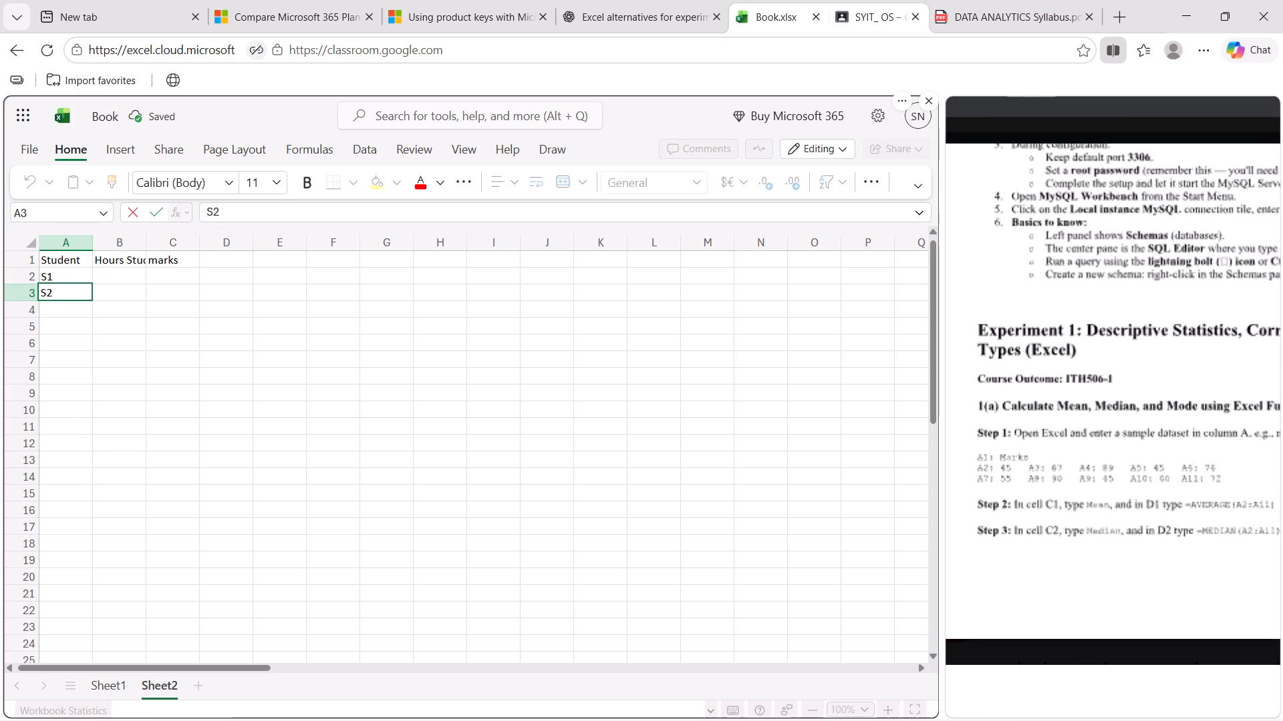
key(Return)
key(shift+s)
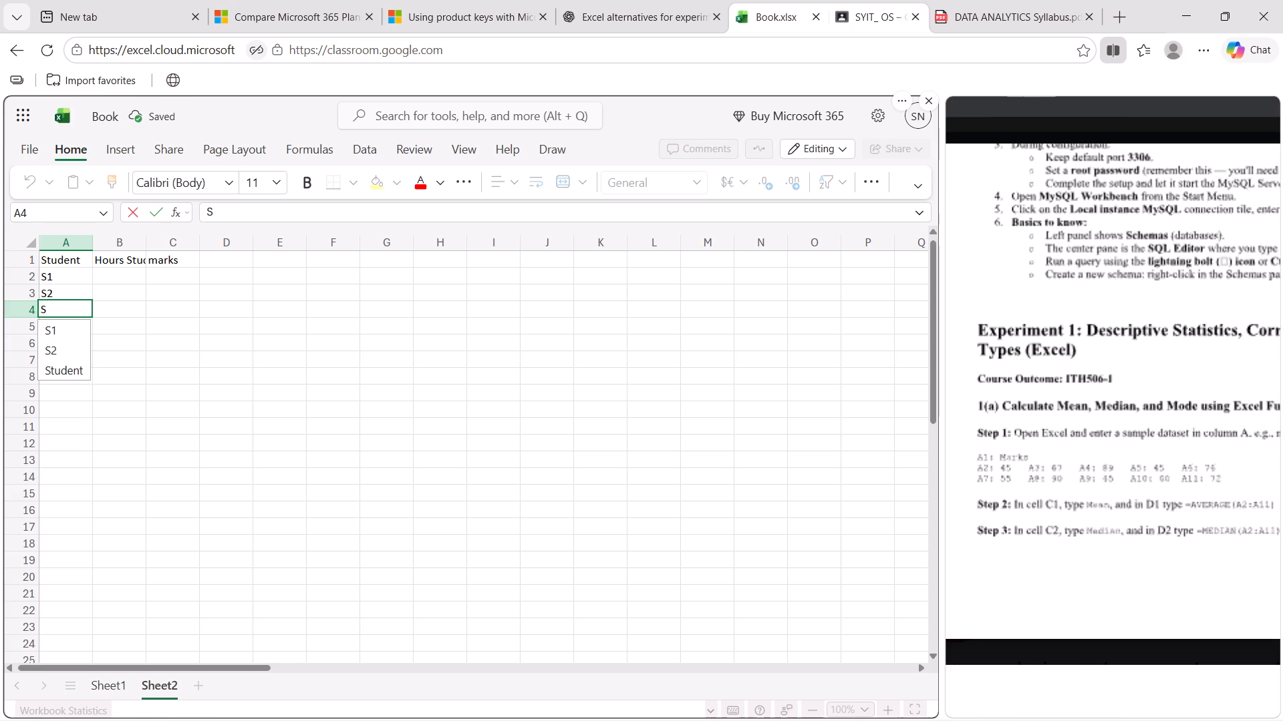
key(3)
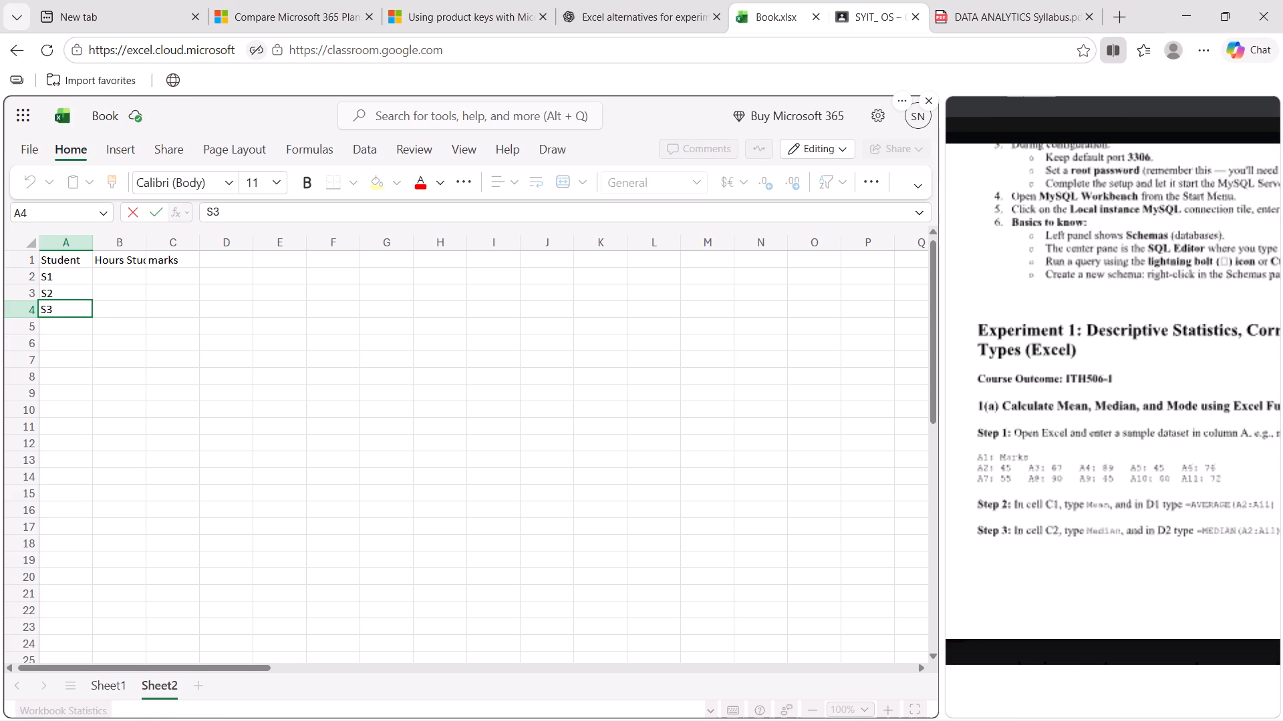
Fill the student label series from S1 in cell A2 down to S10 in cell A11.
click(69, 282)
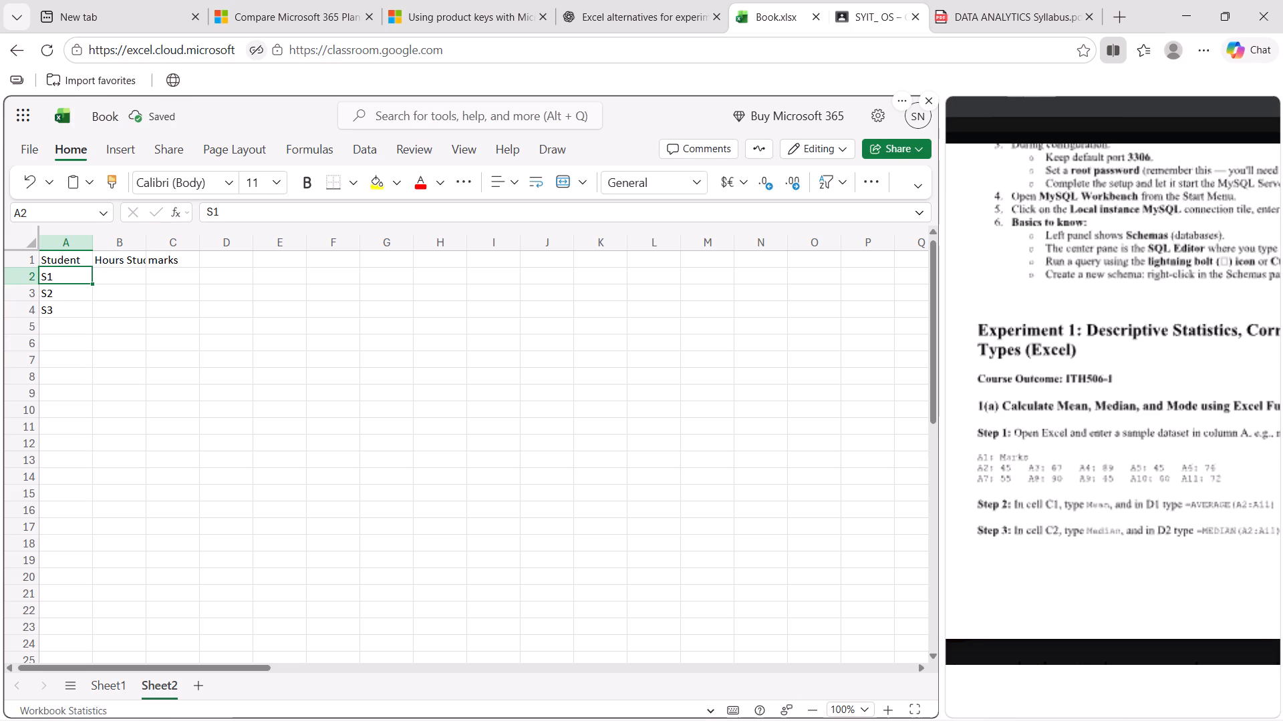
drag(91, 284, 88, 394)
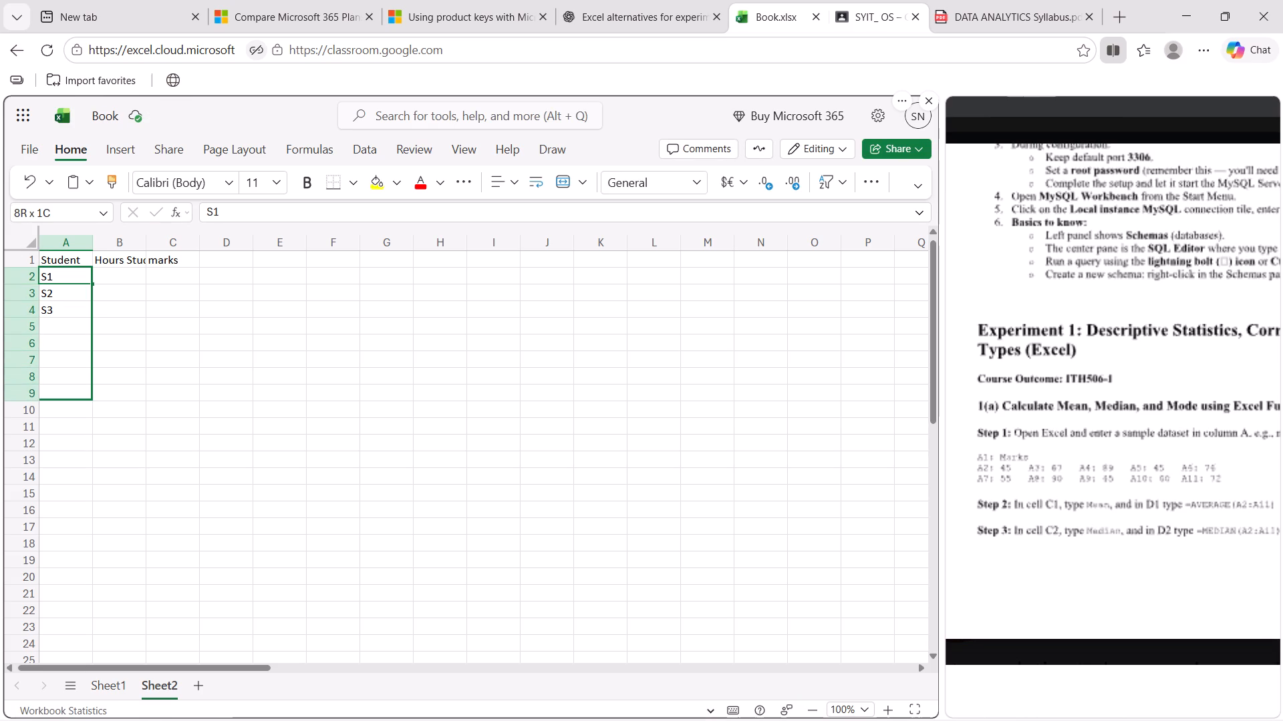
drag(88, 394, 86, 405)
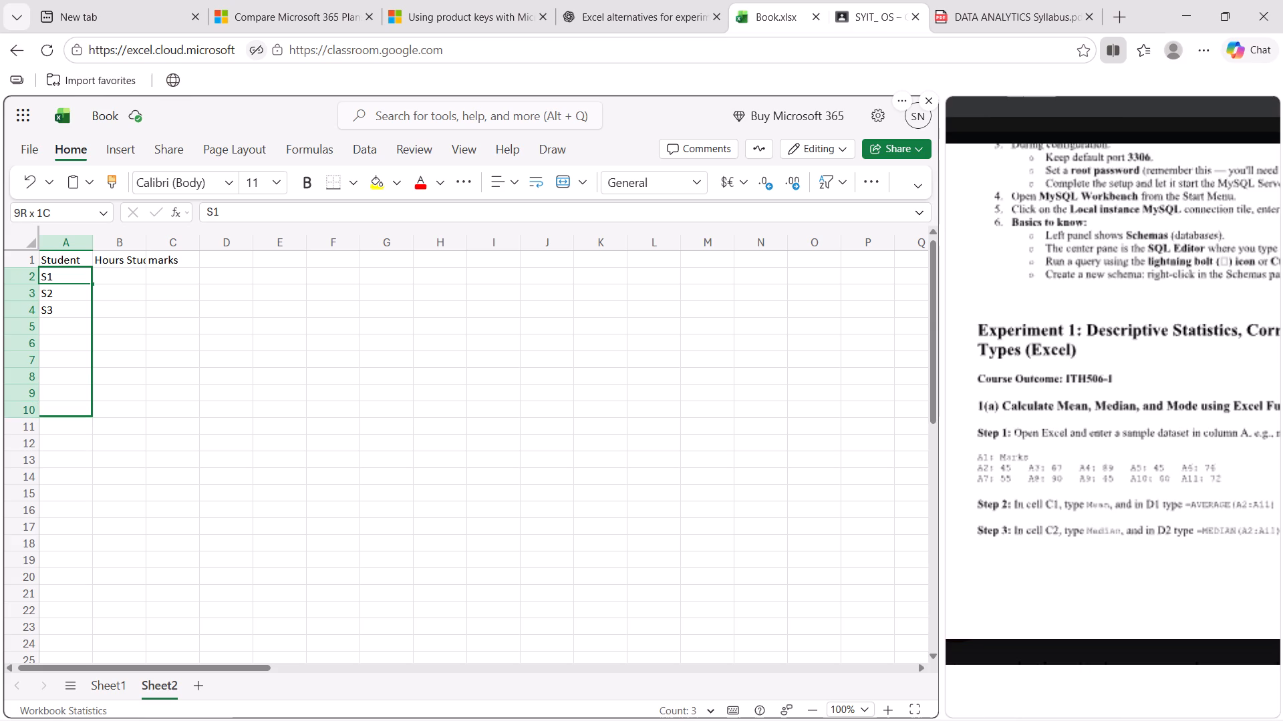
drag(86, 405, 84, 419)
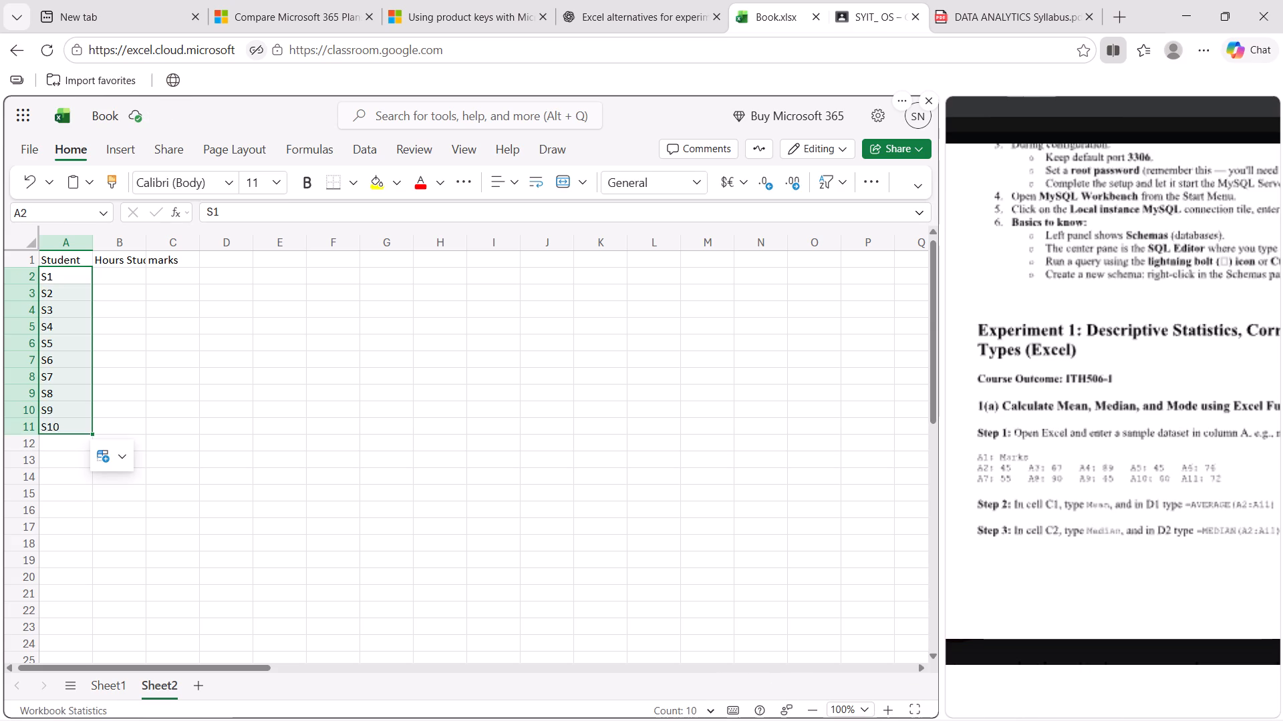
Enter the Hours Studied values 7, 5, 6, 8, 3, 6, 2, 9, 10 and 5 in cells B2 to B11.
click(117, 283)
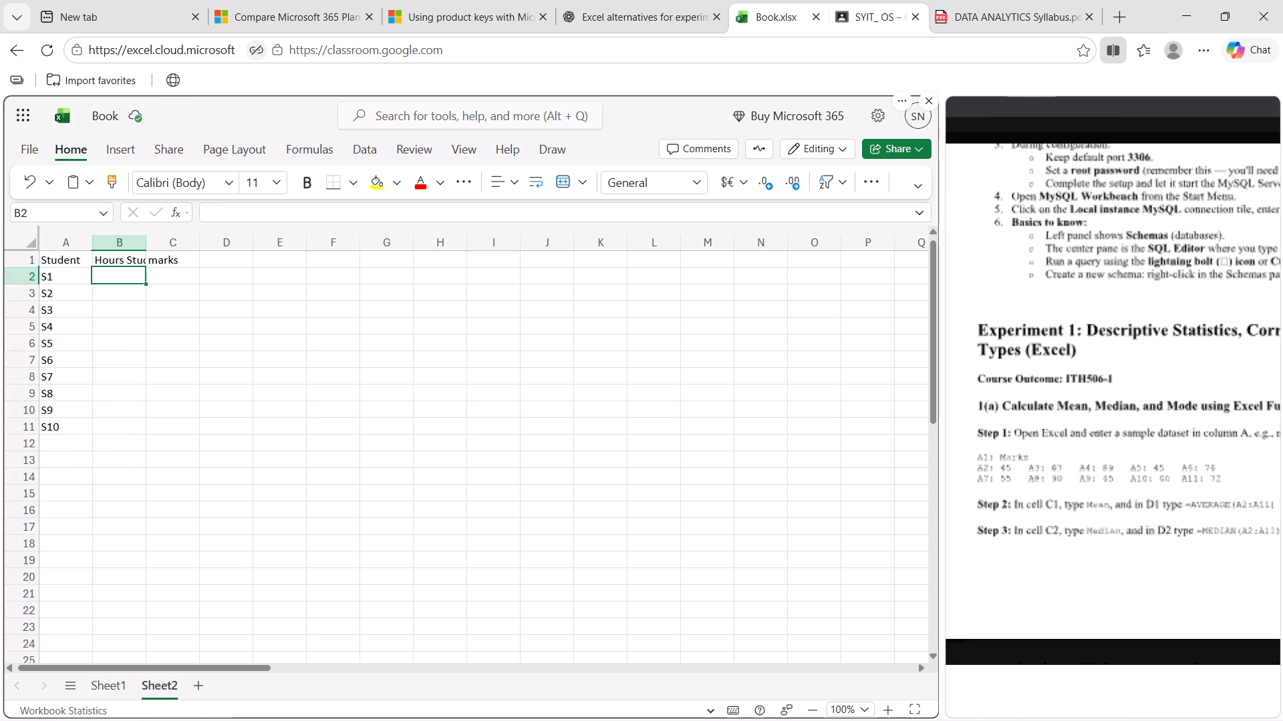
key(7)
key(Return)
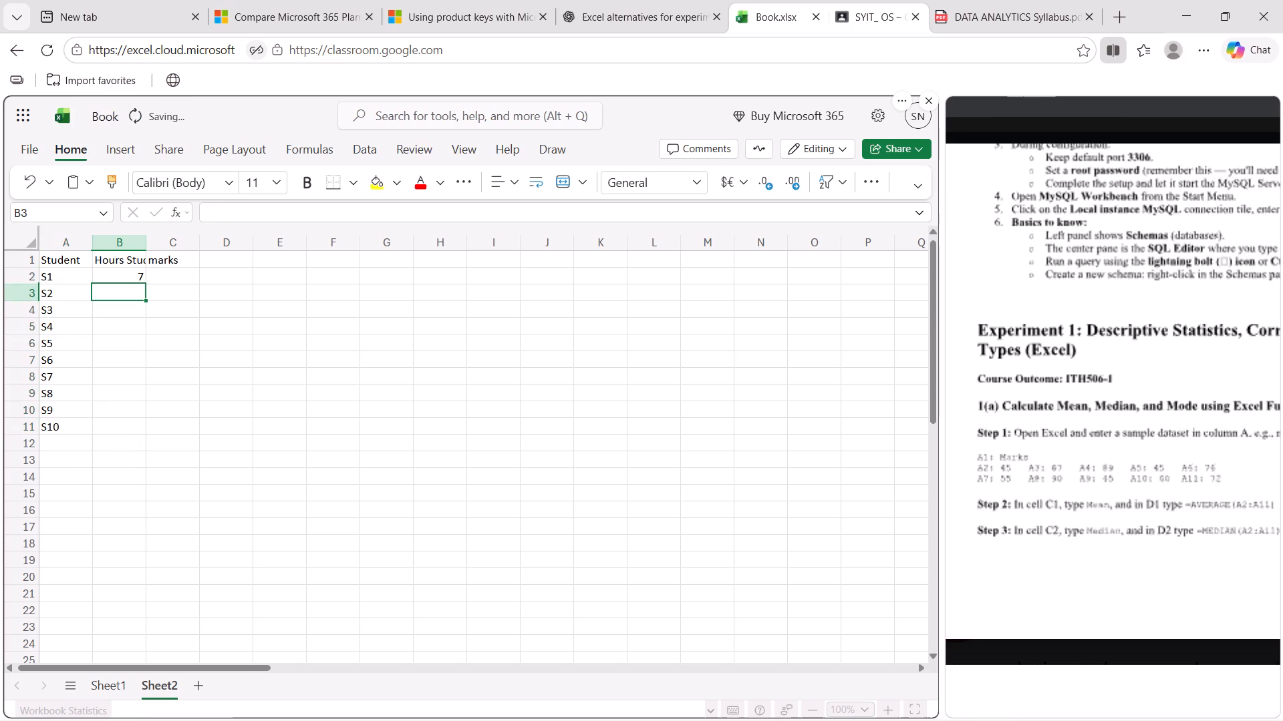
key(5)
key(Return)
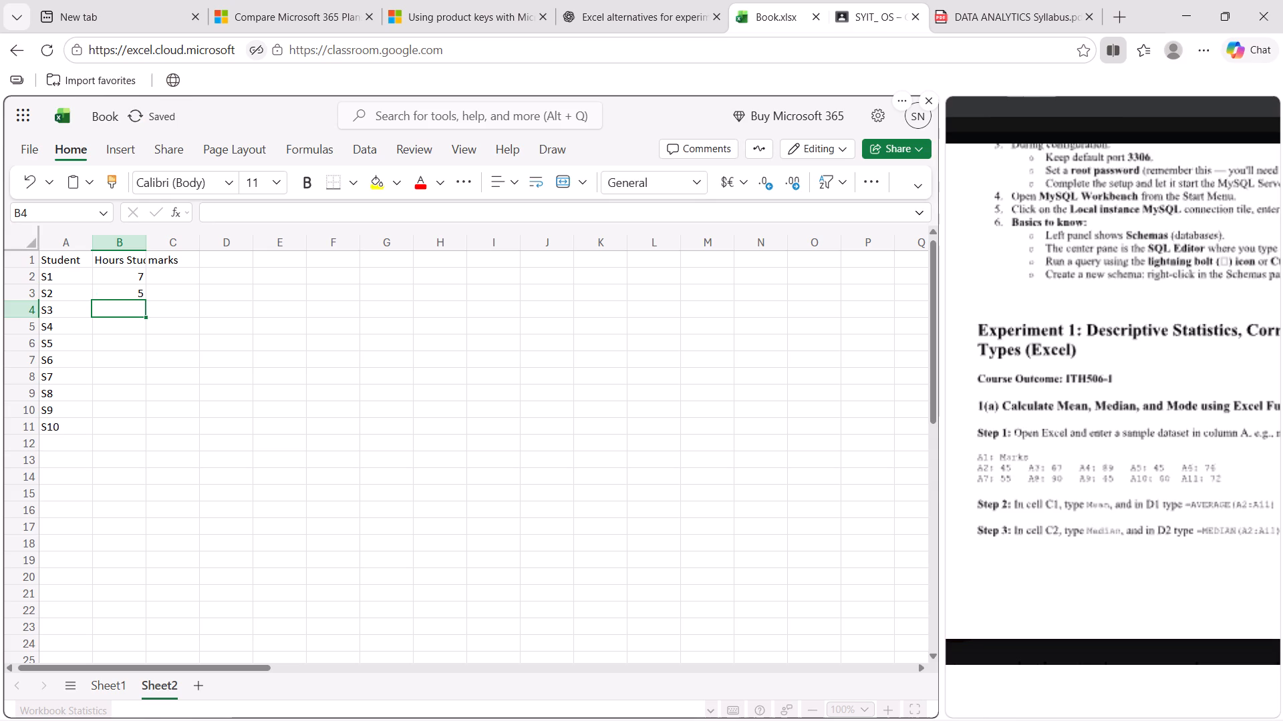
key(6)
key(Return)
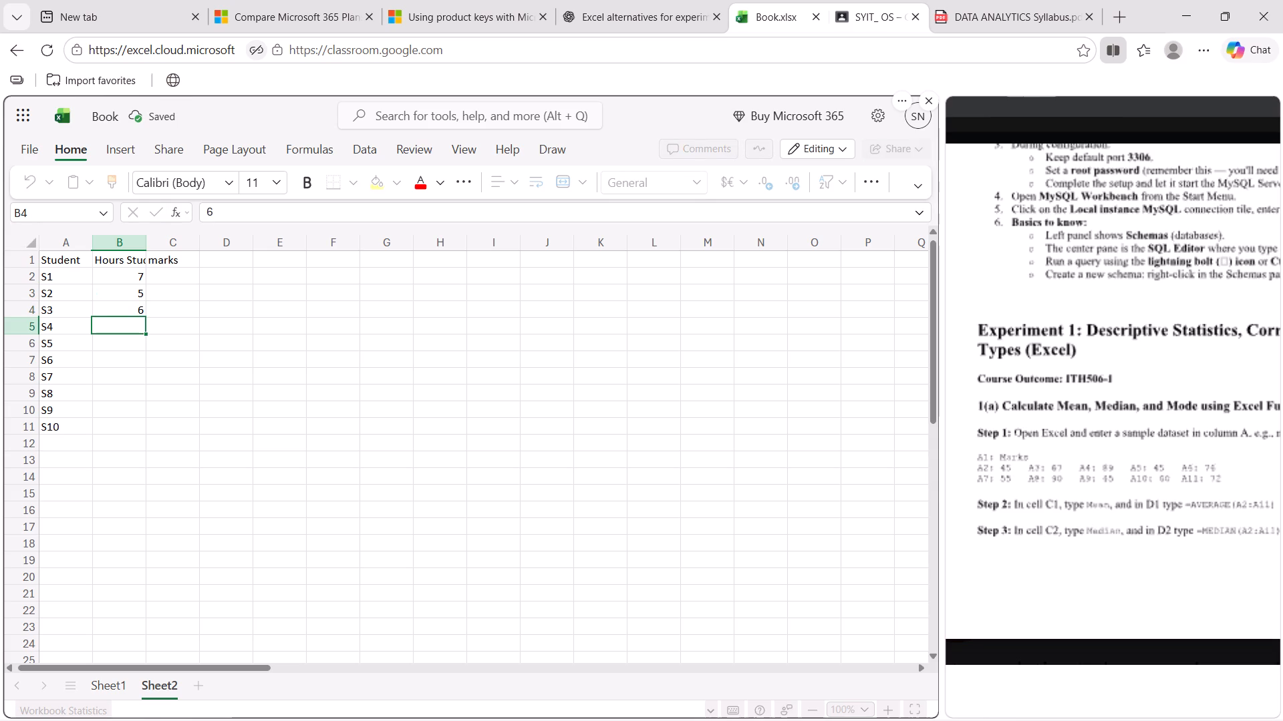
key(8)
key(Return)
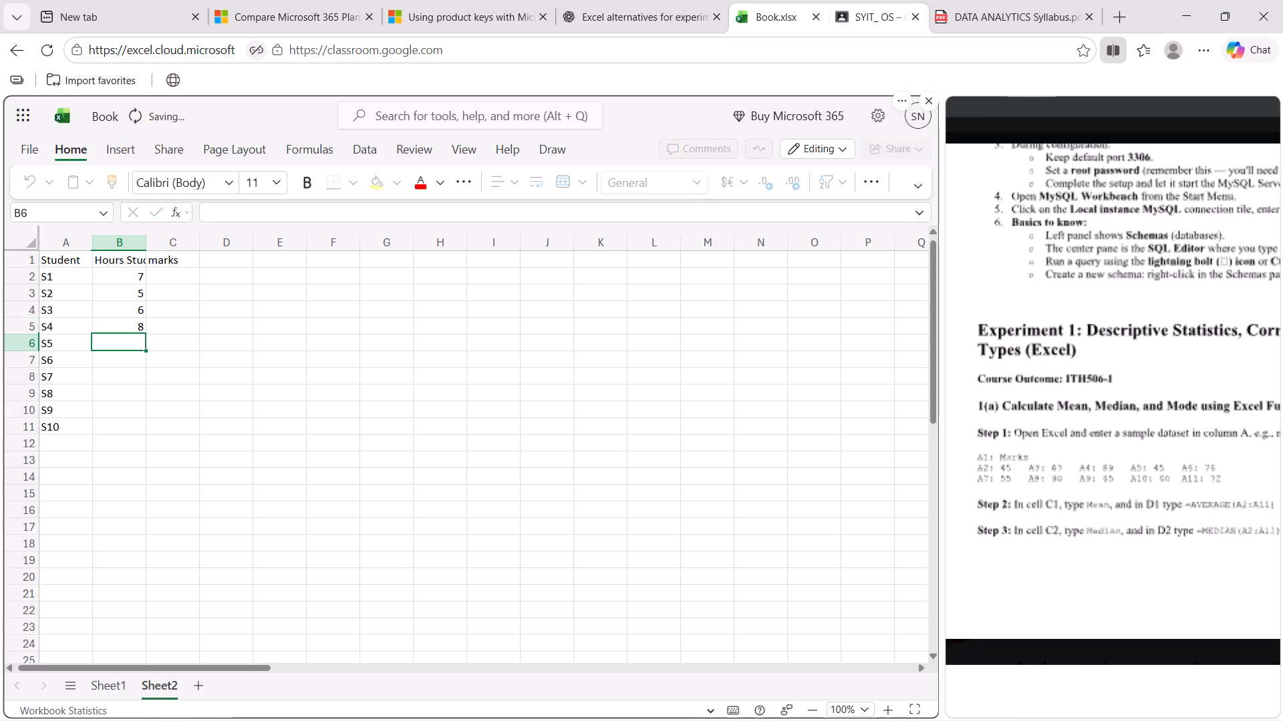
key(3)
key(Return)
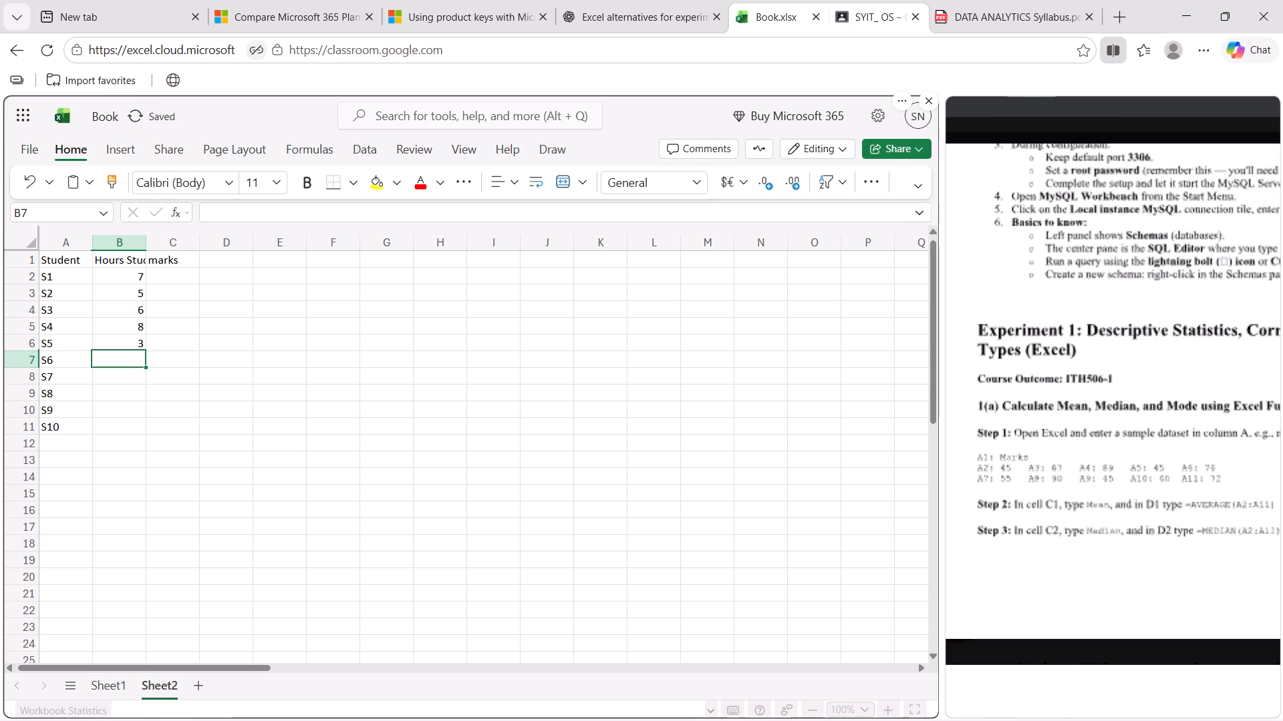
key(6)
key(Return)
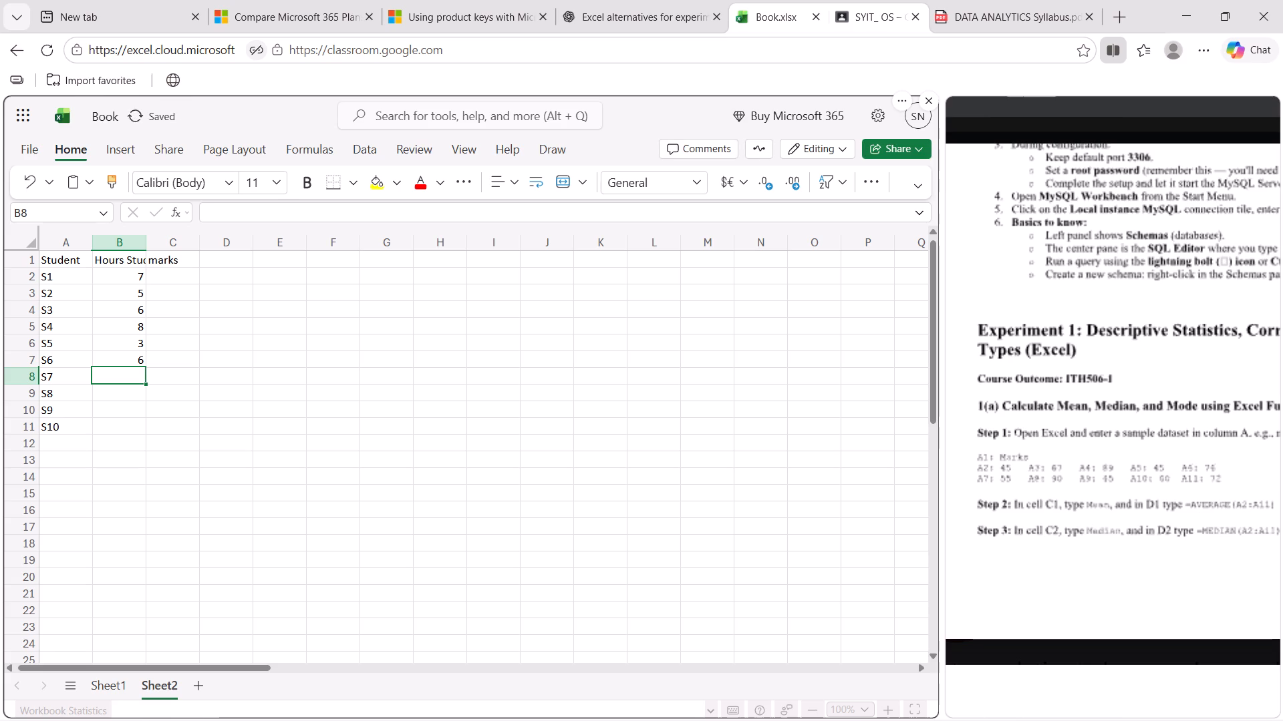
key(2)
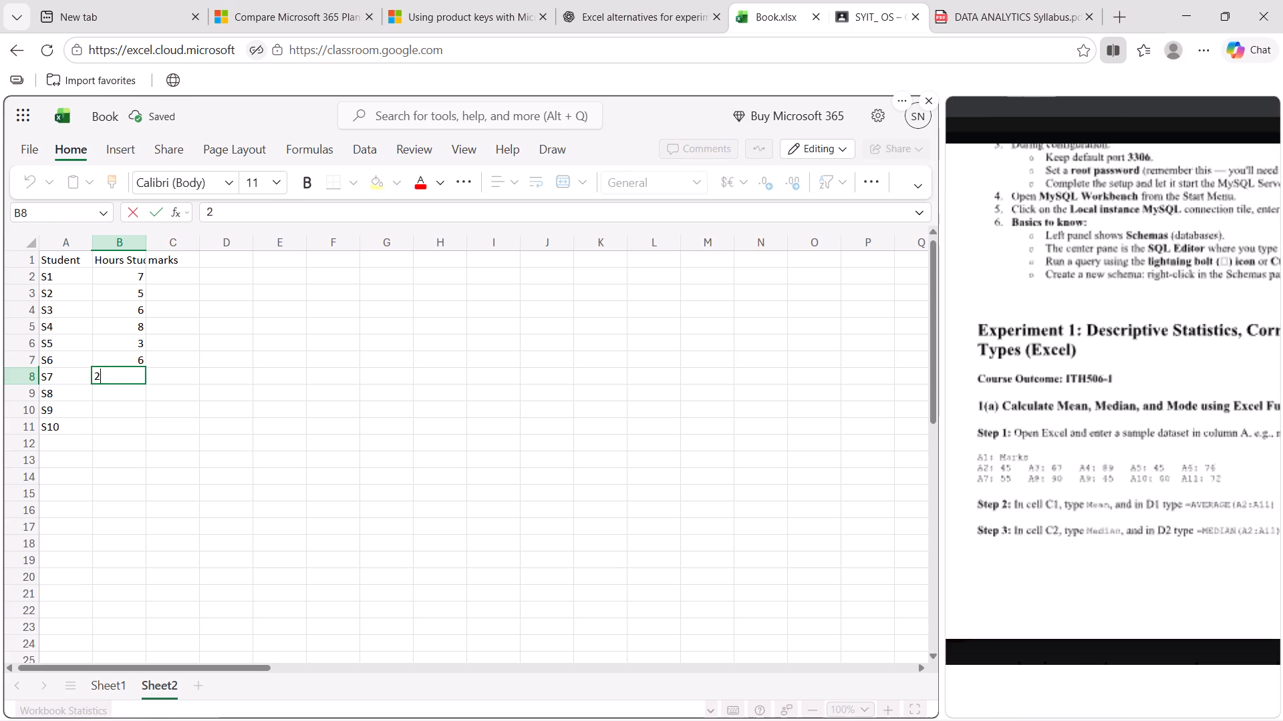
key(Return)
key(9)
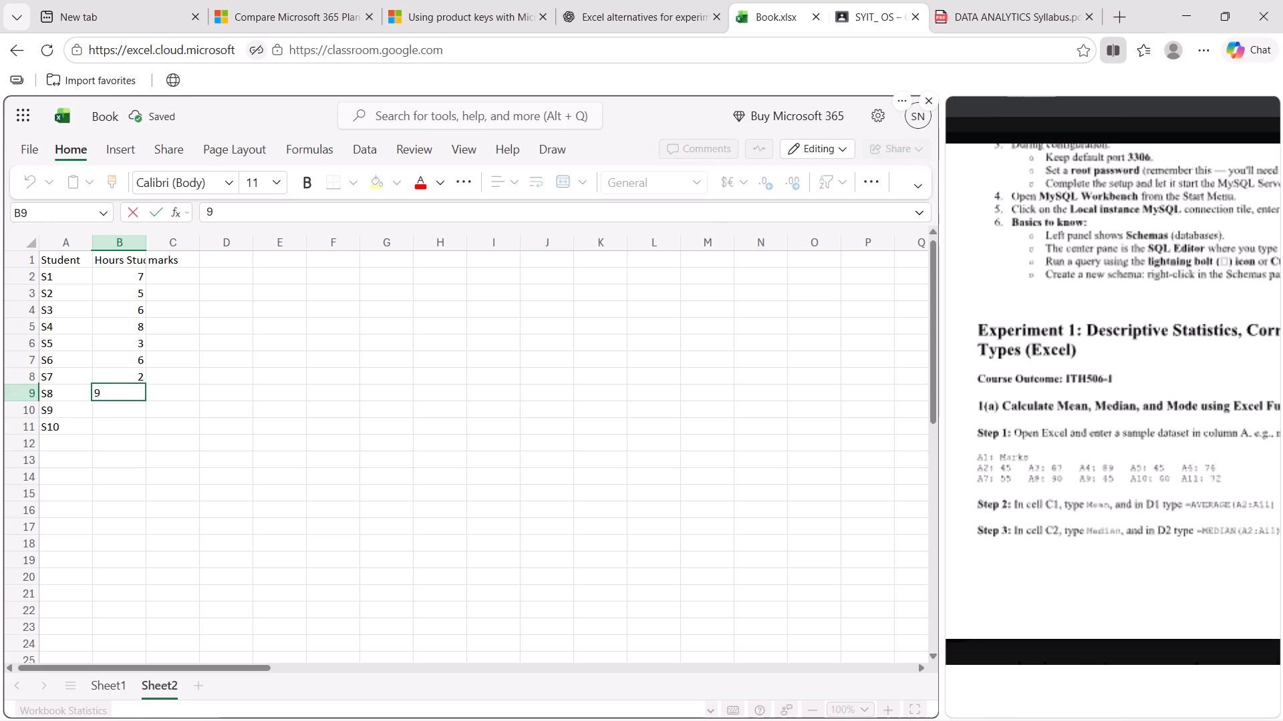
key(Return)
text(10)
key(Return)
key(5)
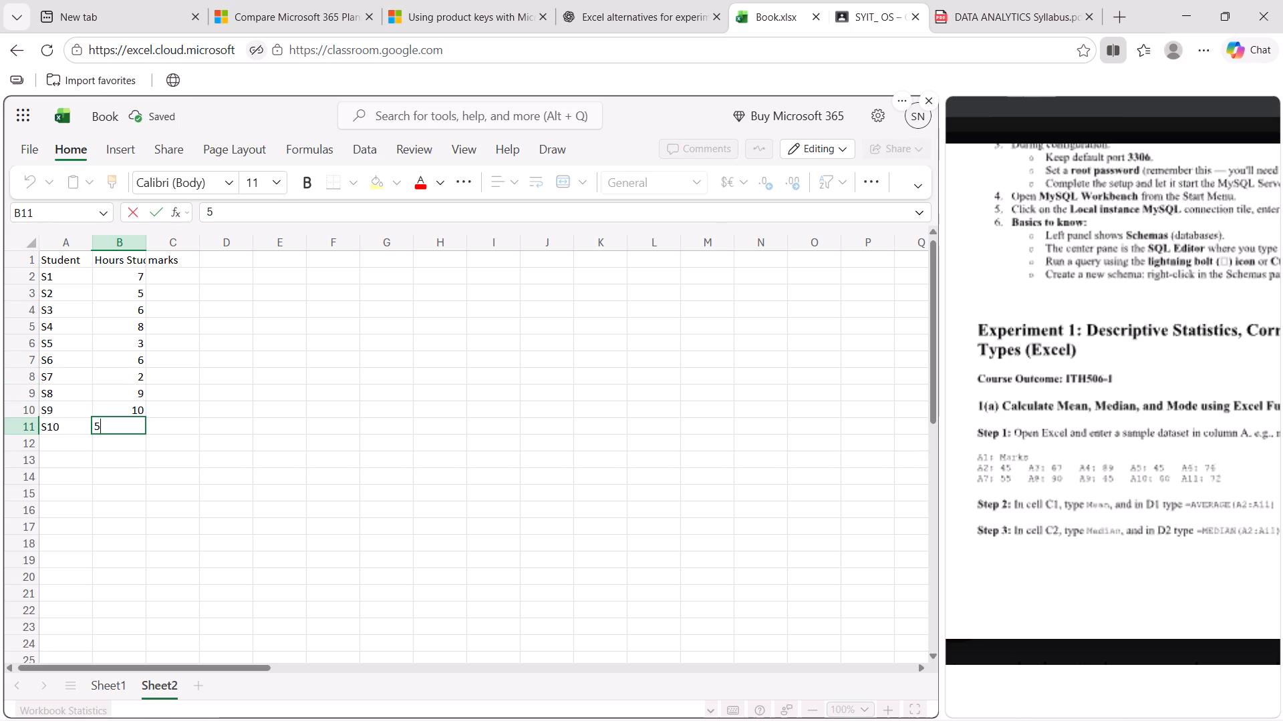
Enter the marks 80, 75, 77, 85, 60, 70, 50, 92, 96 and 65 in cells C2 to C11.
click(166, 277)
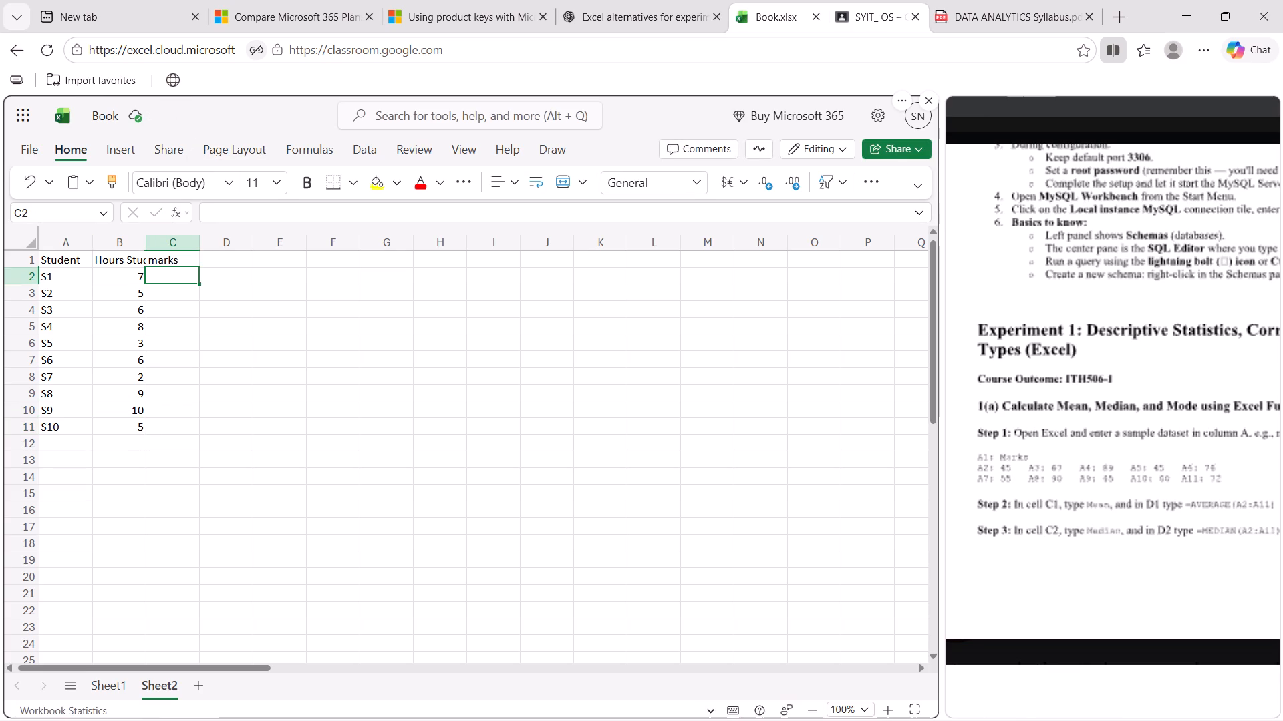
text(80)
key(Return)
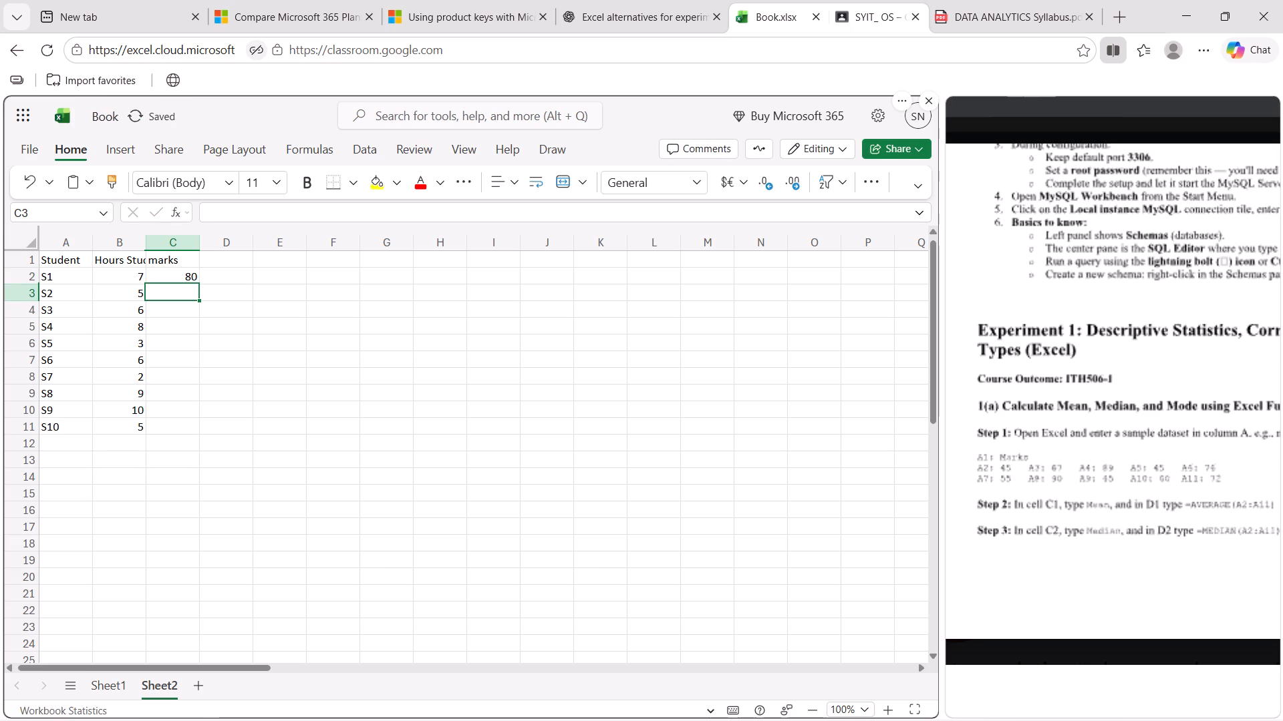
text(75)
key(Return)
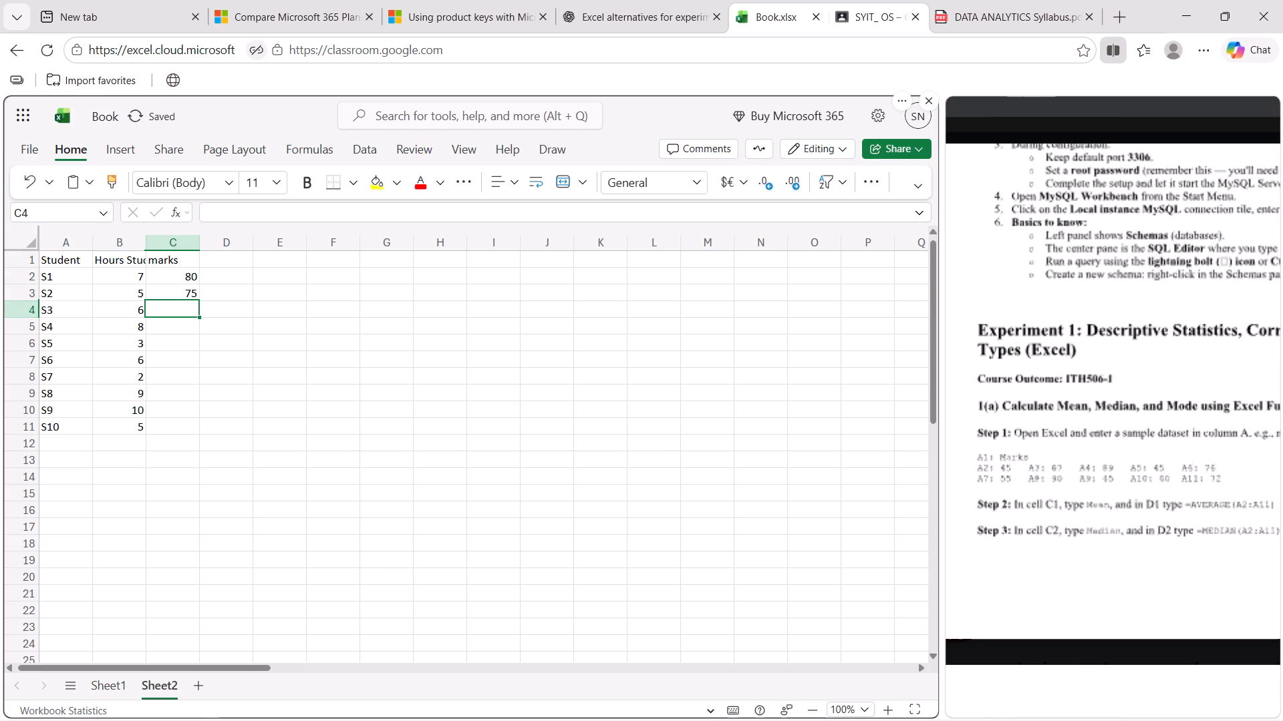
text(77)
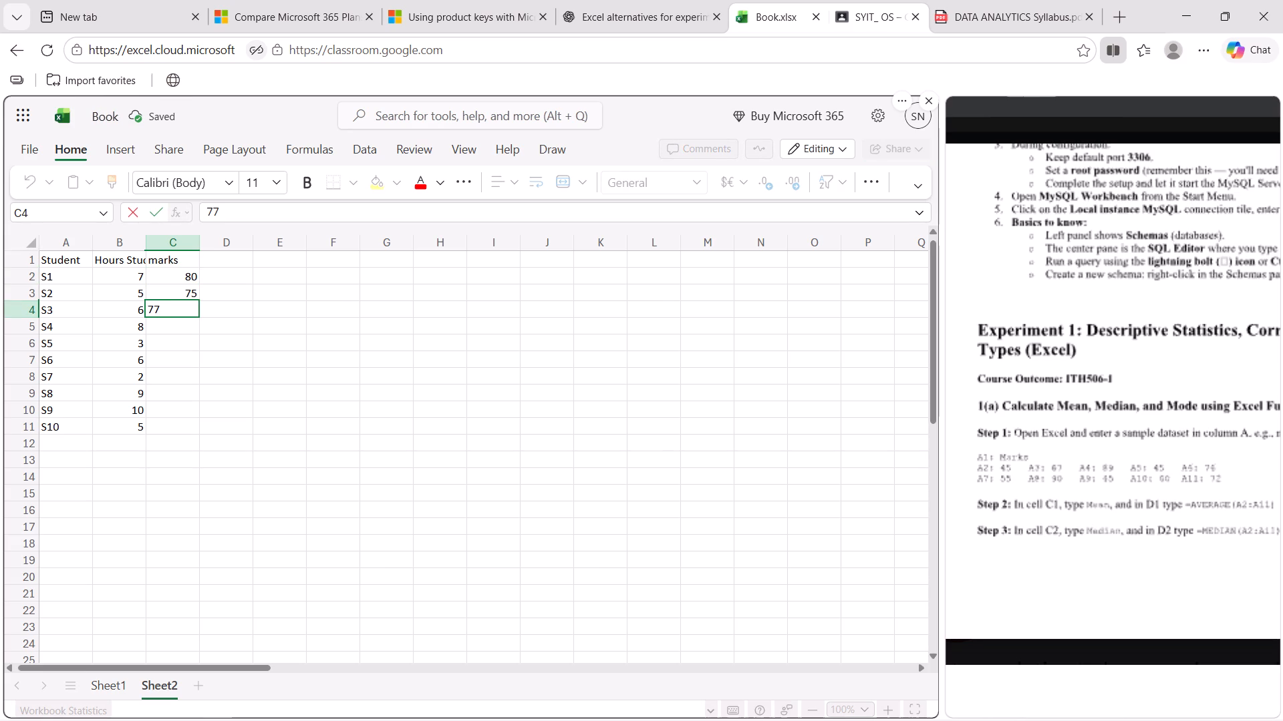
key(Return)
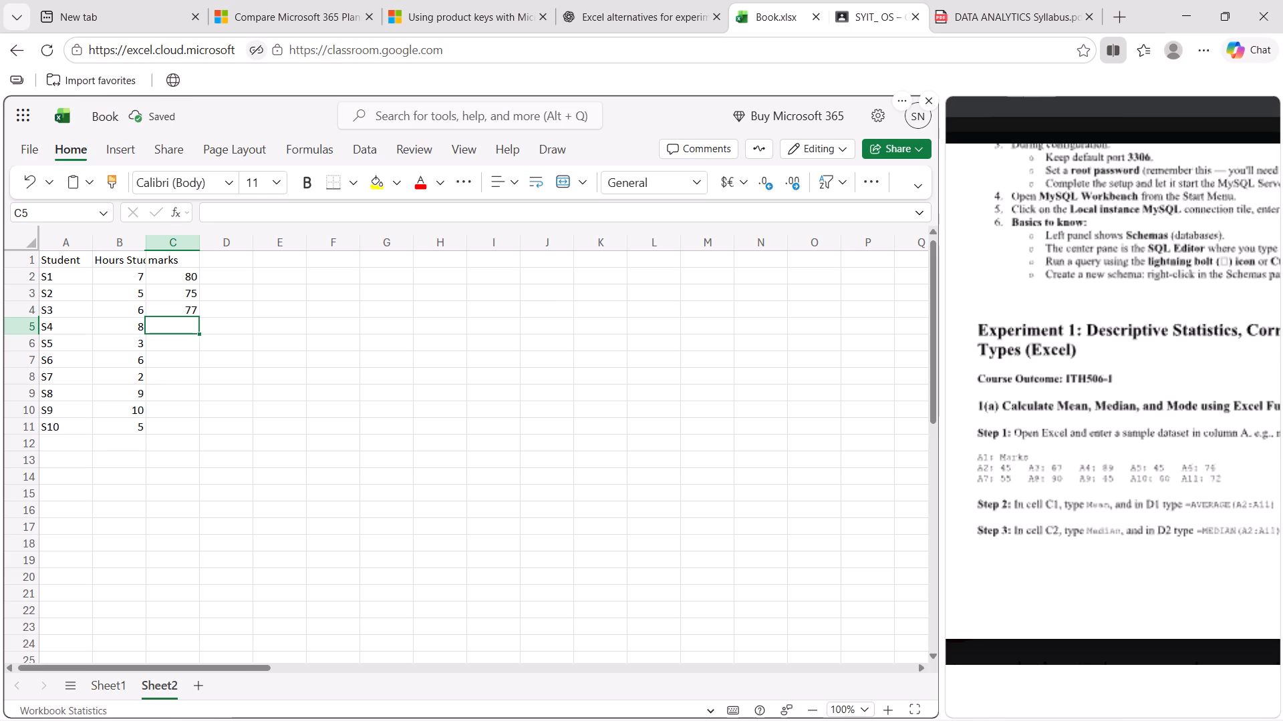
text(85)
key(Return)
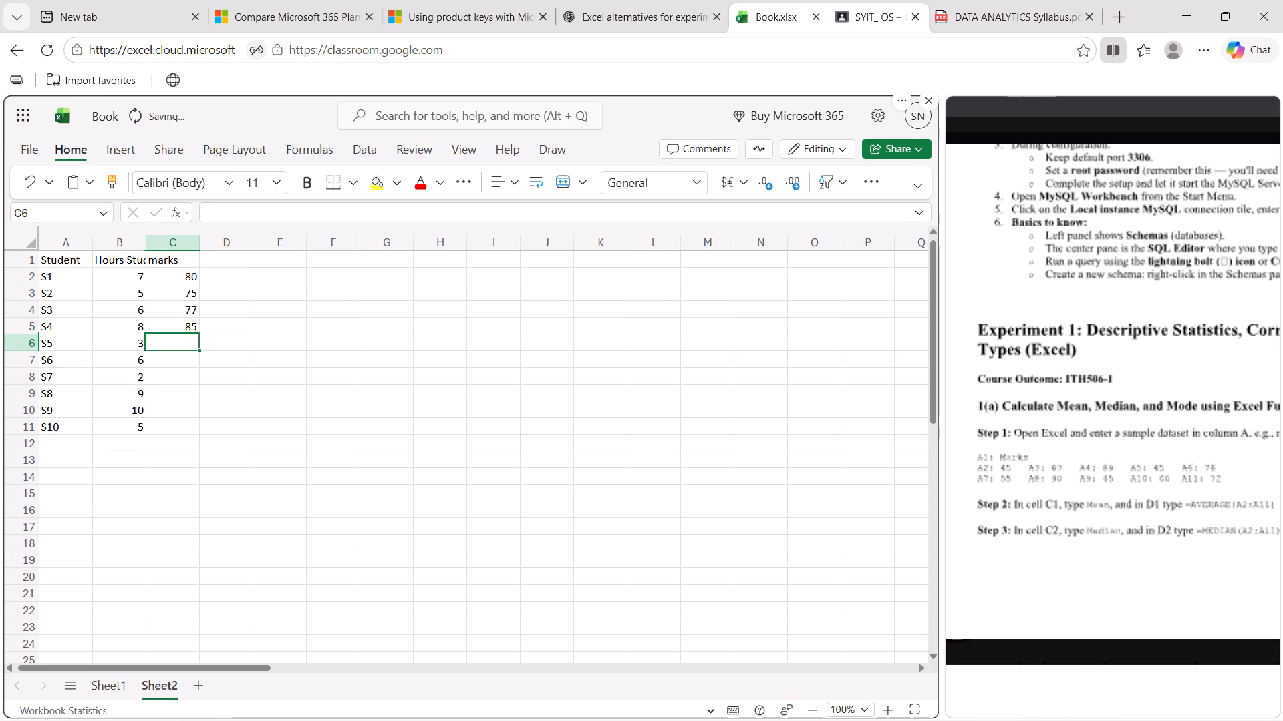
text(60)
key(Return)
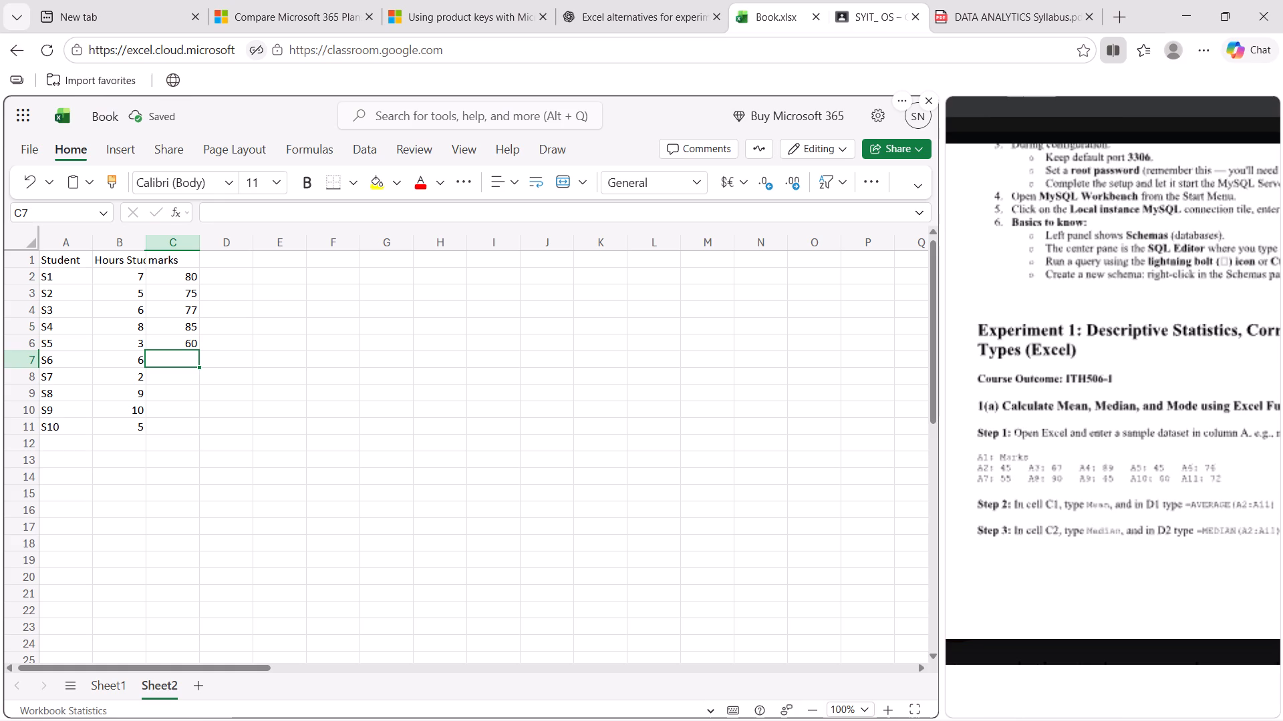
text(70)
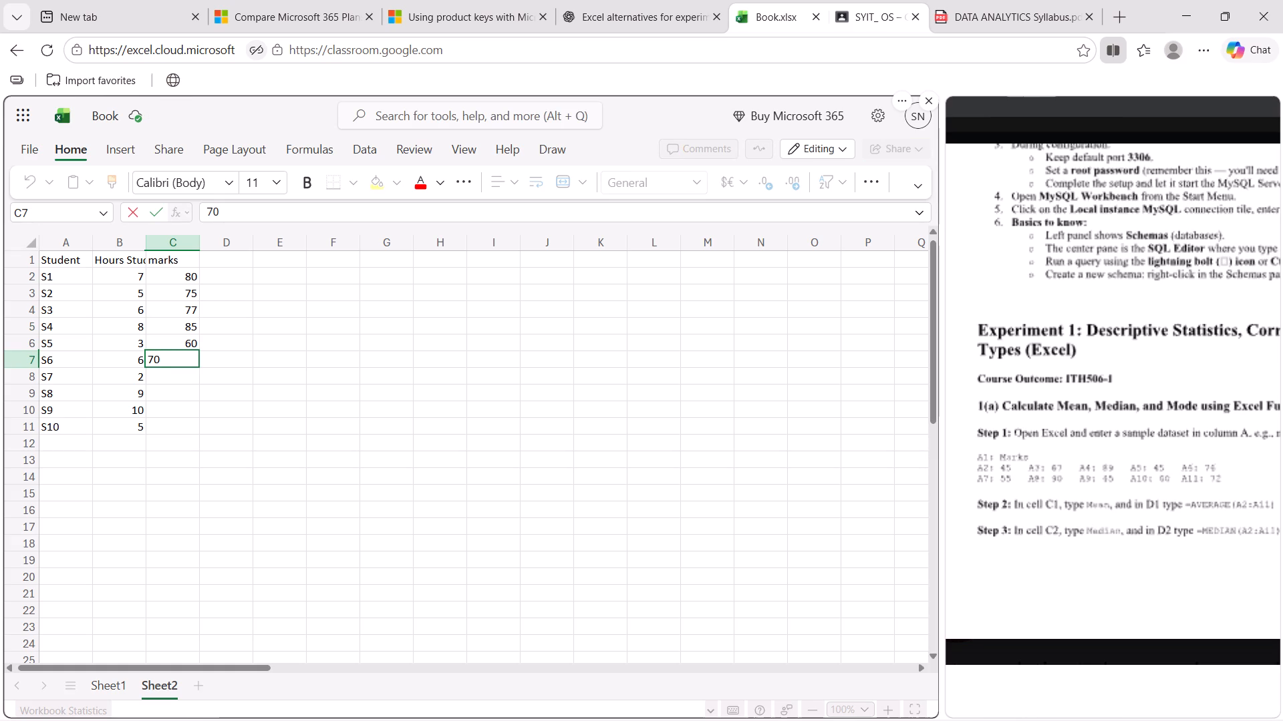
key(Return)
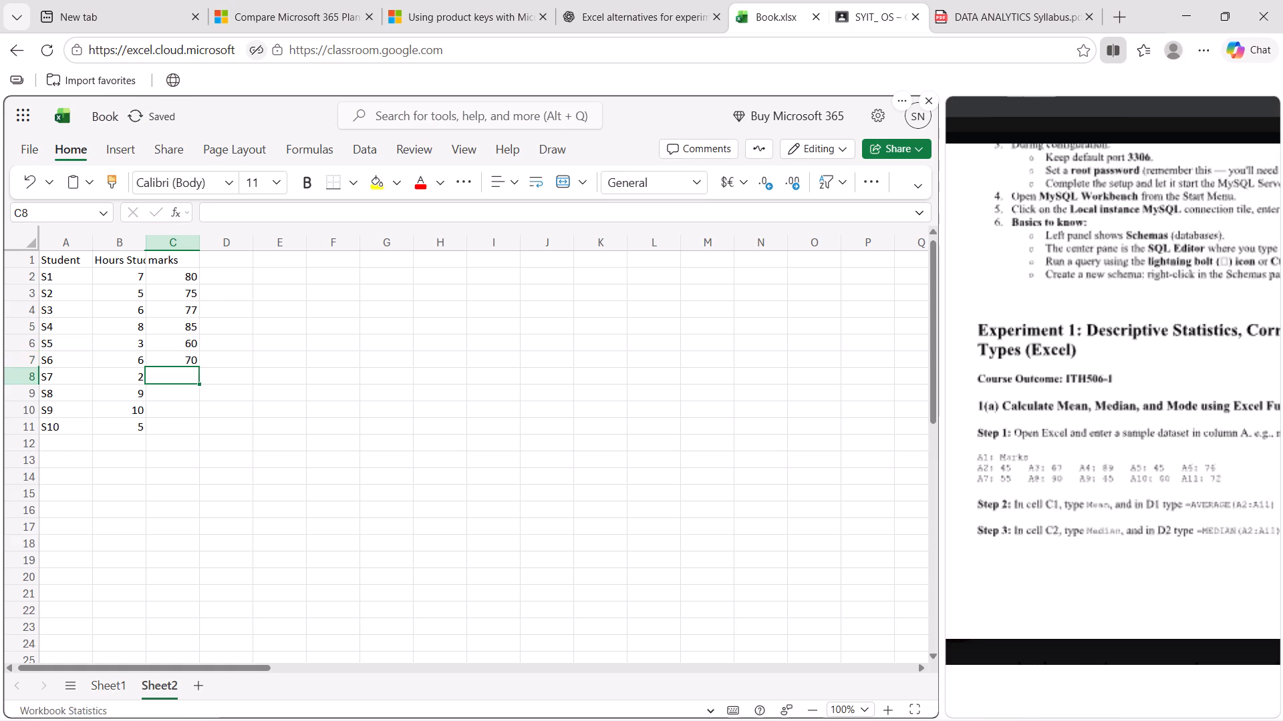
text(50)
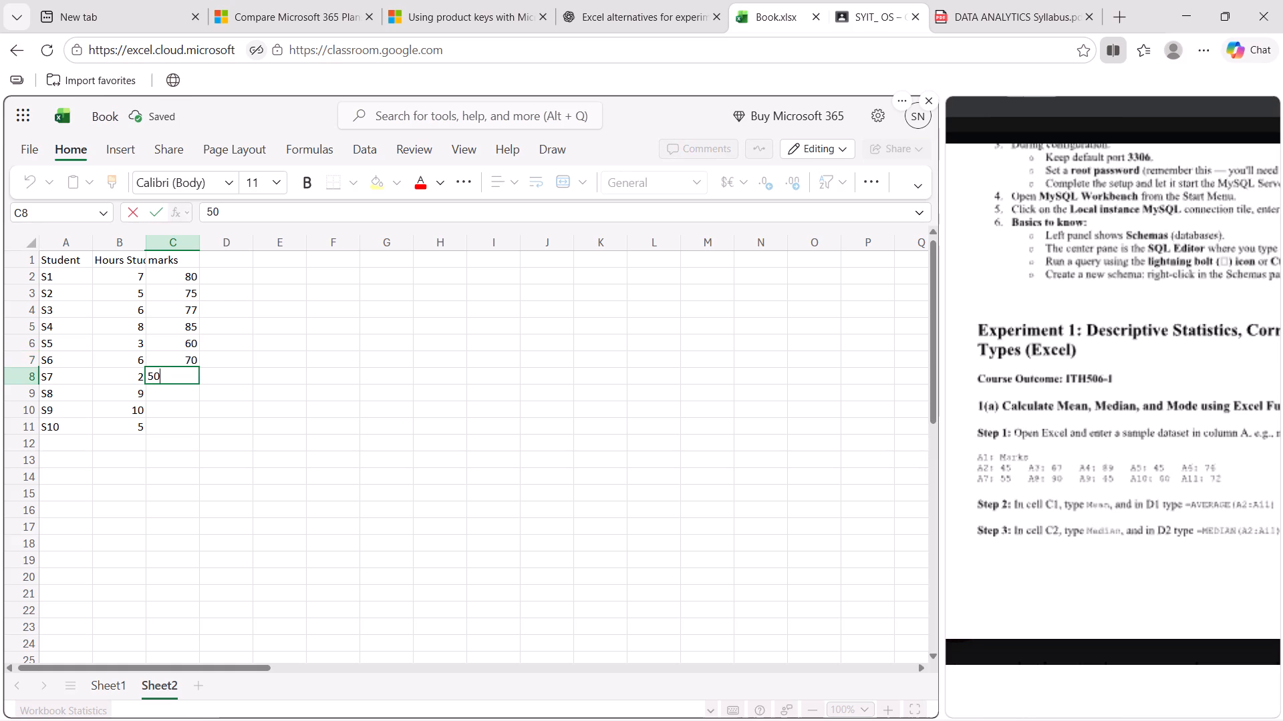
key(Return)
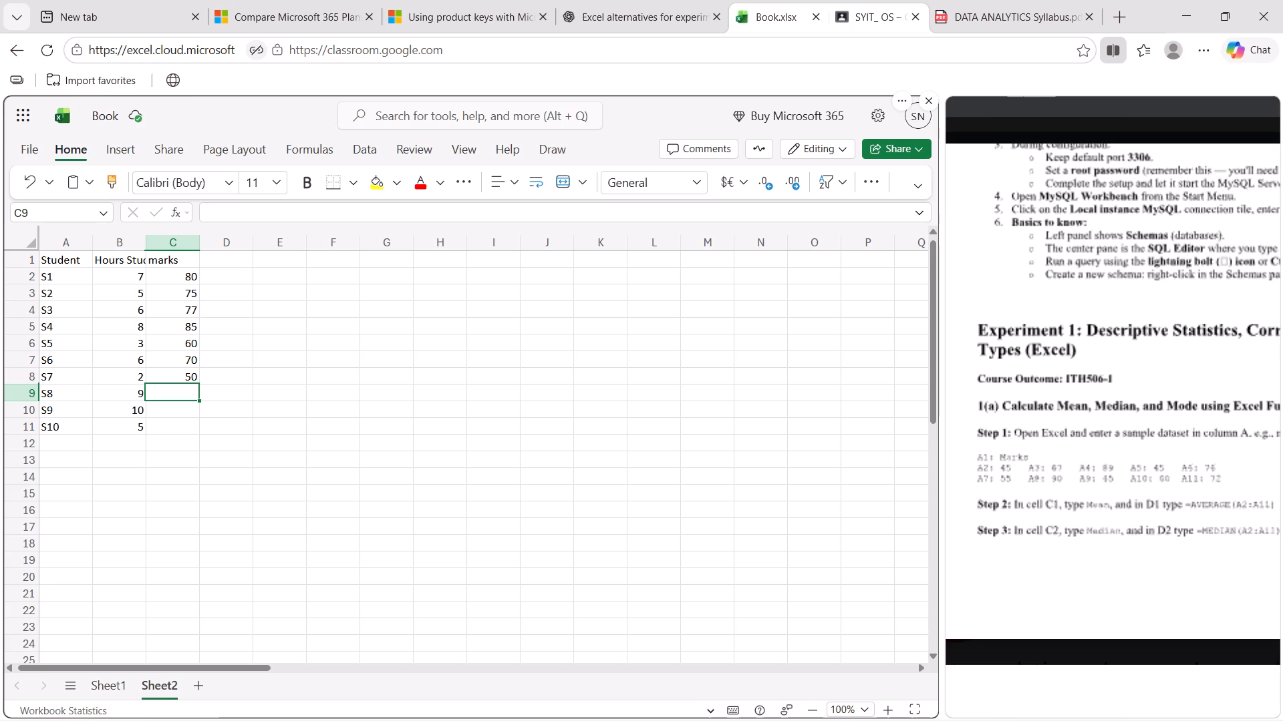
text(92)
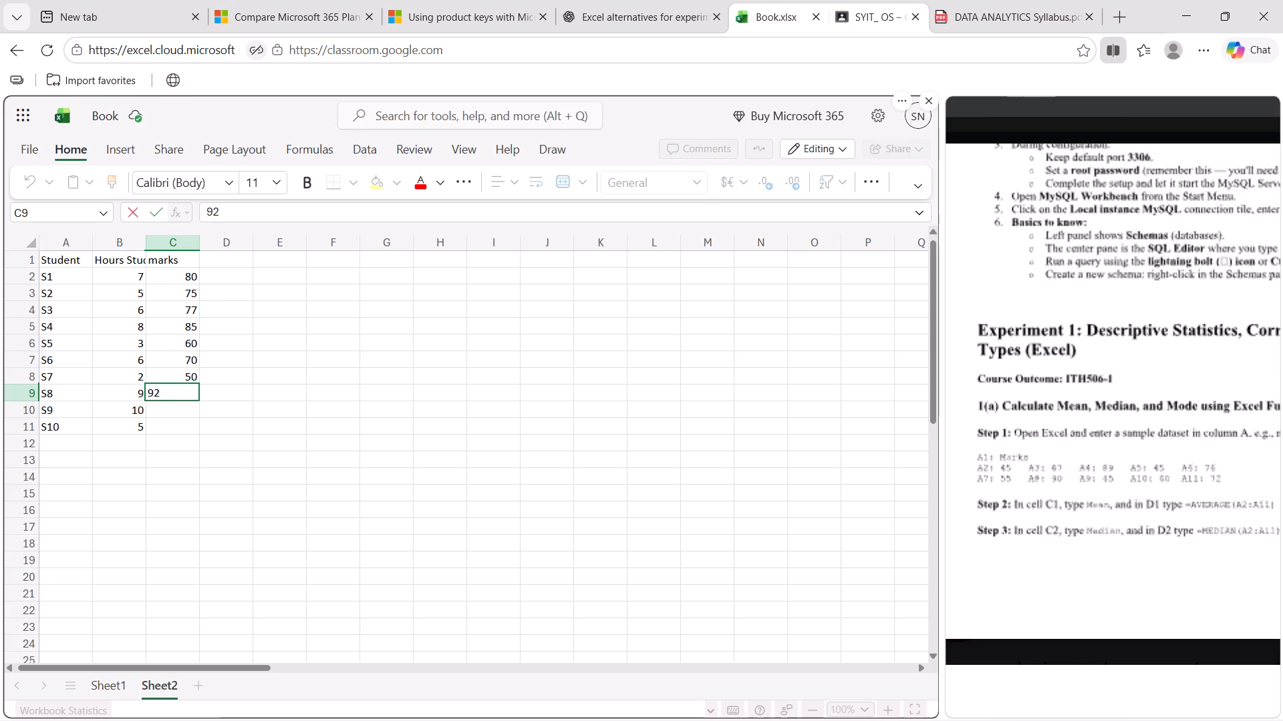
key(Return)
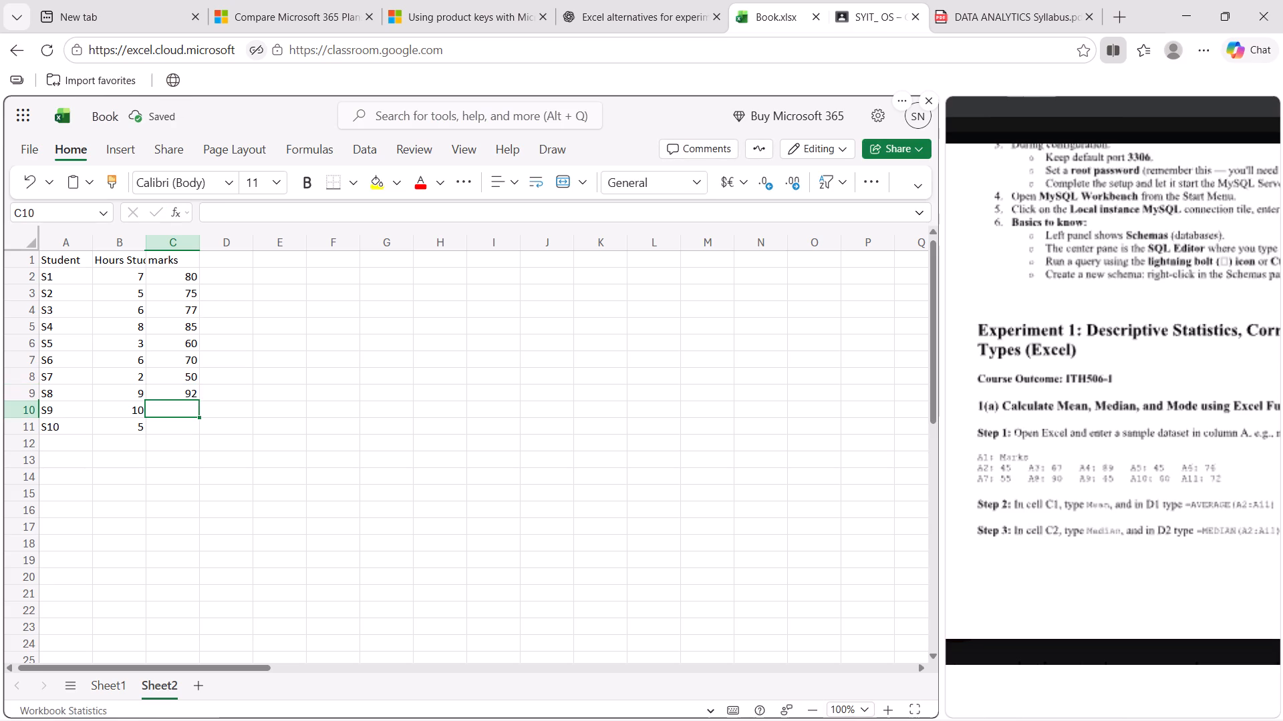
text(96)
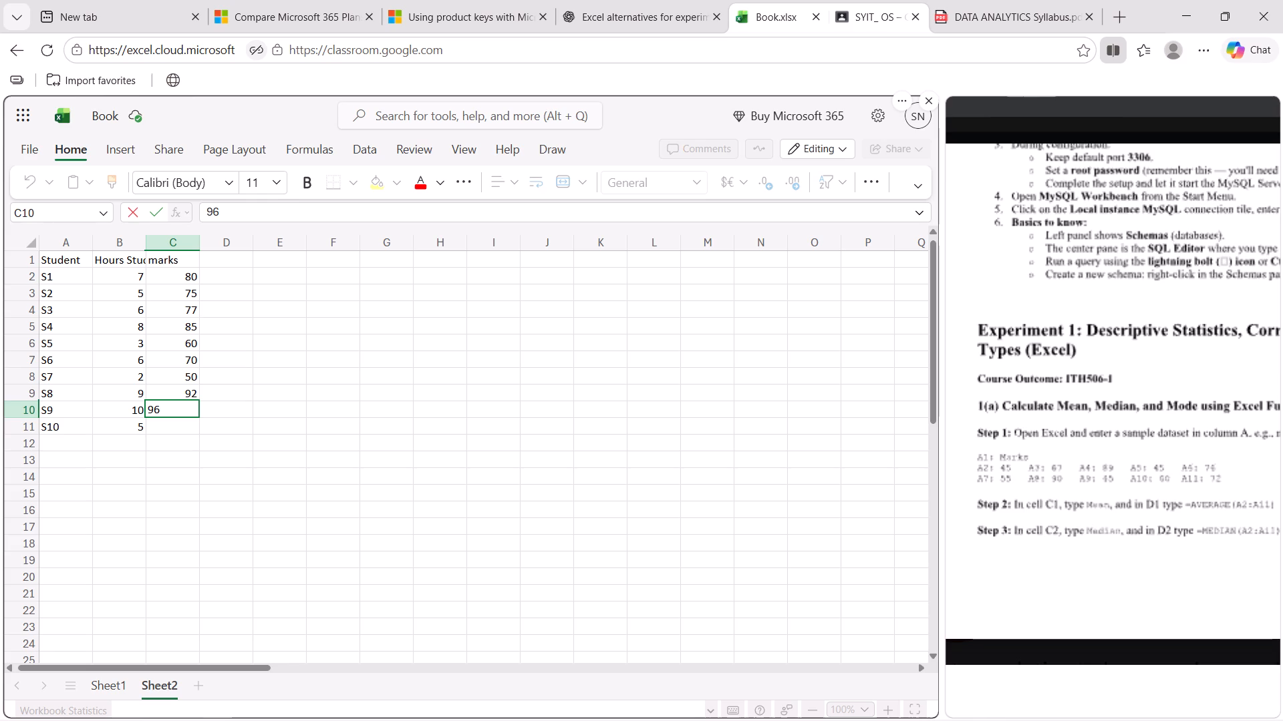
key(Return)
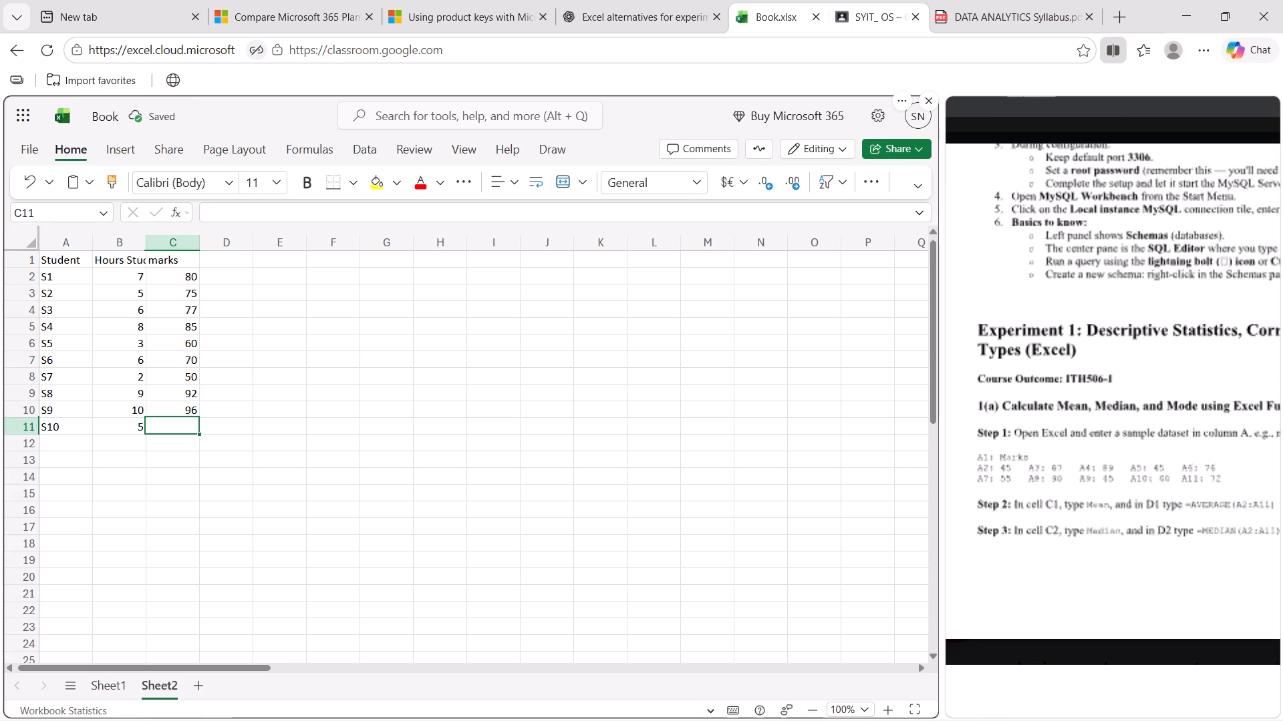
text(65)
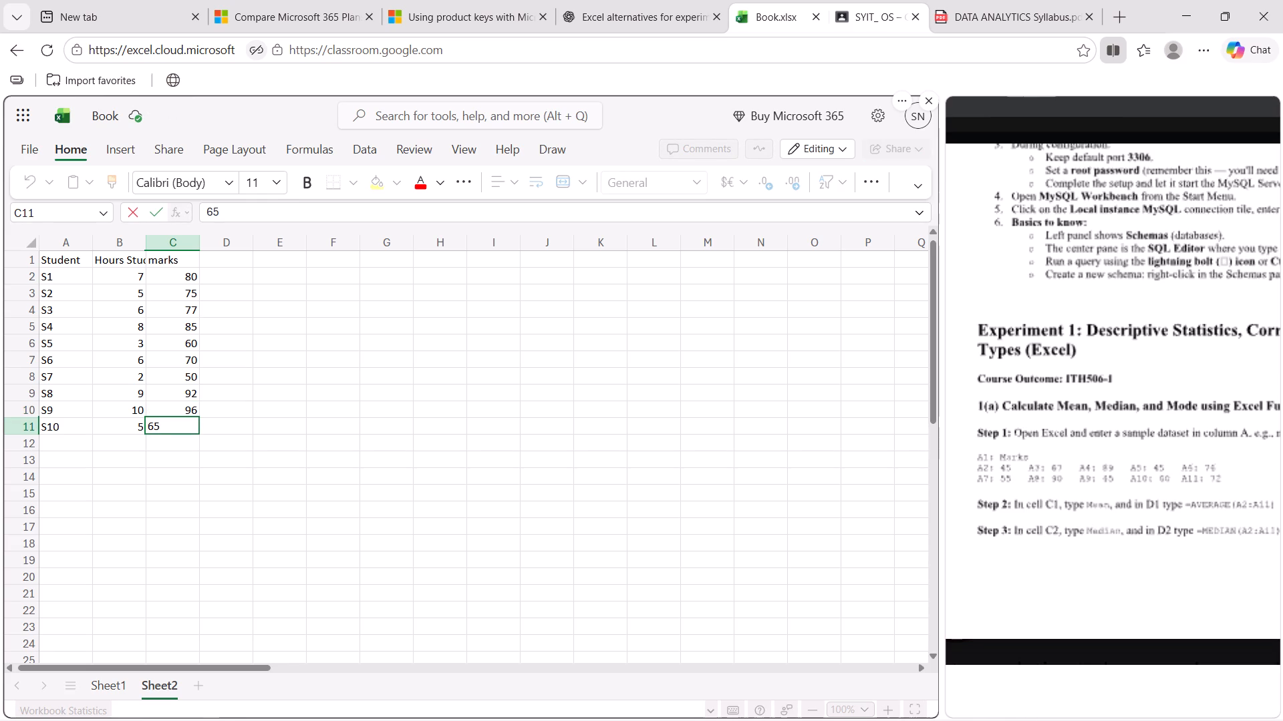
click(161, 469)
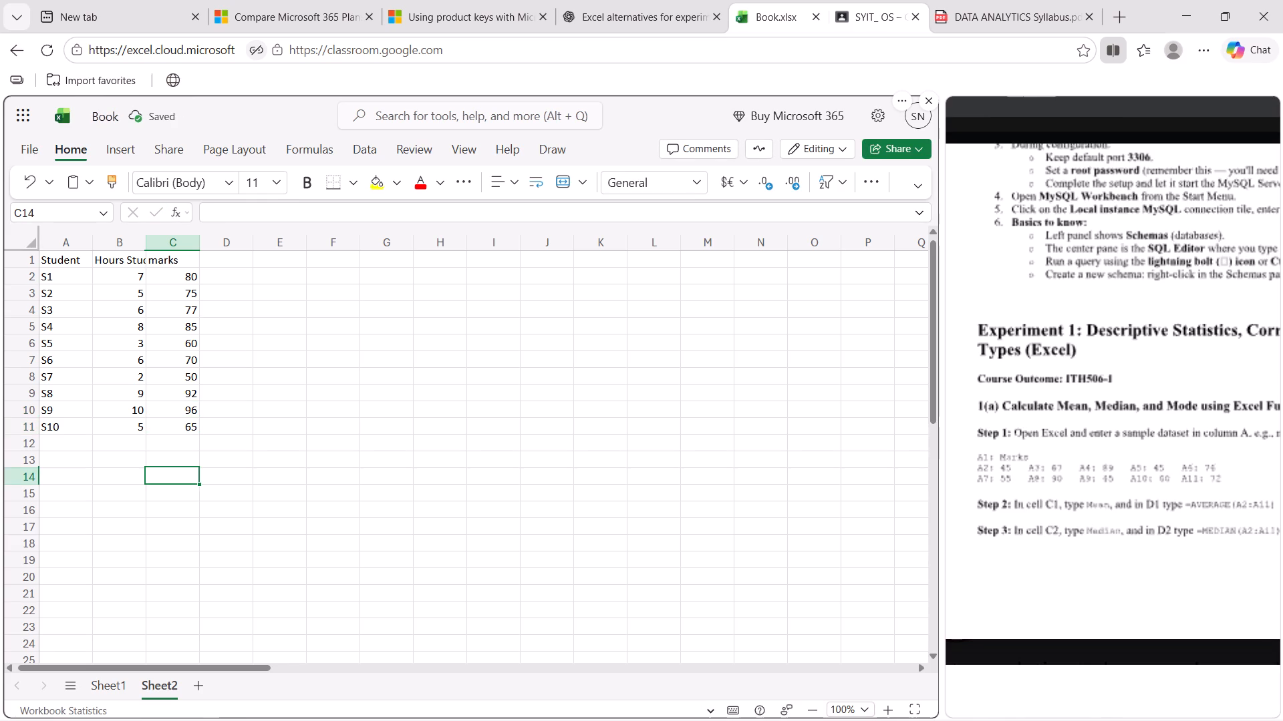
Enter the label MODE= in cell E2 of the hours-and-marks sheet.
click(119, 450)
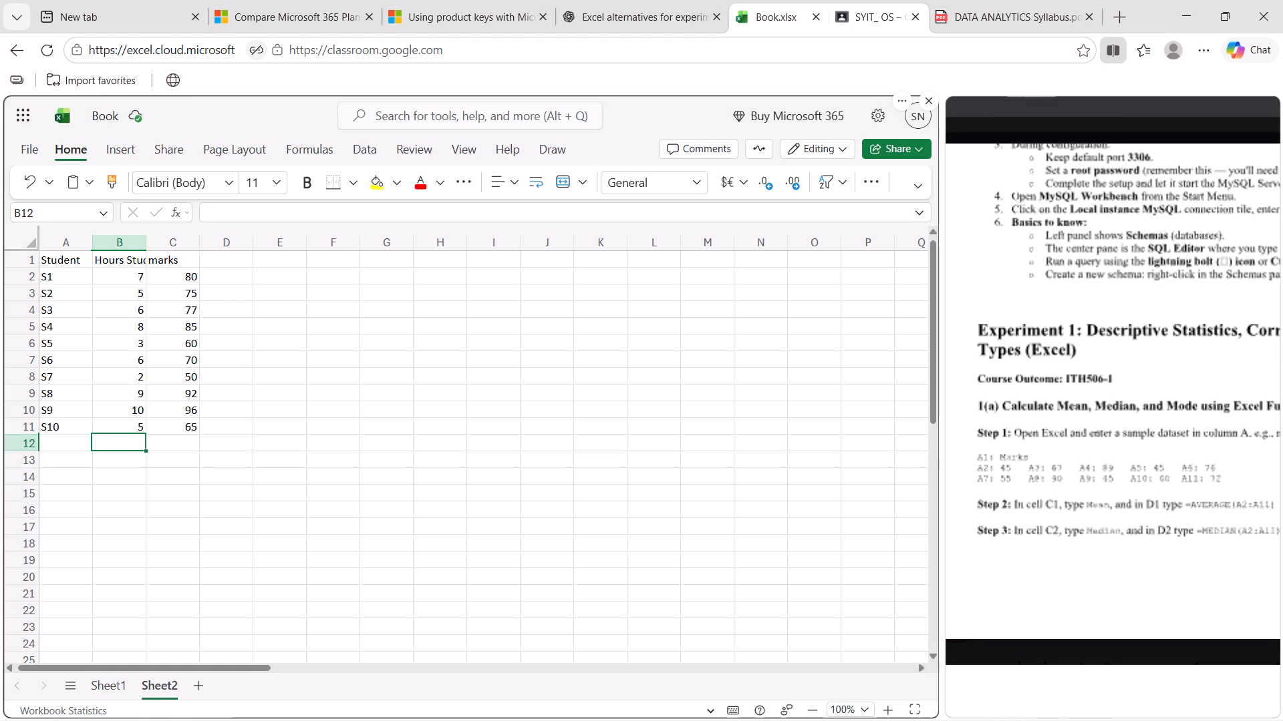
scroll(1139, 459, left, 1)
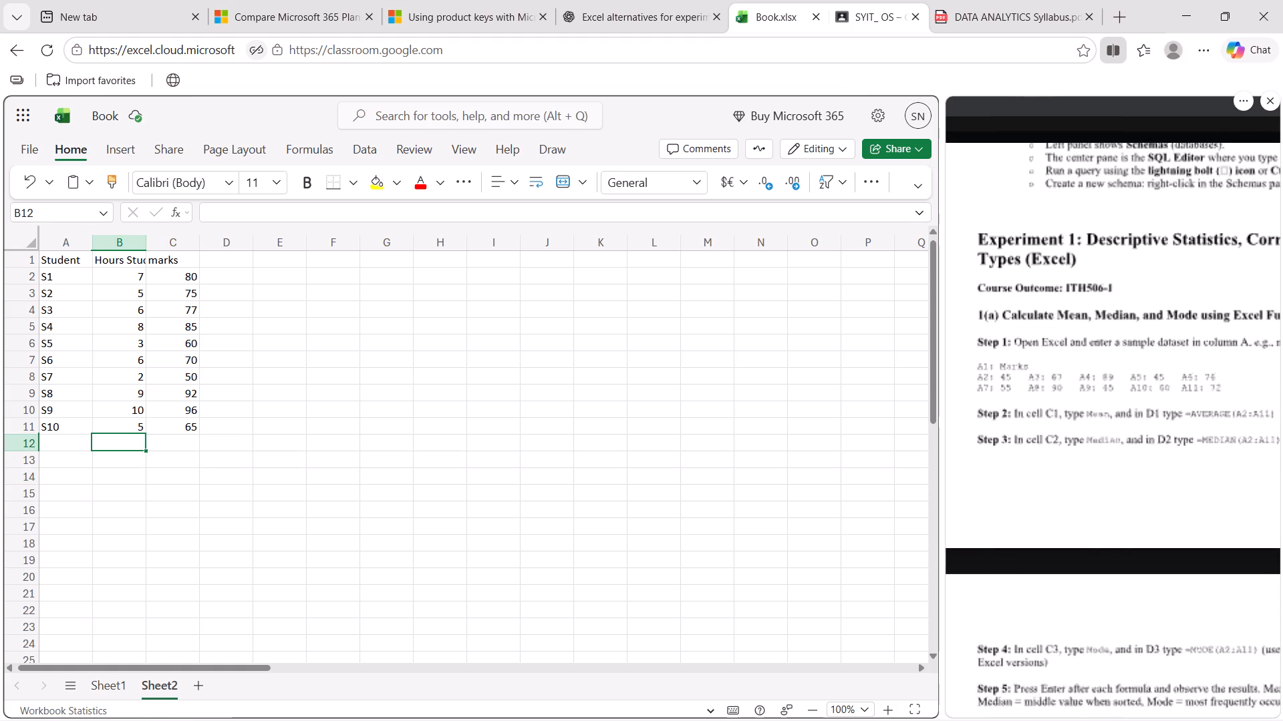
scroll(1139, 459, down, 1)
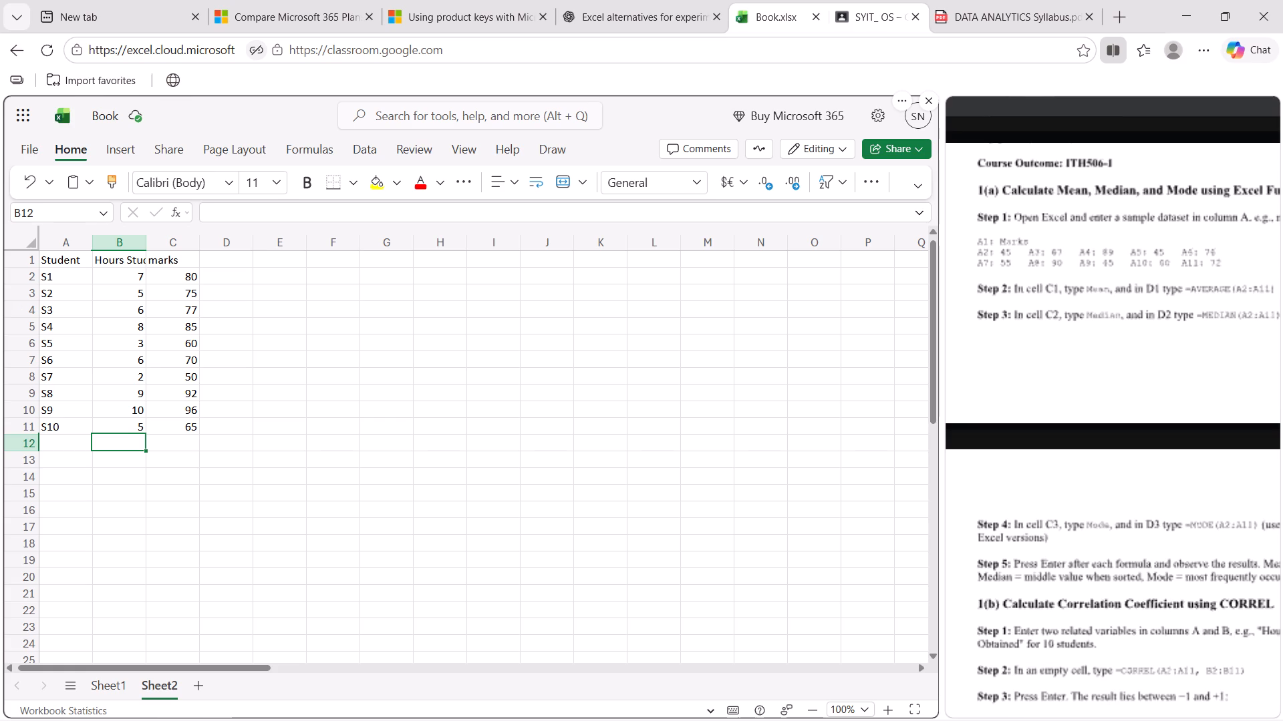
click(265, 278)
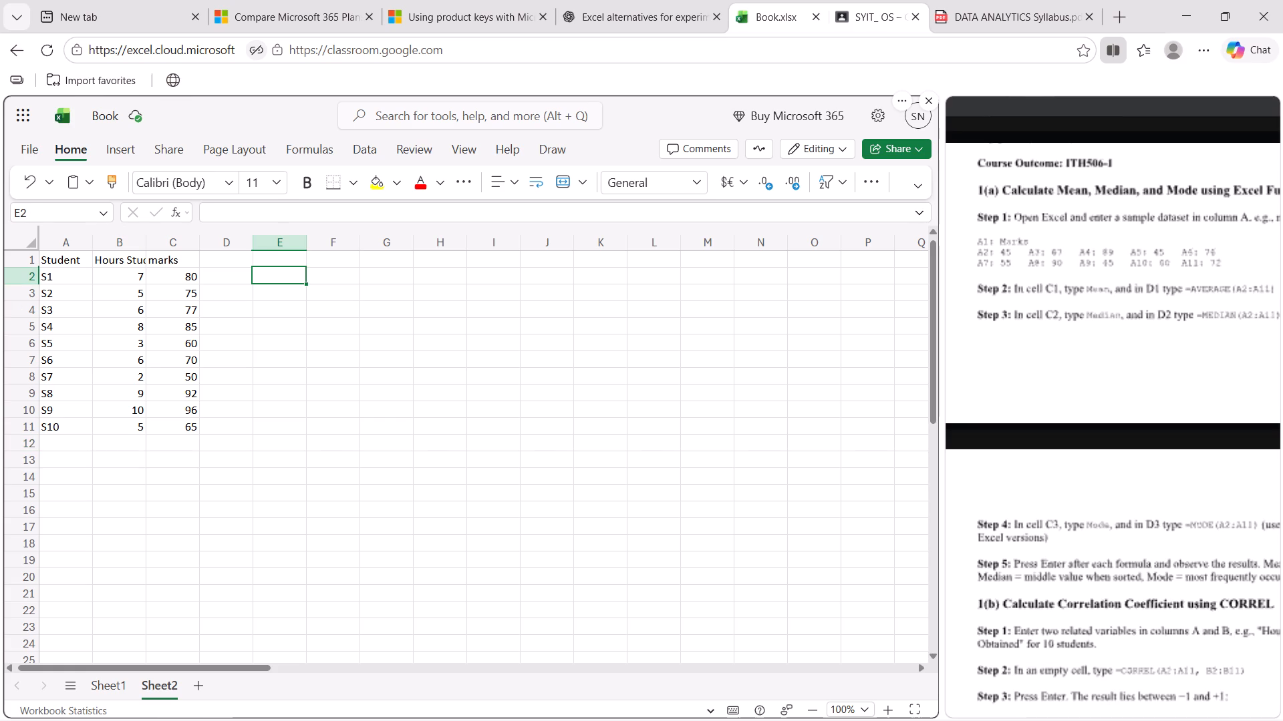
text(MODE)
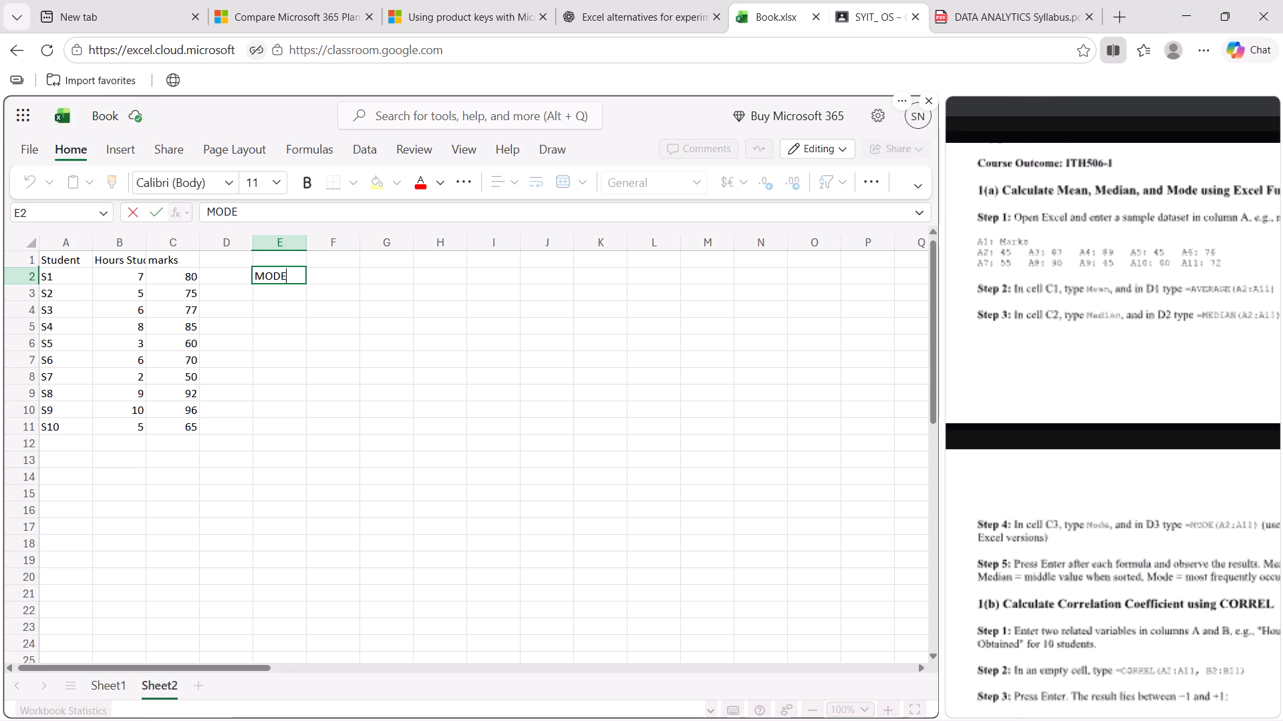
key(shift+plus)
key(BackSpace)
key(equal)
key(Right)
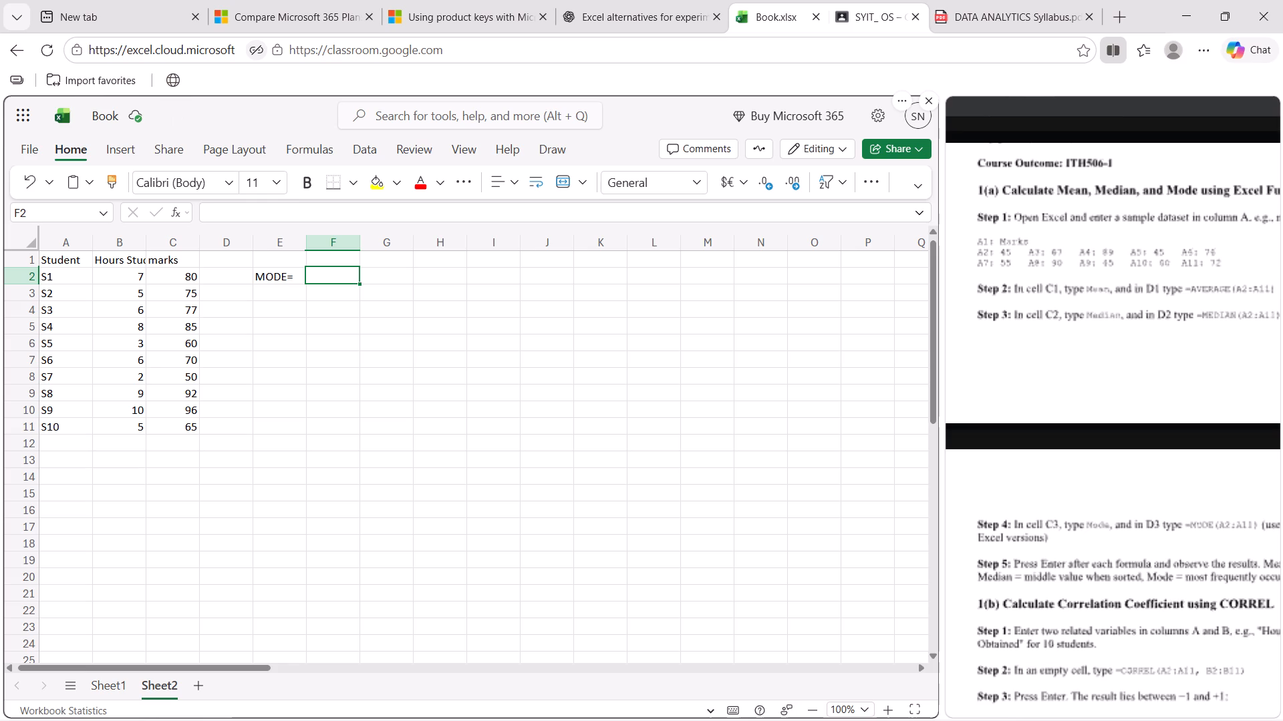
Try to calculate the mode of the Hours Studied values in cell F2 with the MODE function.
key(shift+plus)
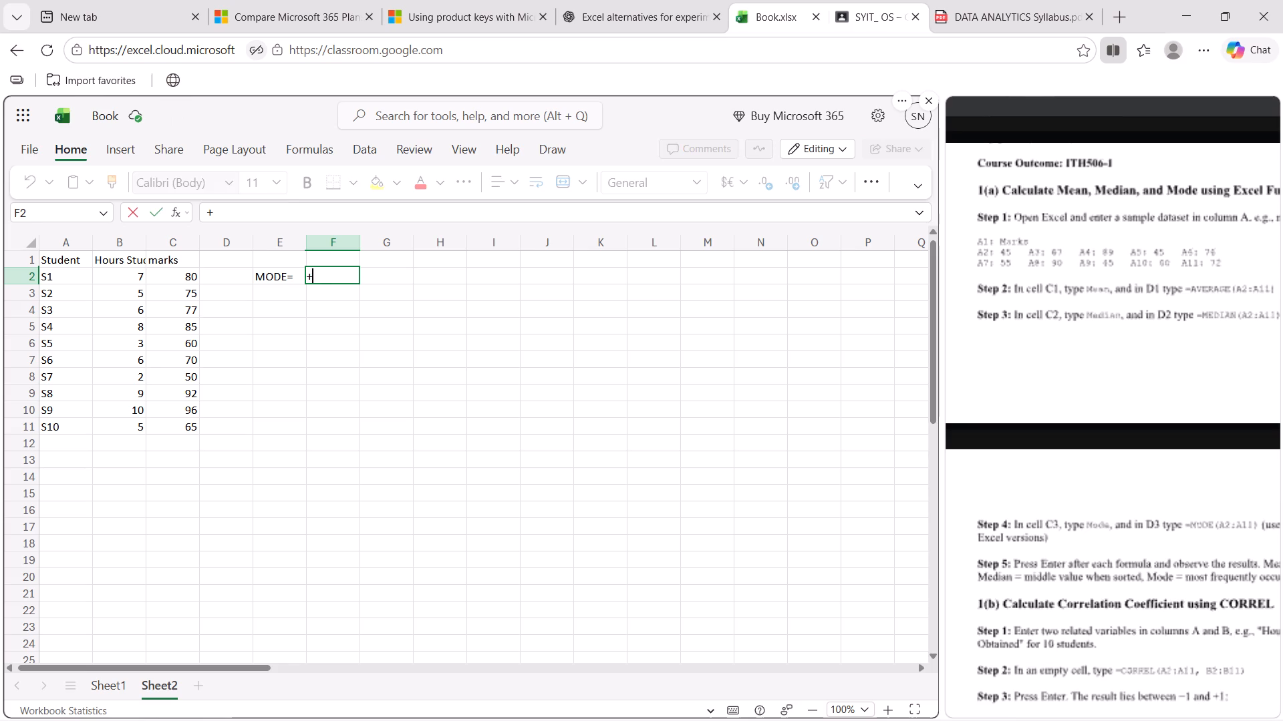
key(BackSpace)
key(equal)
text(MO)
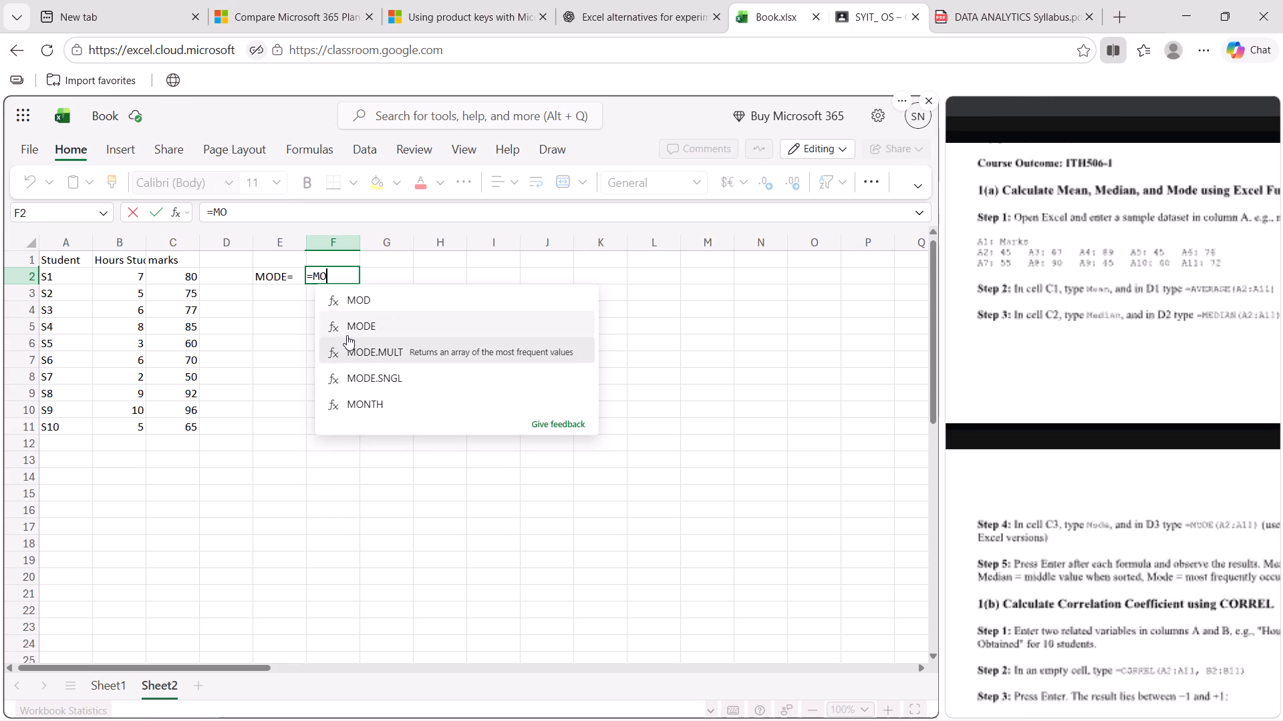
click(348, 335)
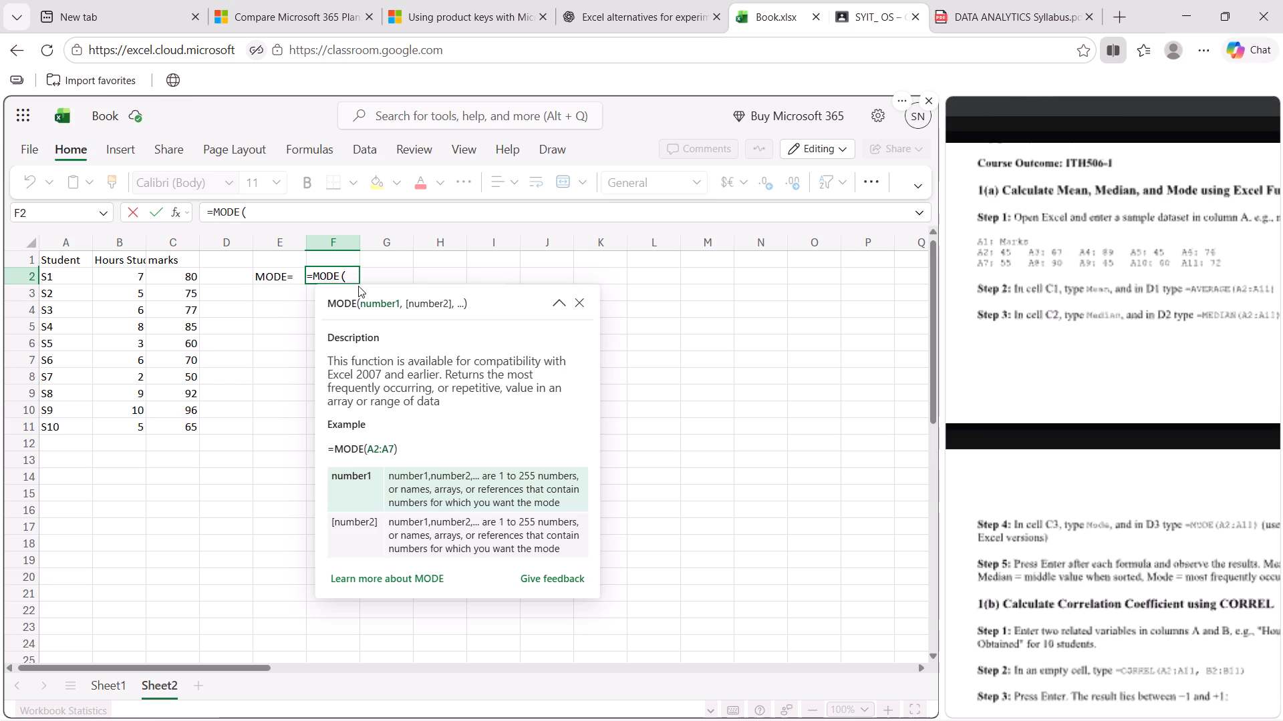
click(123, 278)
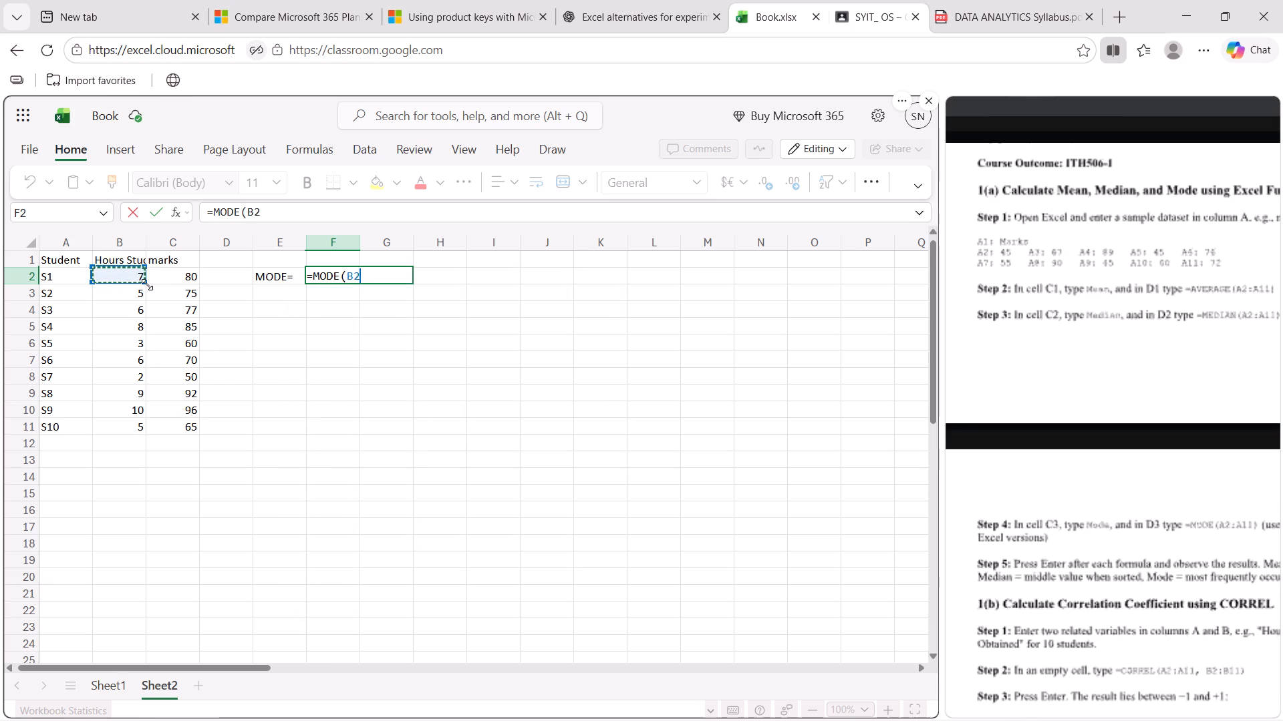
drag(147, 284, 148, 285)
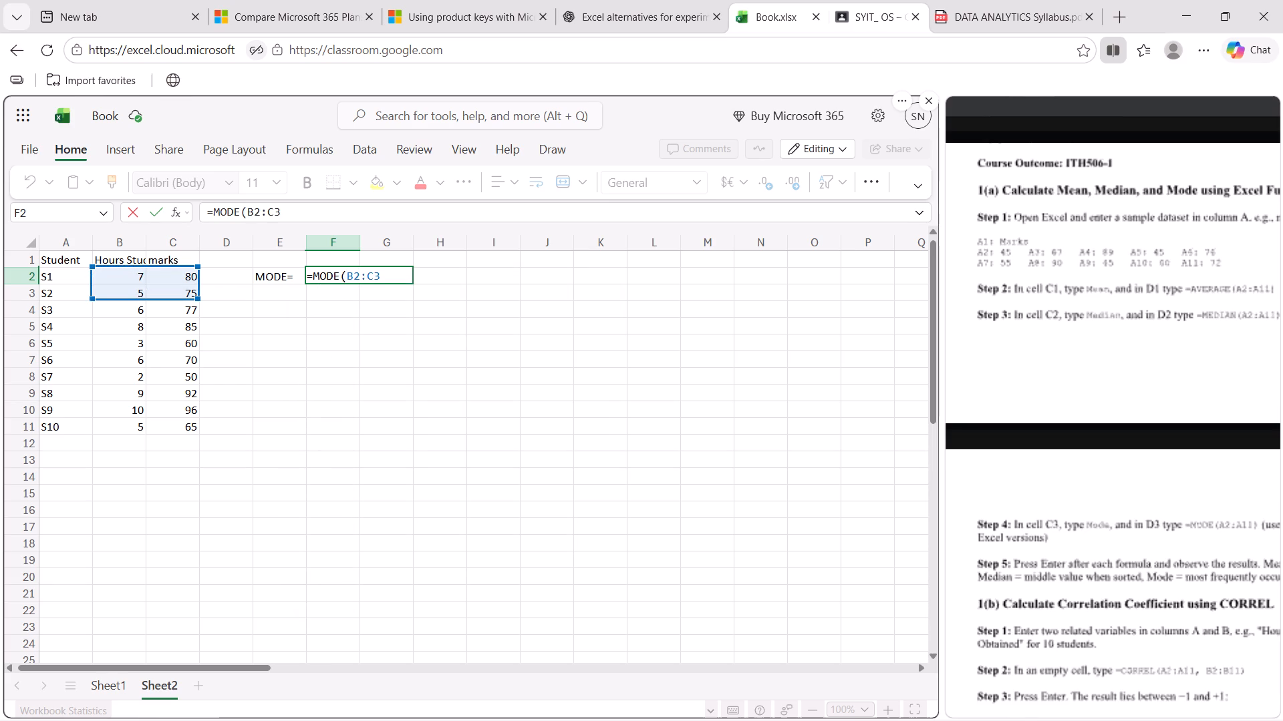
drag(148, 285, 133, 268)
click(118, 256)
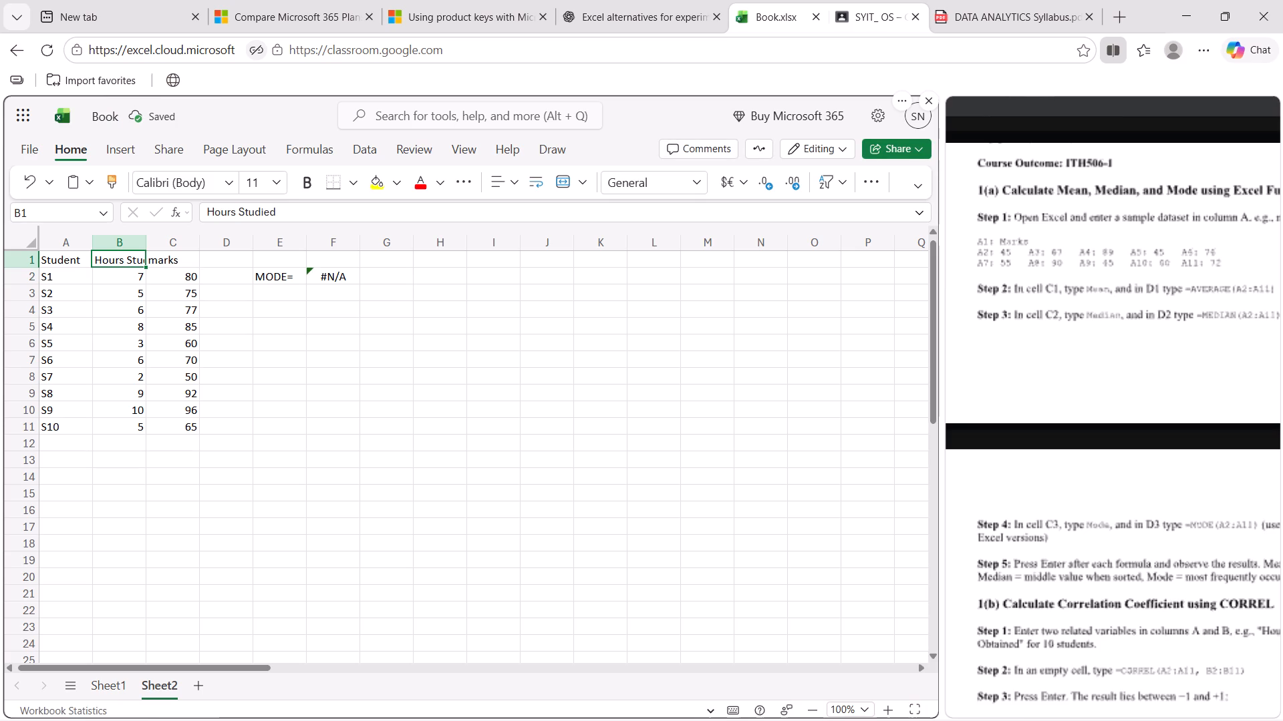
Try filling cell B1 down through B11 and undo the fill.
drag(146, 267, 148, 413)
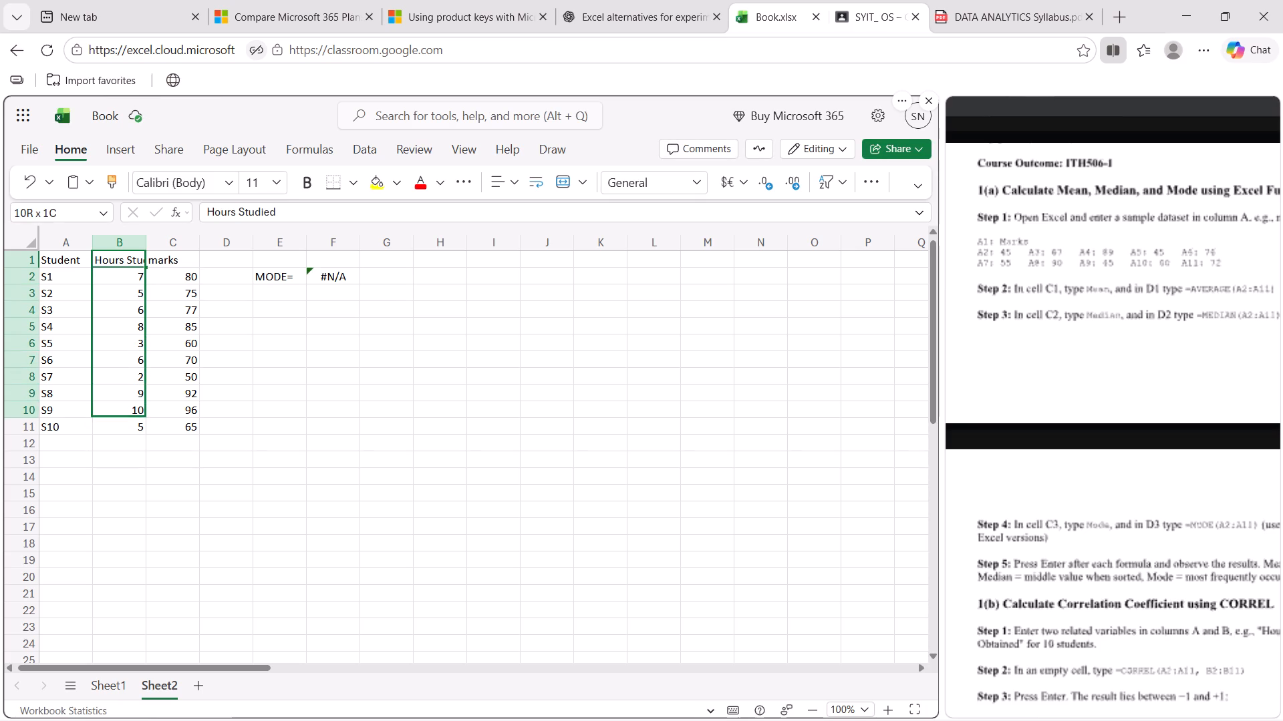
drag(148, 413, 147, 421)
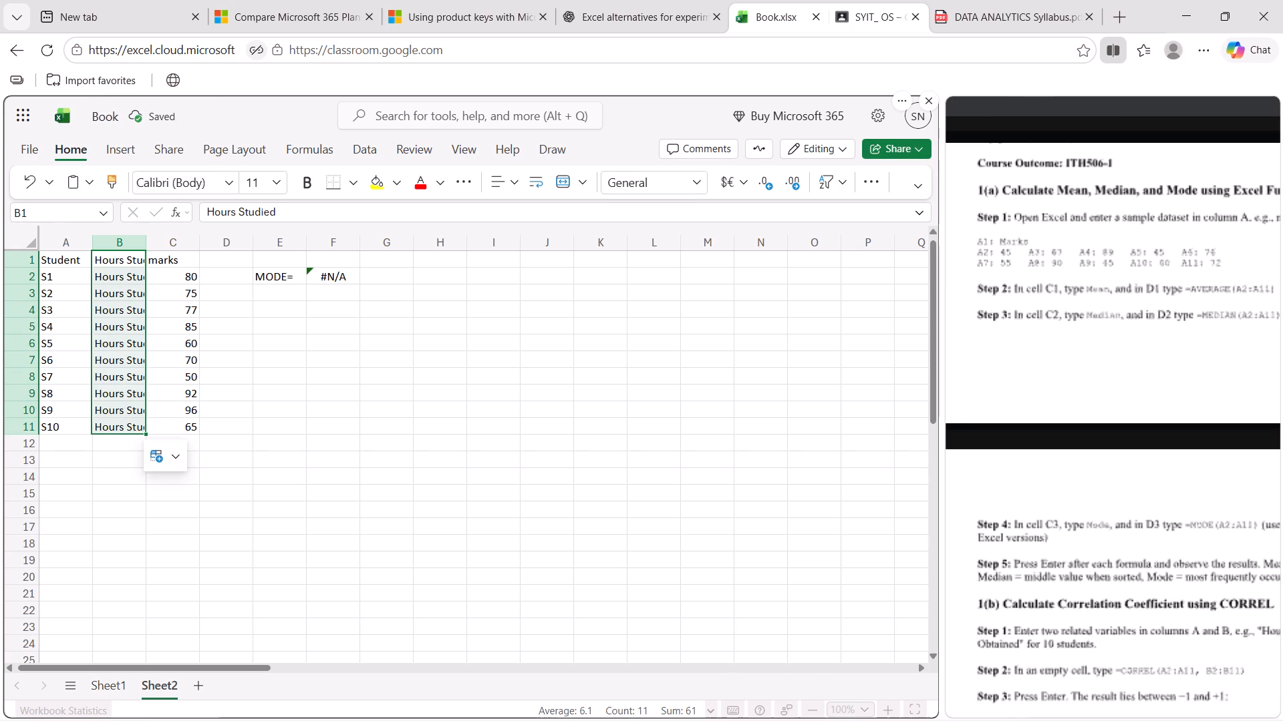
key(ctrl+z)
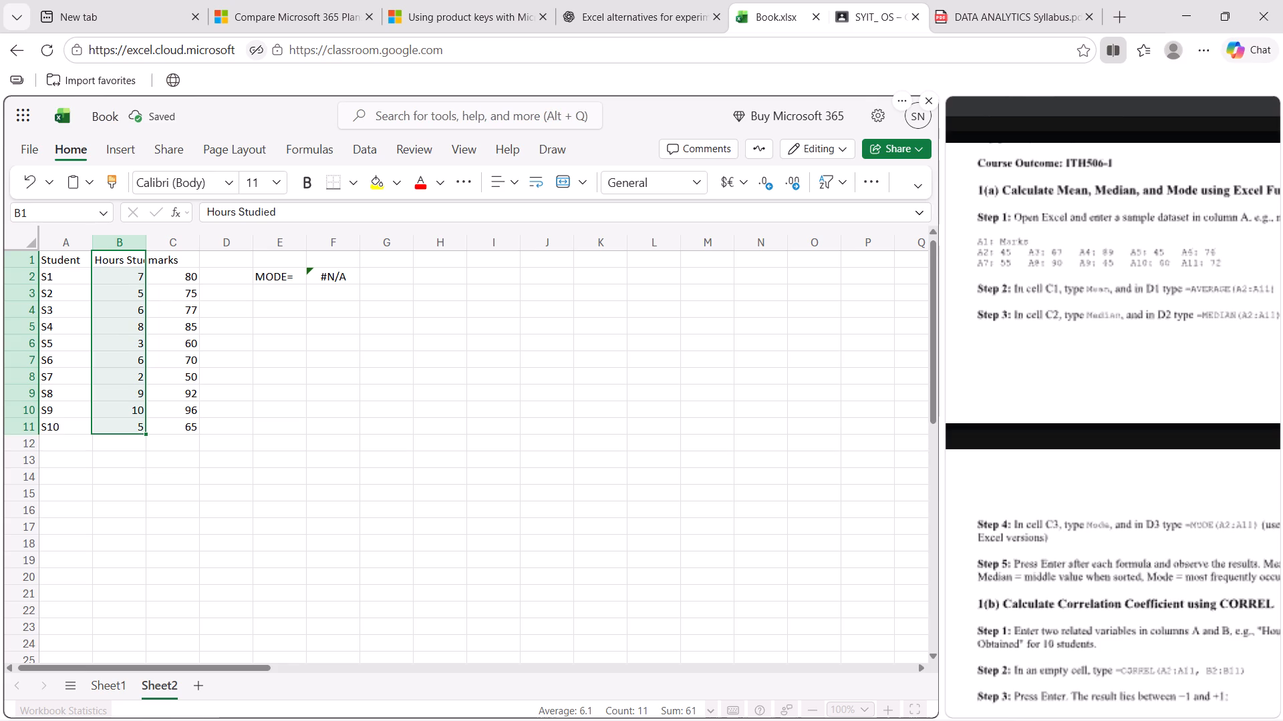
Move the Hours Studied column data, B1 to B11, to a spare area starting at cell L21.
key(ctrl+x)
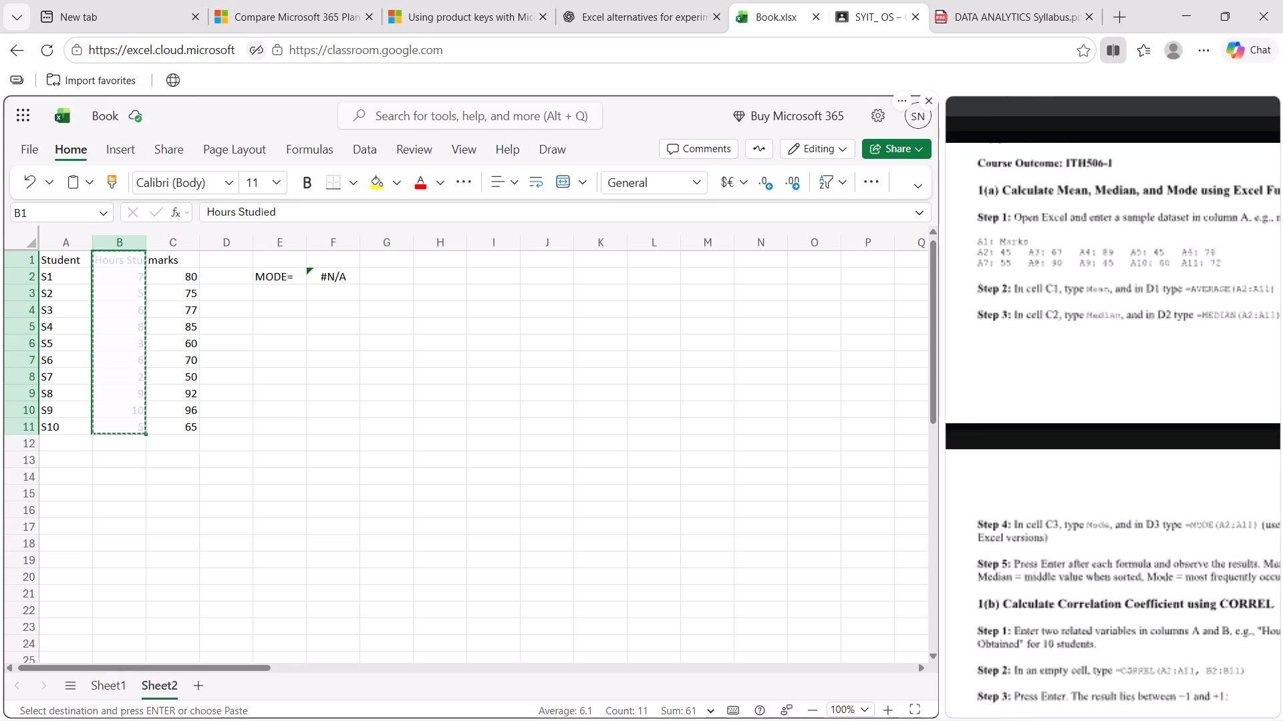
click(138, 463)
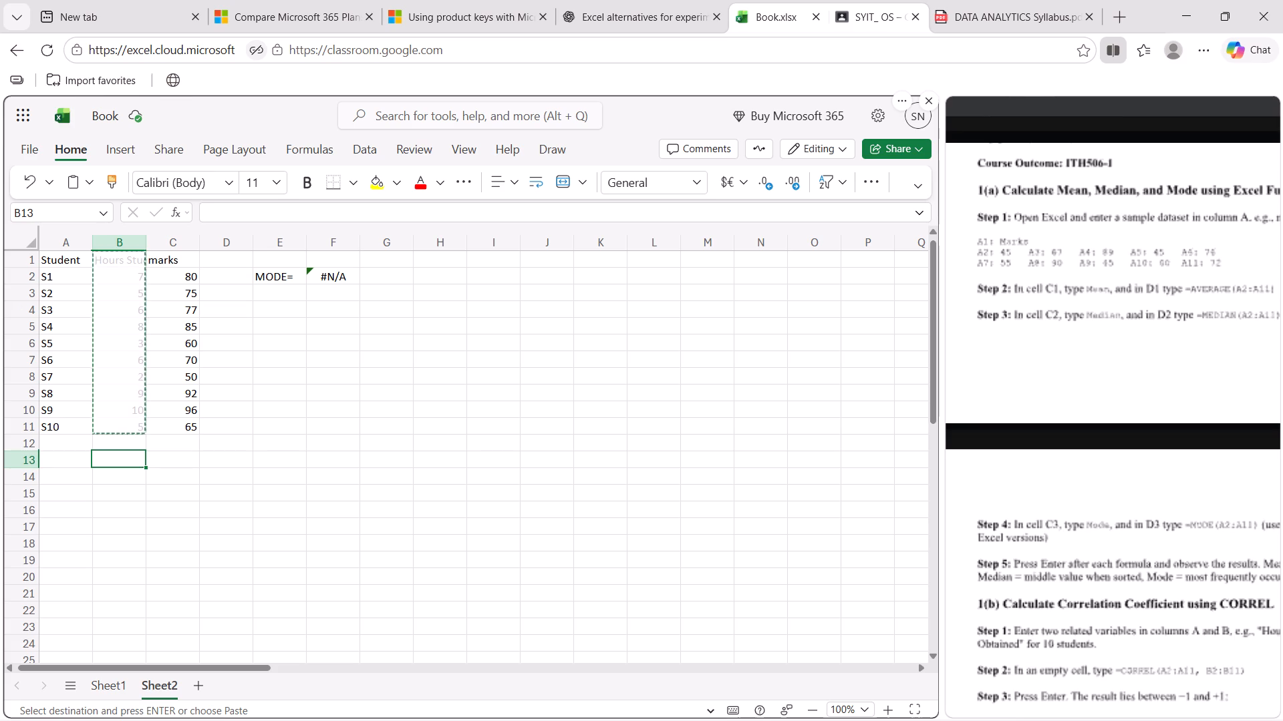
click(664, 588)
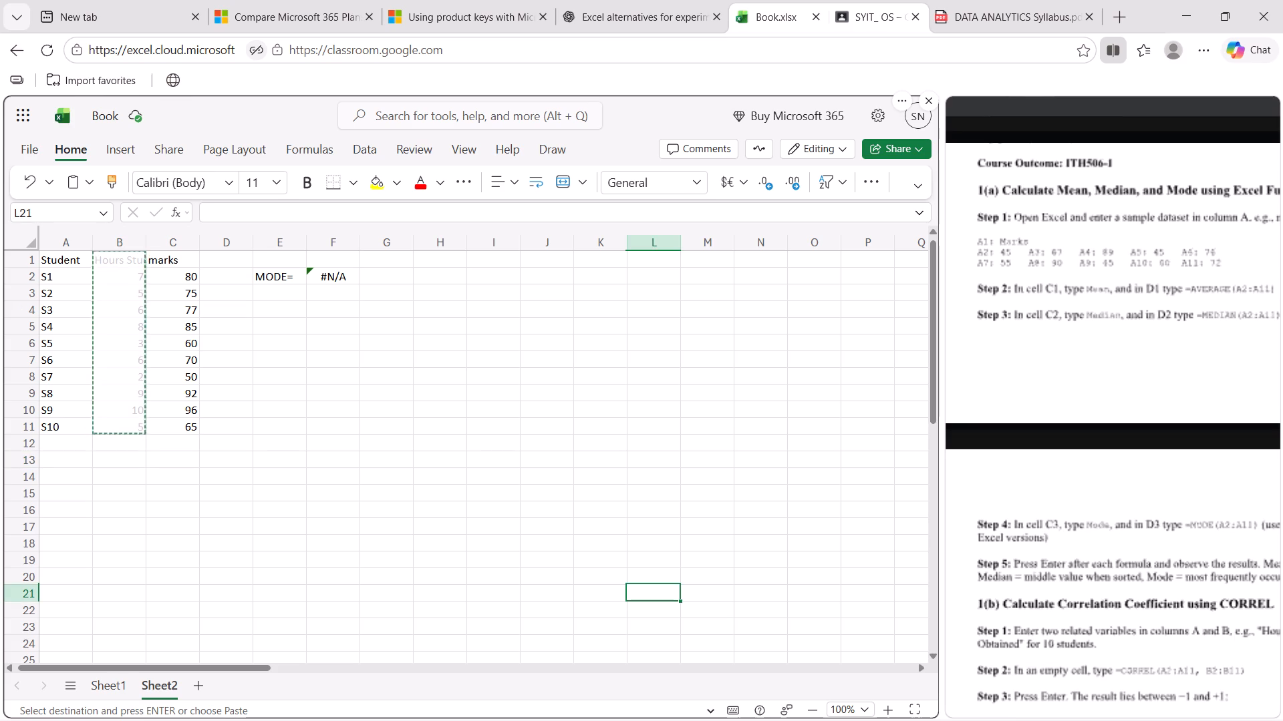
key(ctrl+v)
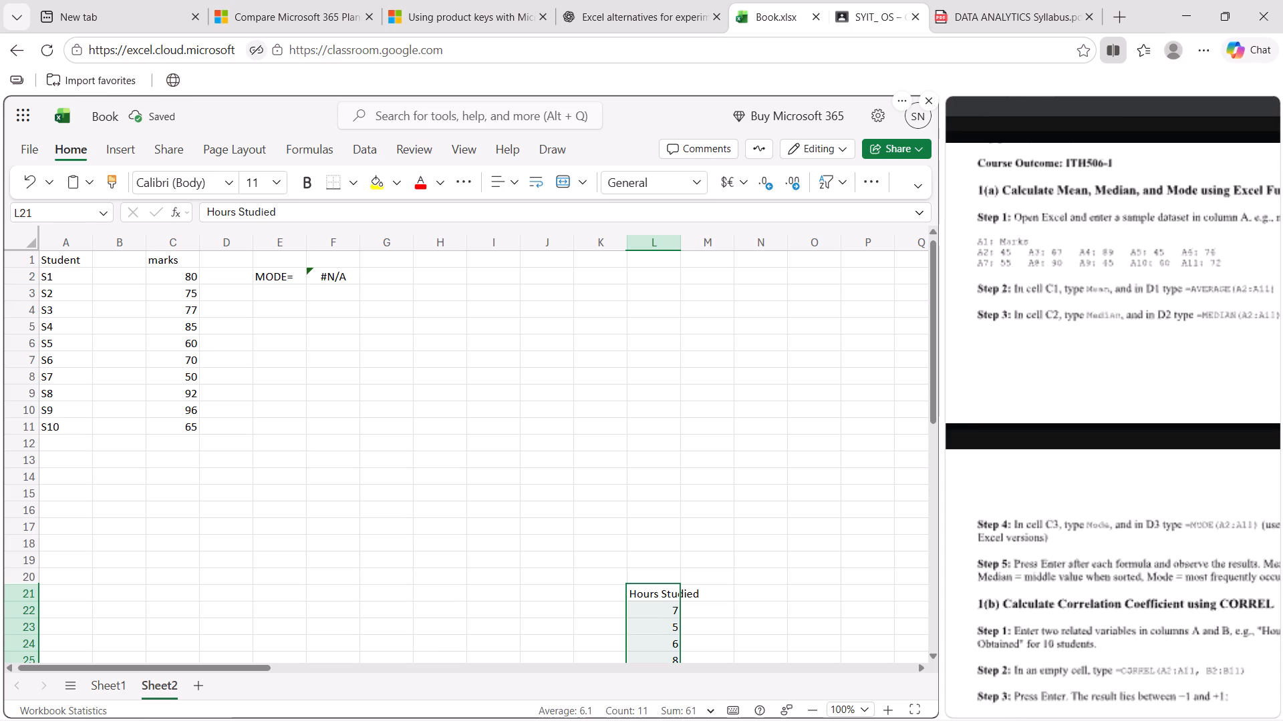
Make the marks column C slightly narrower.
click(125, 256)
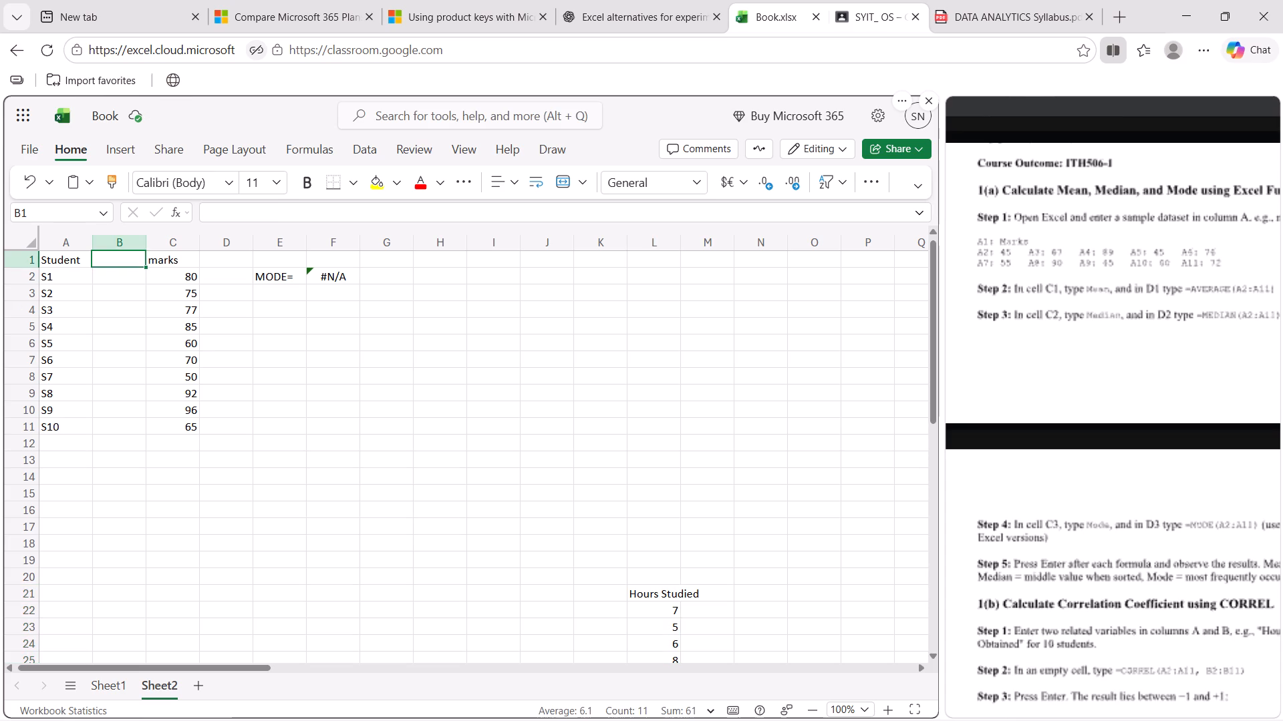
click(166, 259)
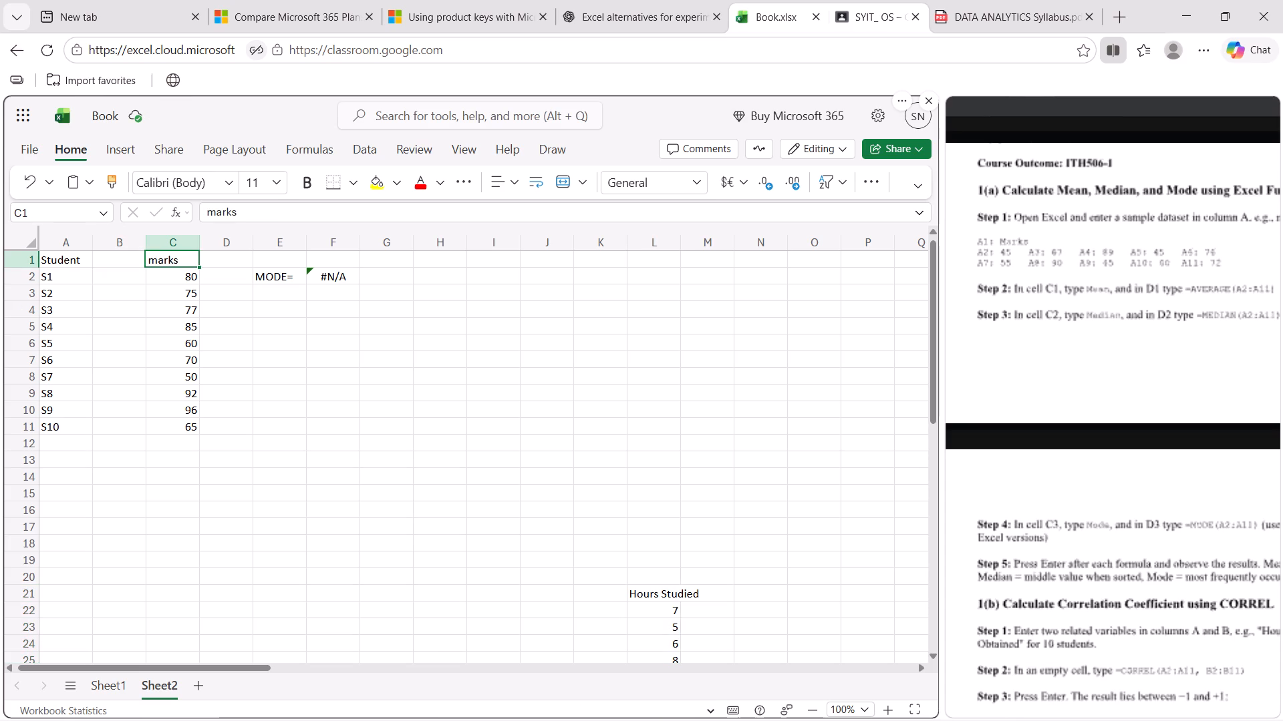
click(175, 246)
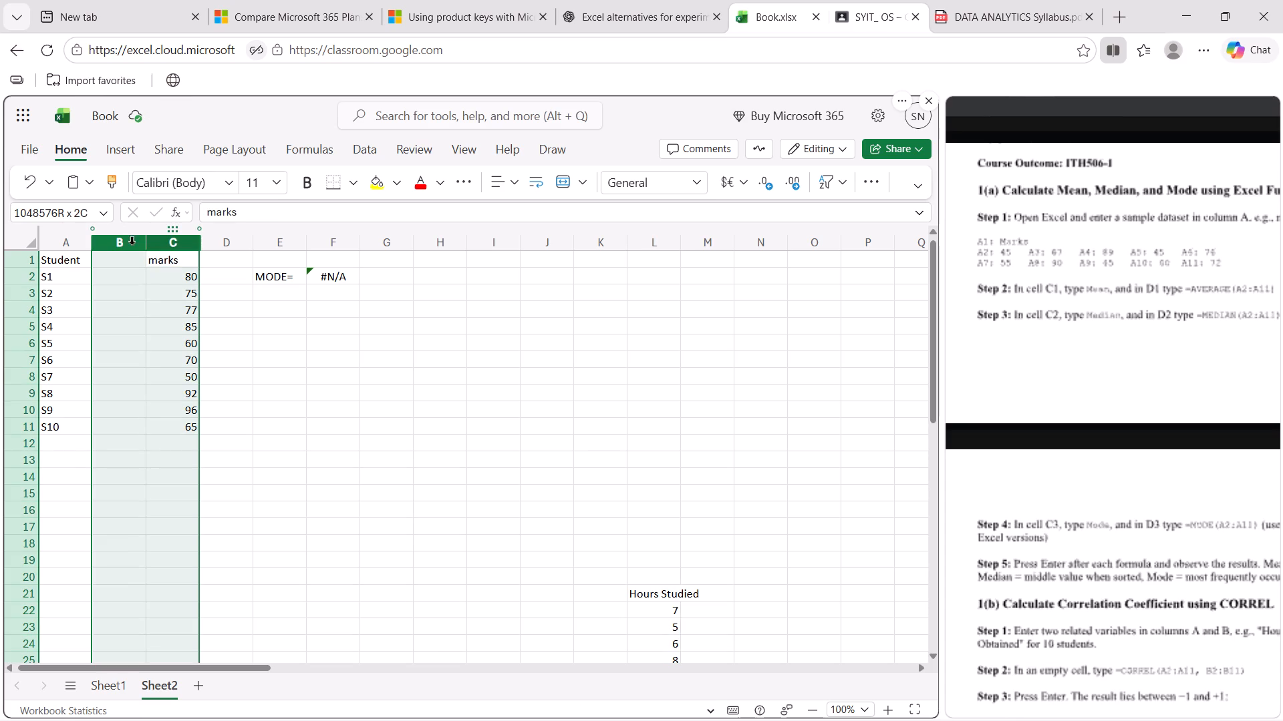
click(174, 235)
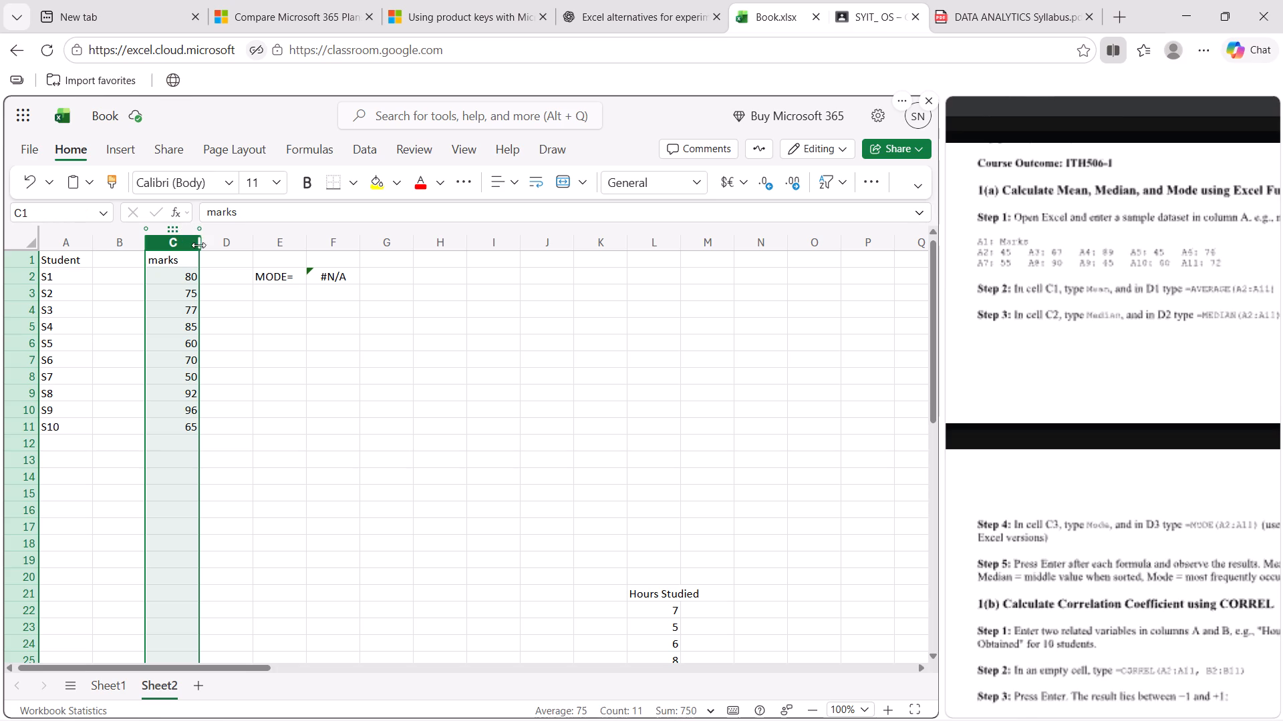
drag(200, 248, 154, 259)
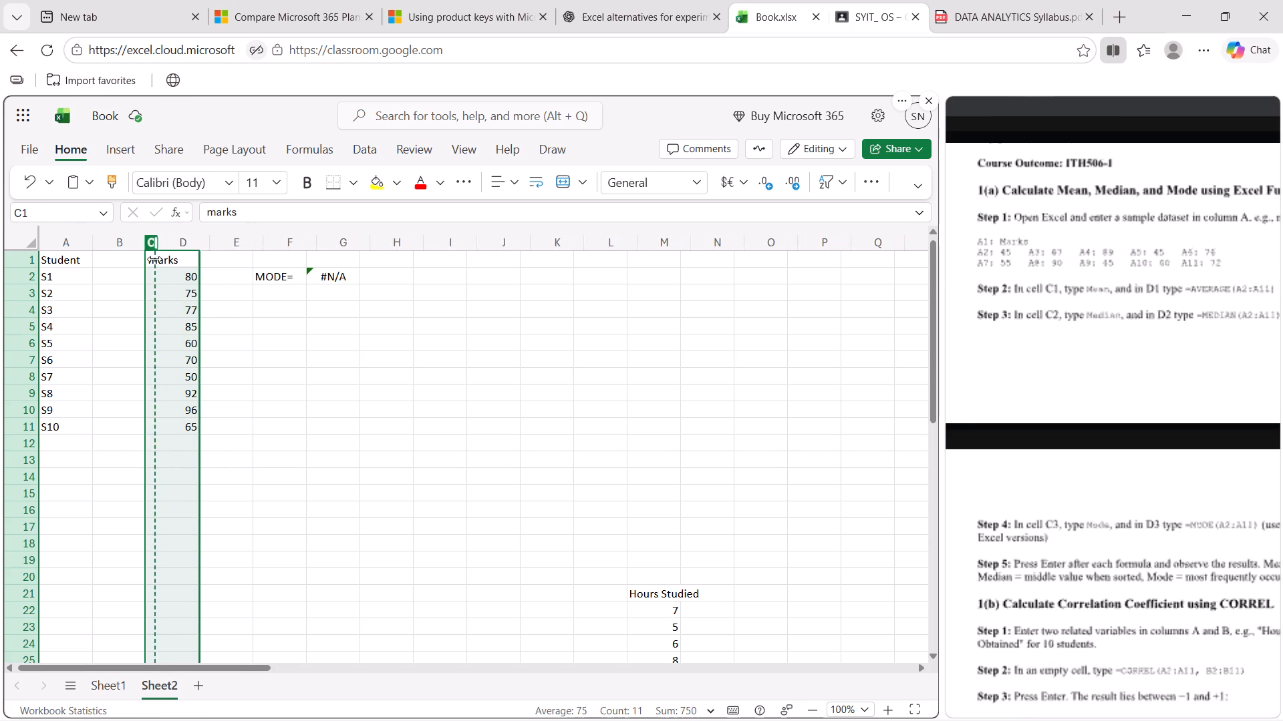
drag(154, 259, 143, 250)
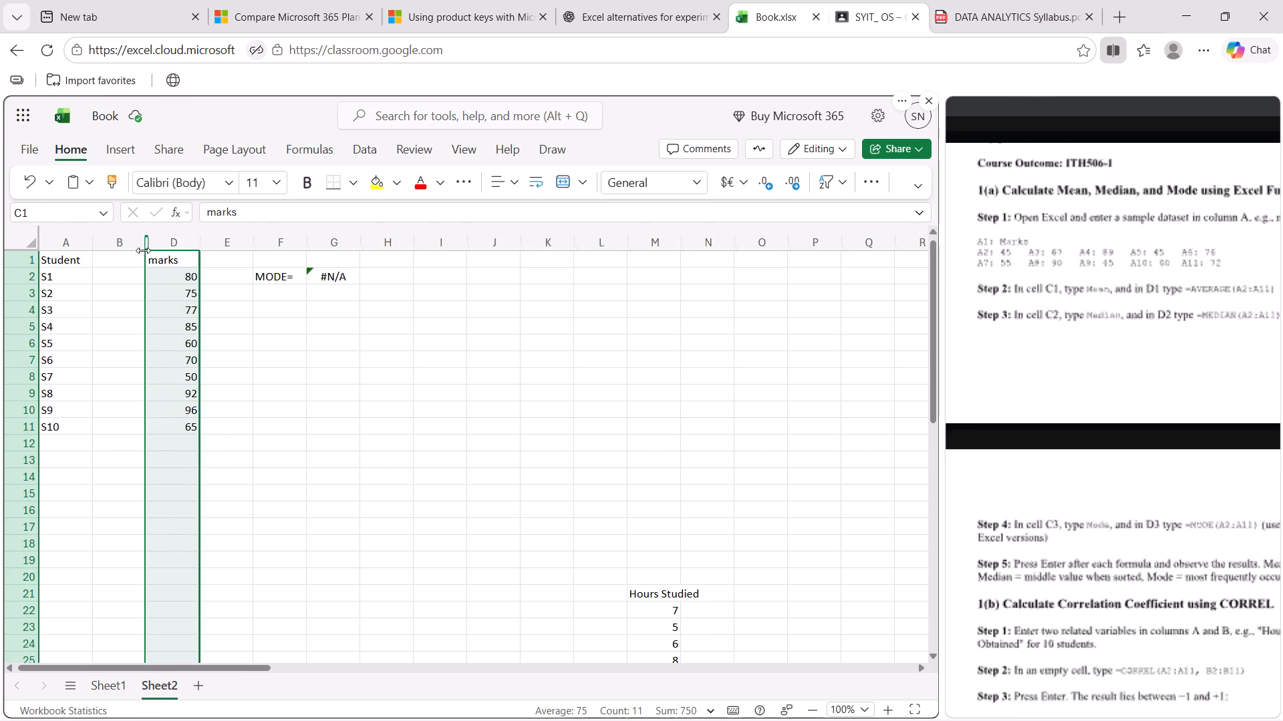
drag(143, 250, 192, 245)
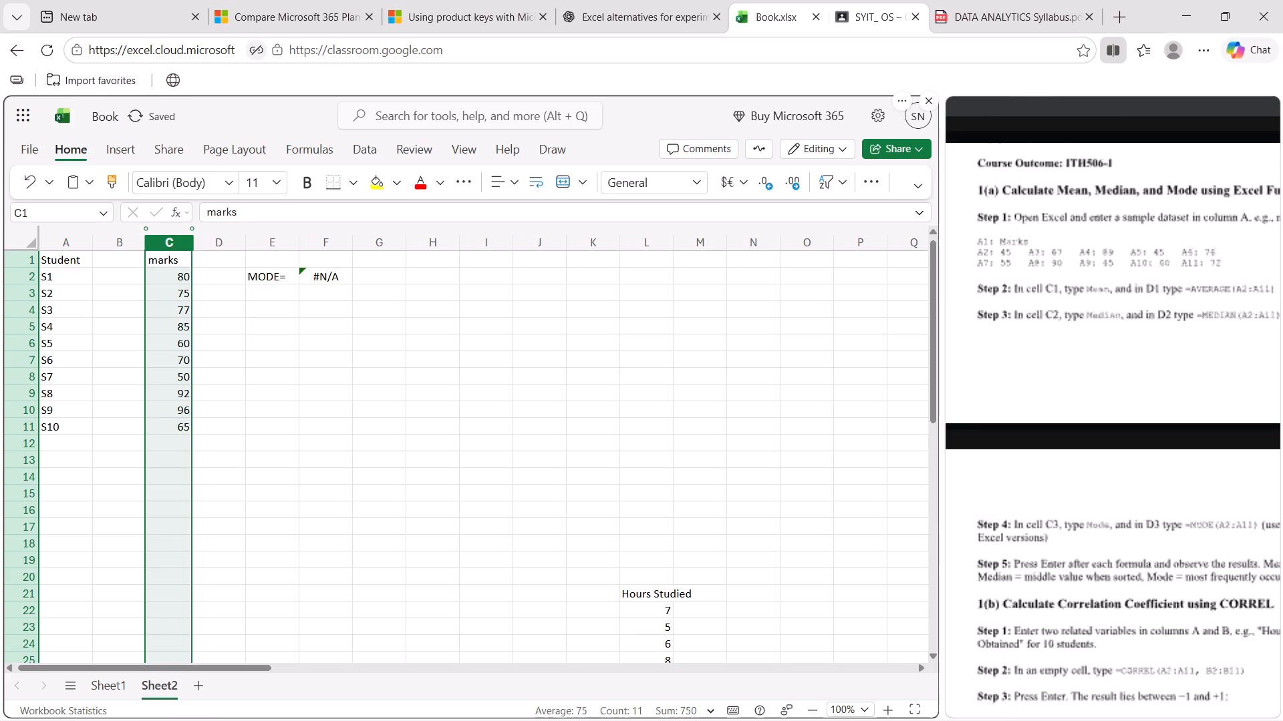
click(145, 259)
Move the marks header and values from C1 to C11 into the emptied cells B1 to B11.
drag(164, 288, 175, 310)
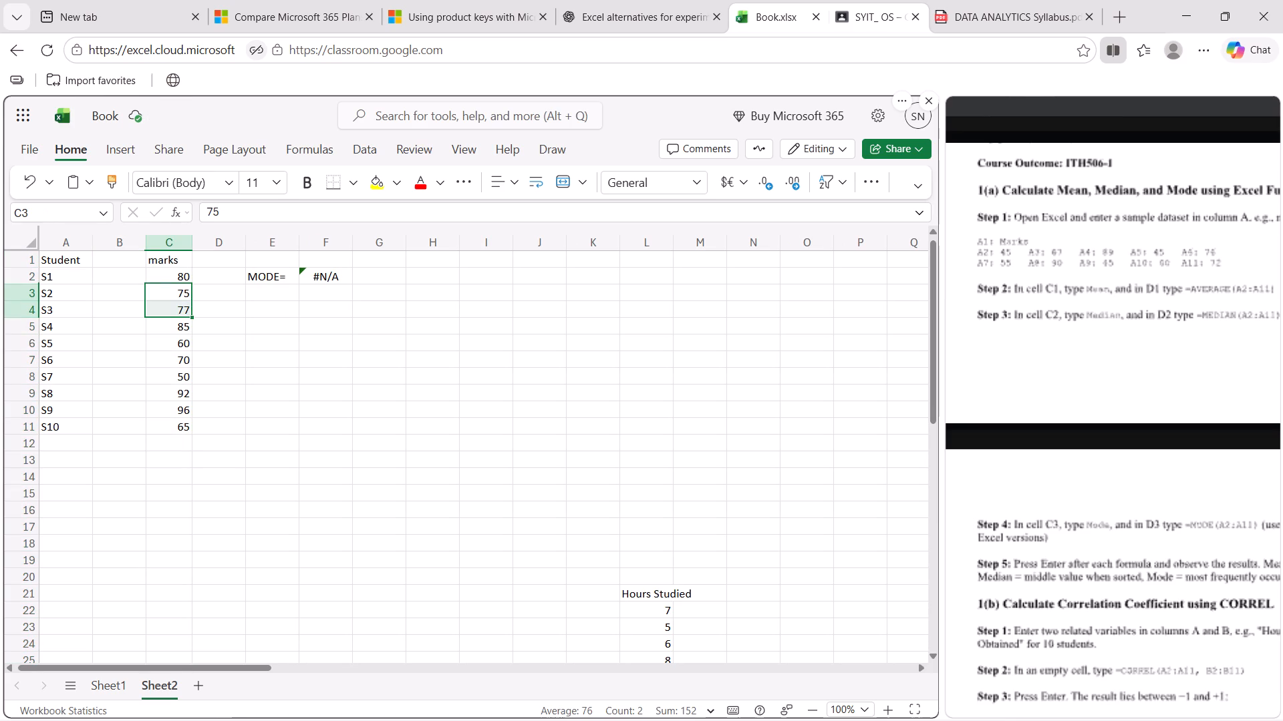
click(170, 264)
drag(170, 264, 171, 270)
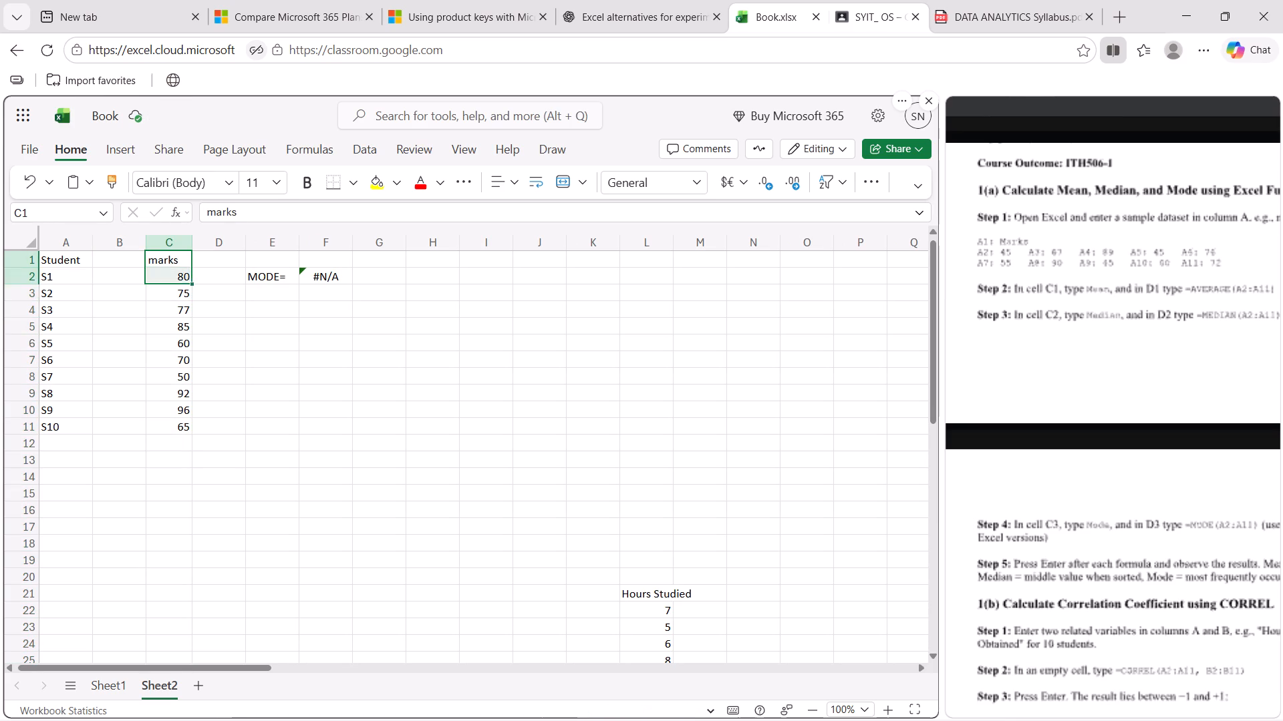
drag(171, 270, 192, 426)
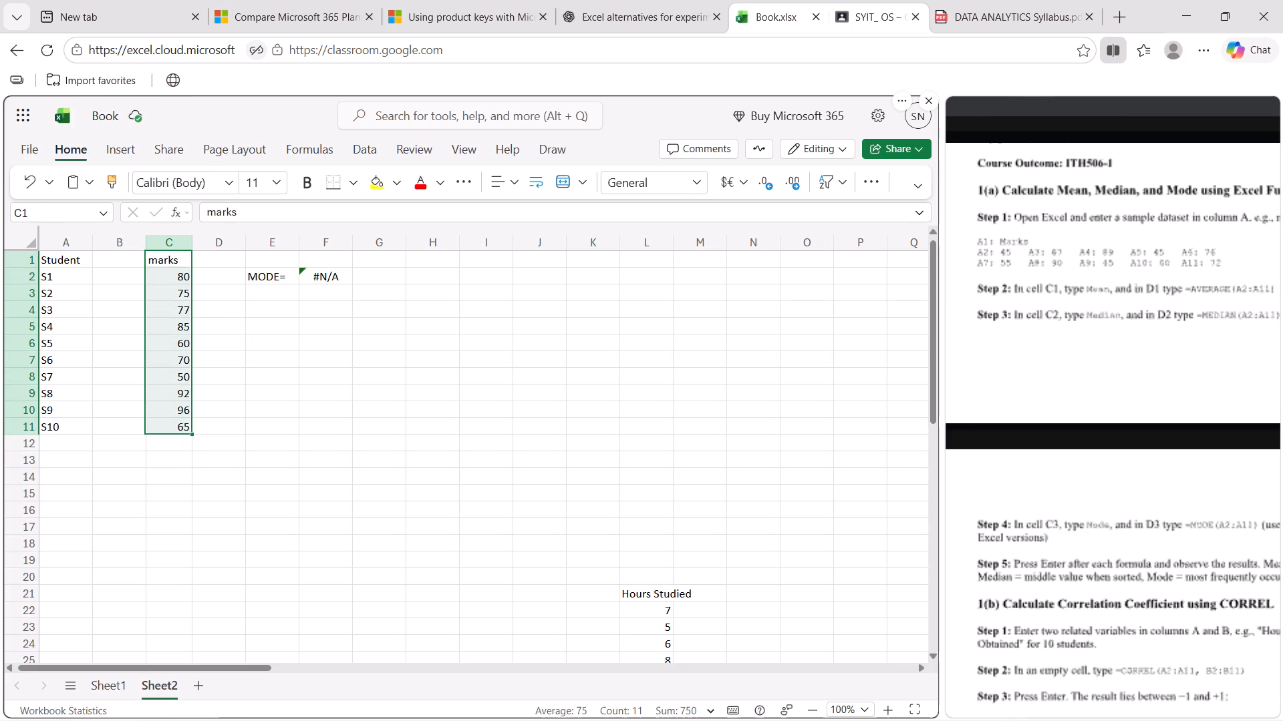
key(ctrl+x)
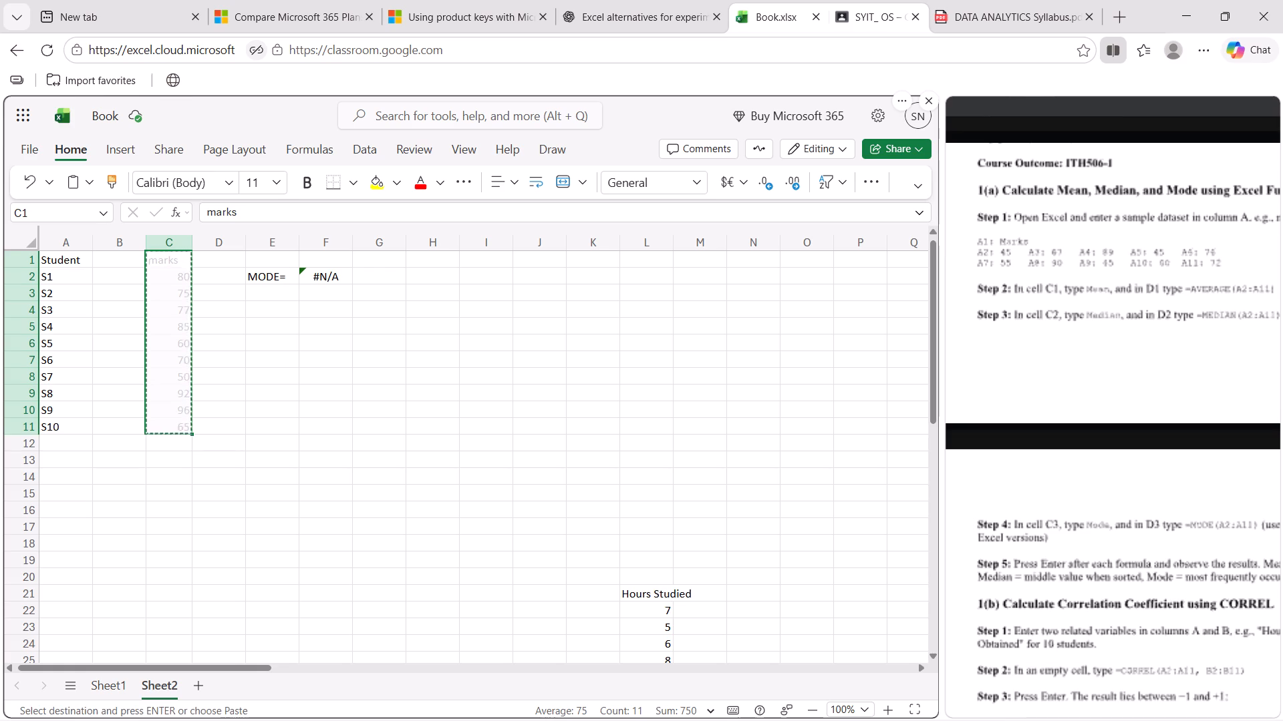
click(122, 270)
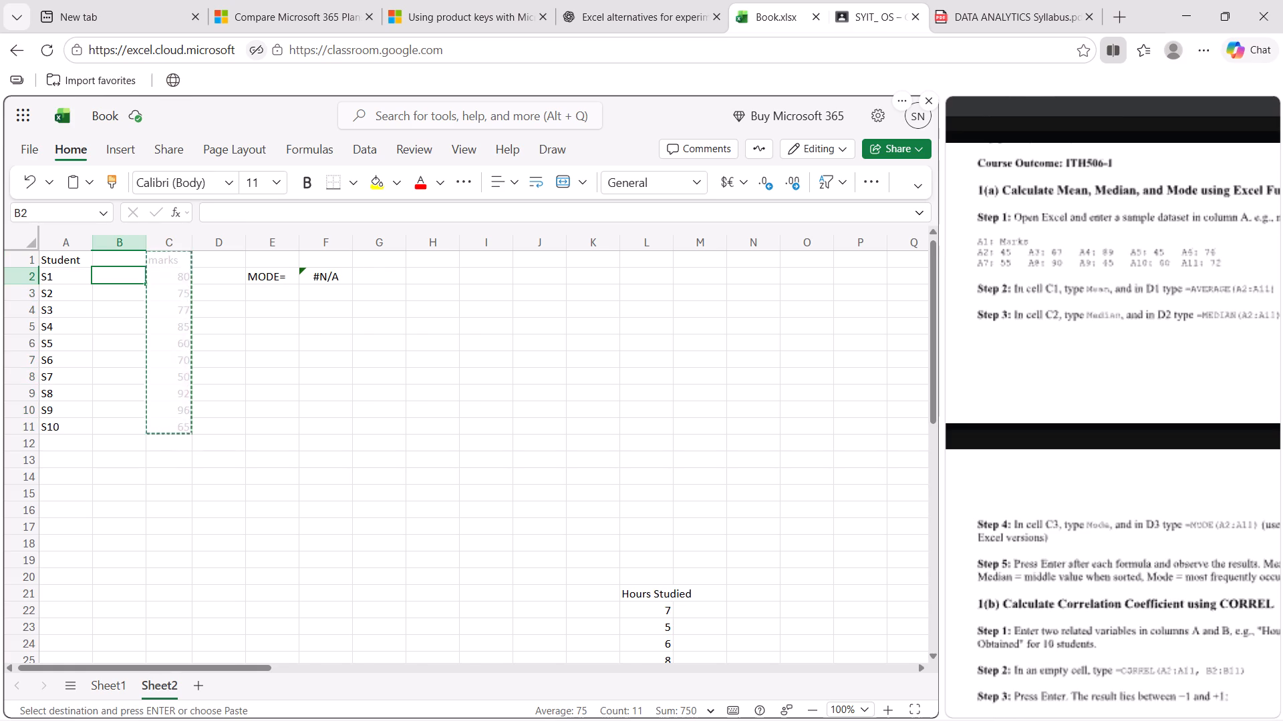
click(124, 261)
key(ctrl+v)
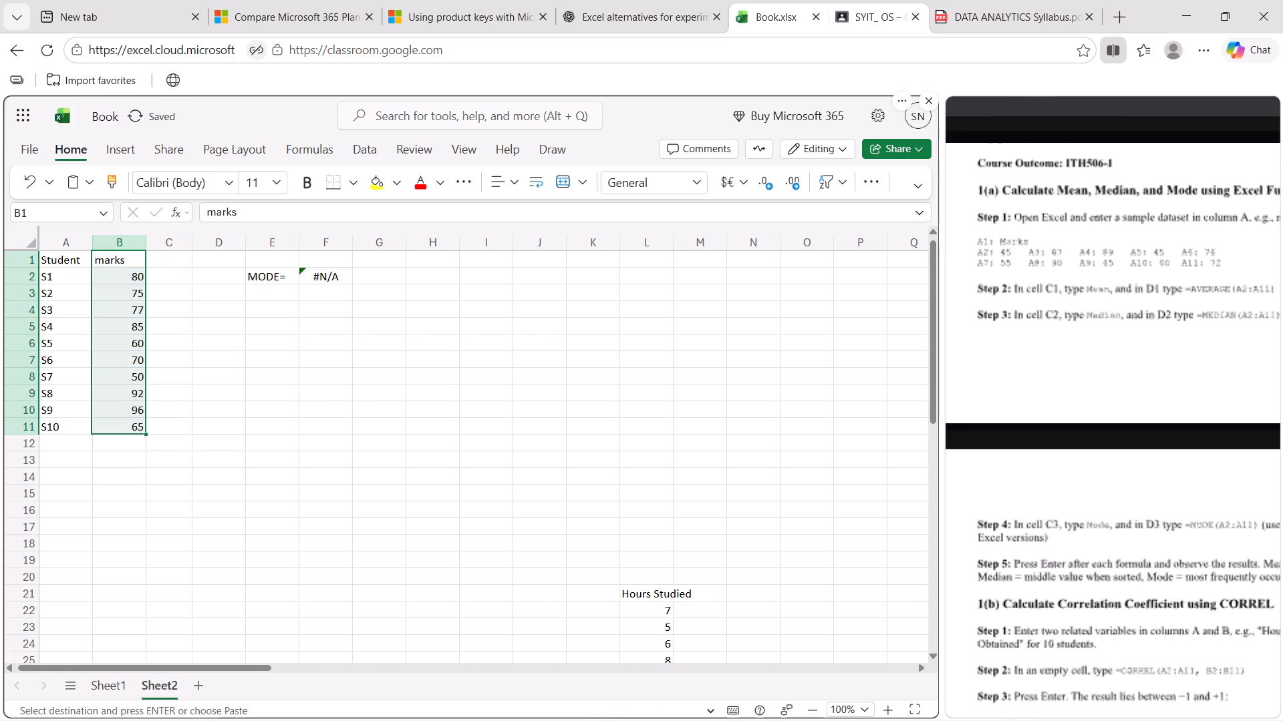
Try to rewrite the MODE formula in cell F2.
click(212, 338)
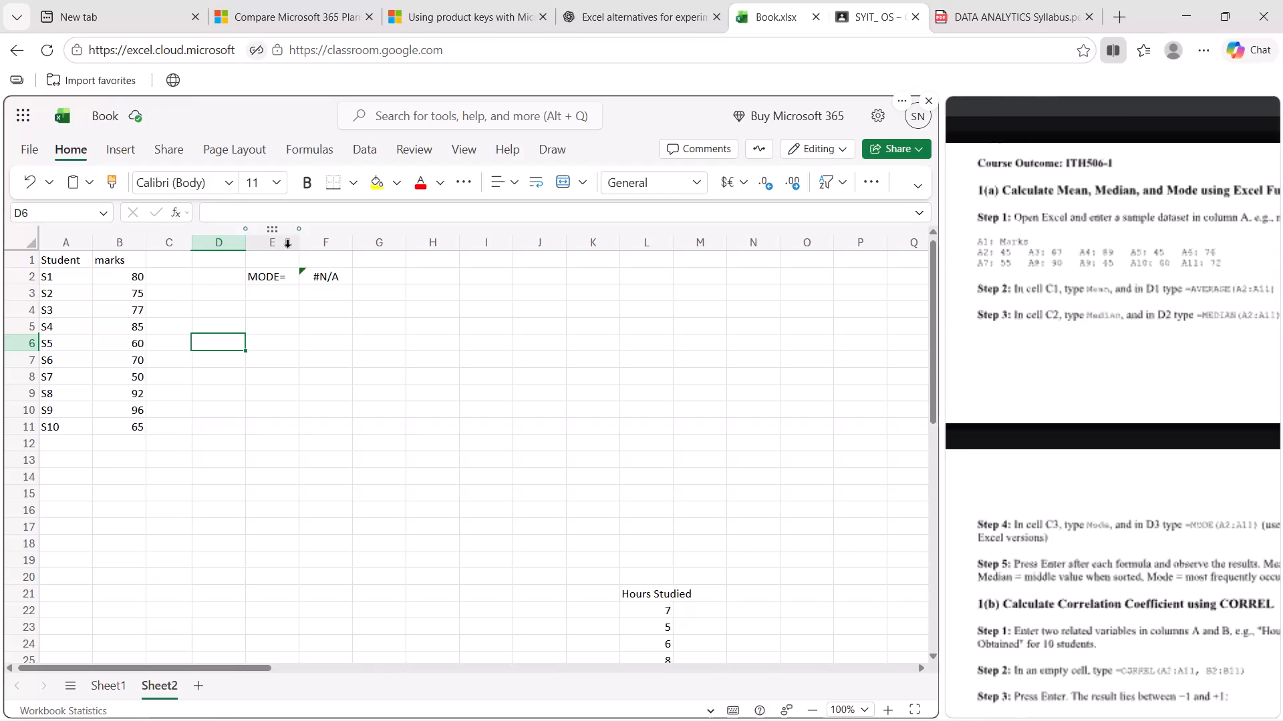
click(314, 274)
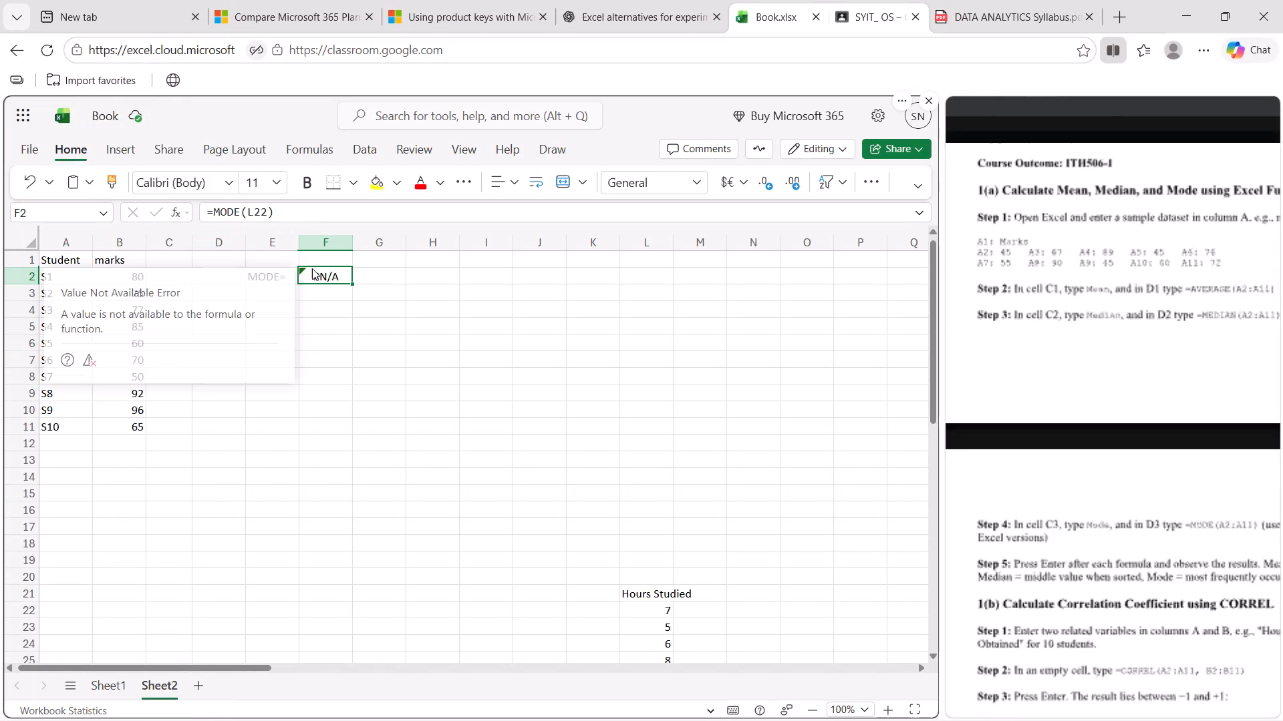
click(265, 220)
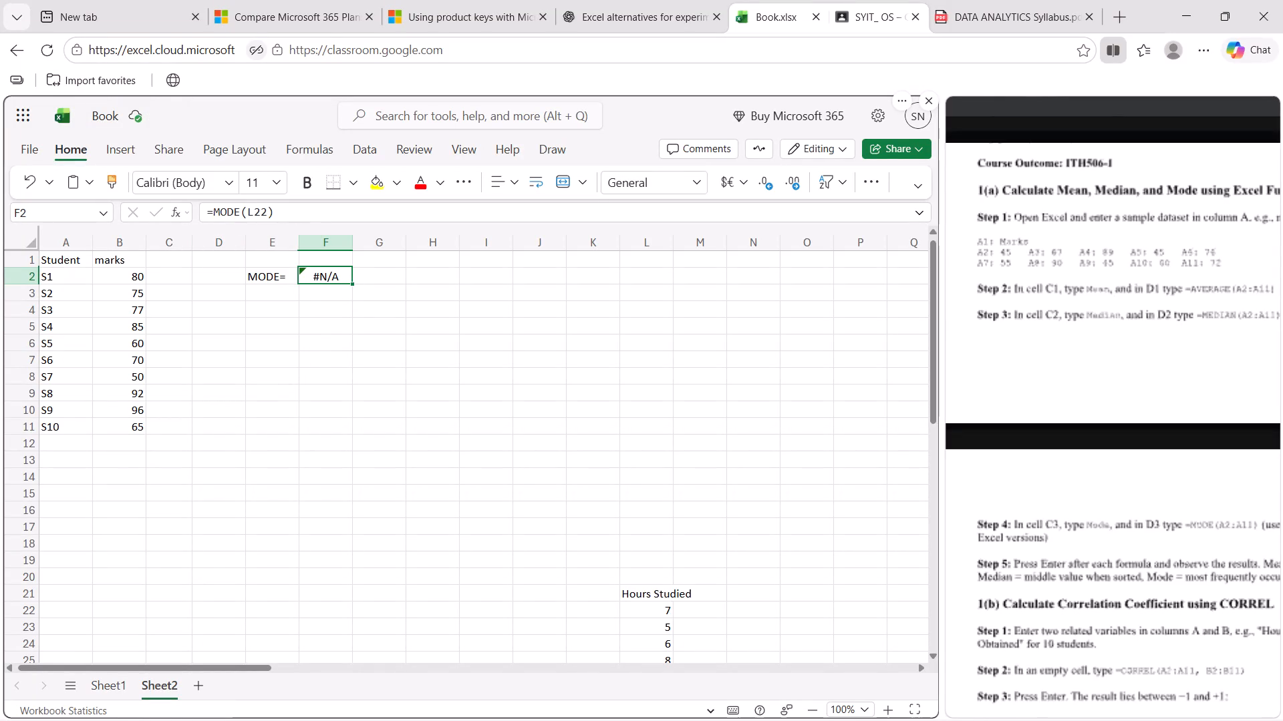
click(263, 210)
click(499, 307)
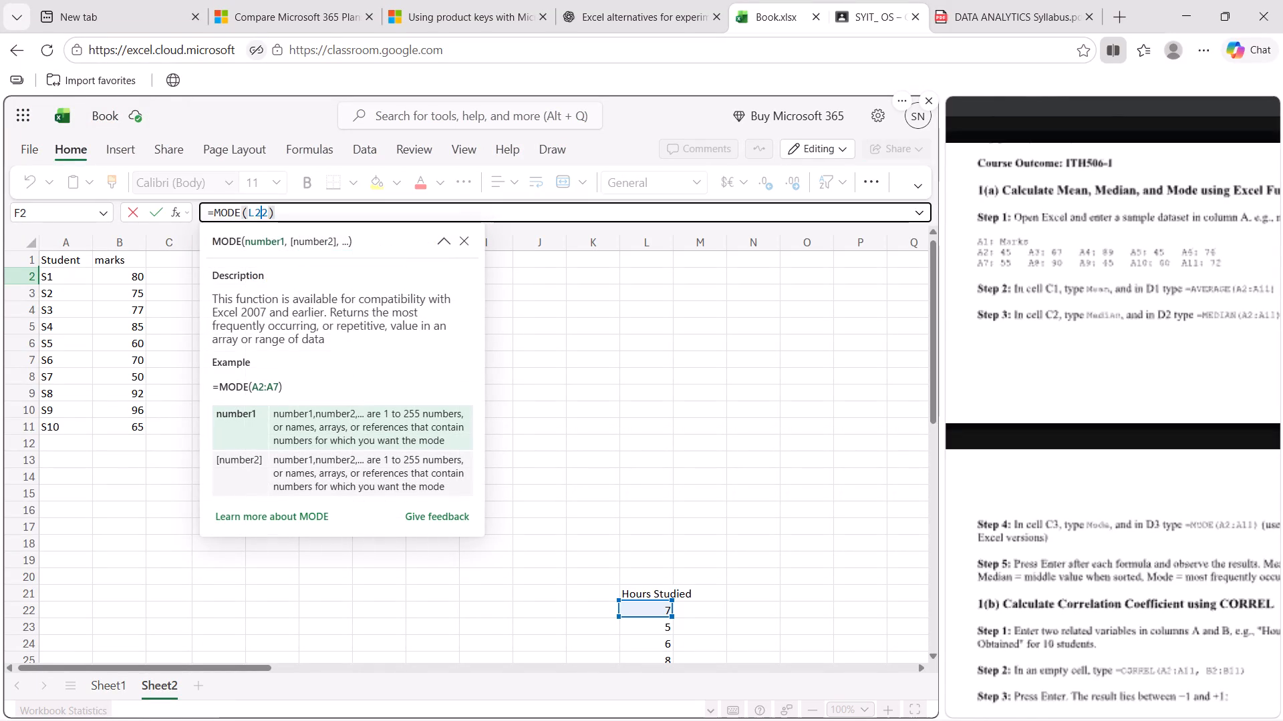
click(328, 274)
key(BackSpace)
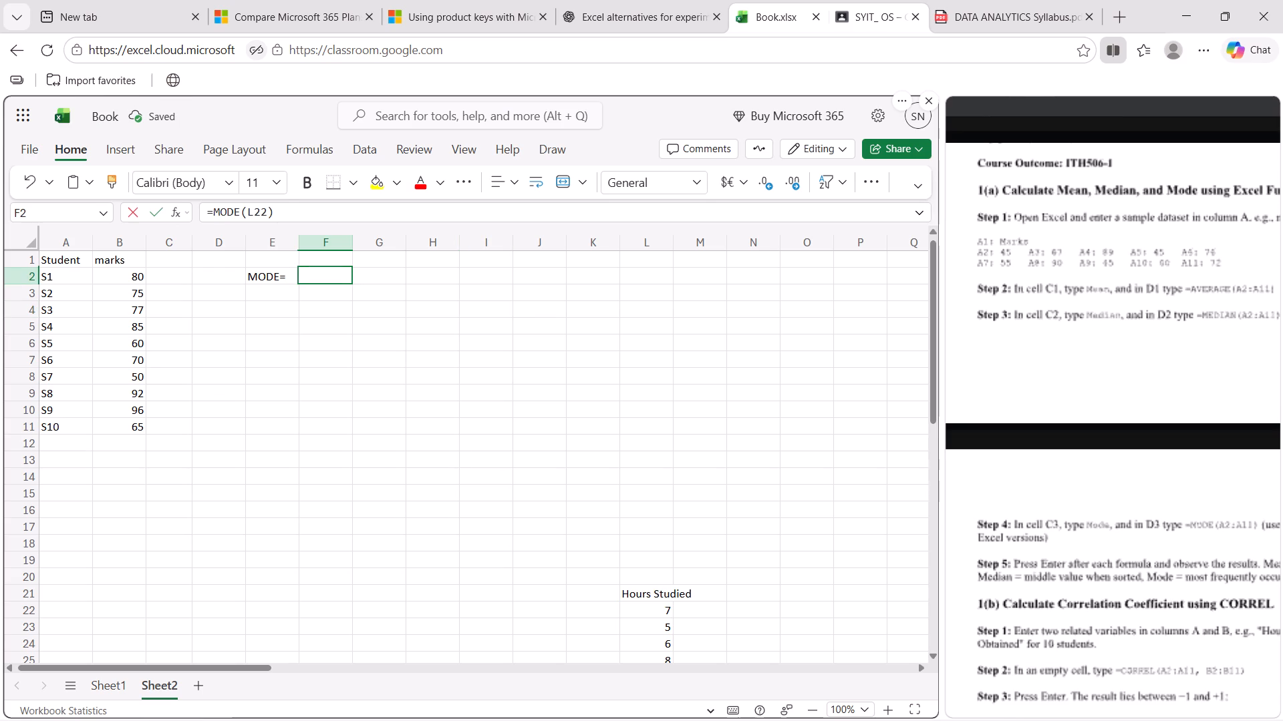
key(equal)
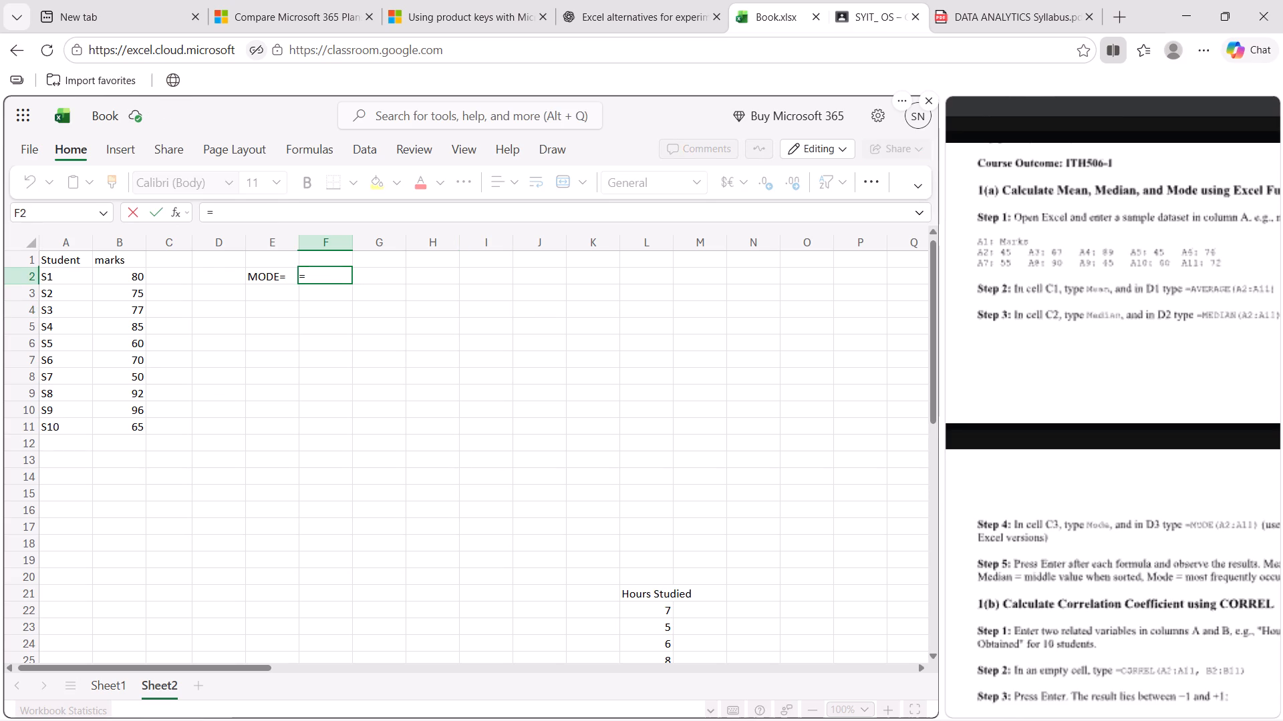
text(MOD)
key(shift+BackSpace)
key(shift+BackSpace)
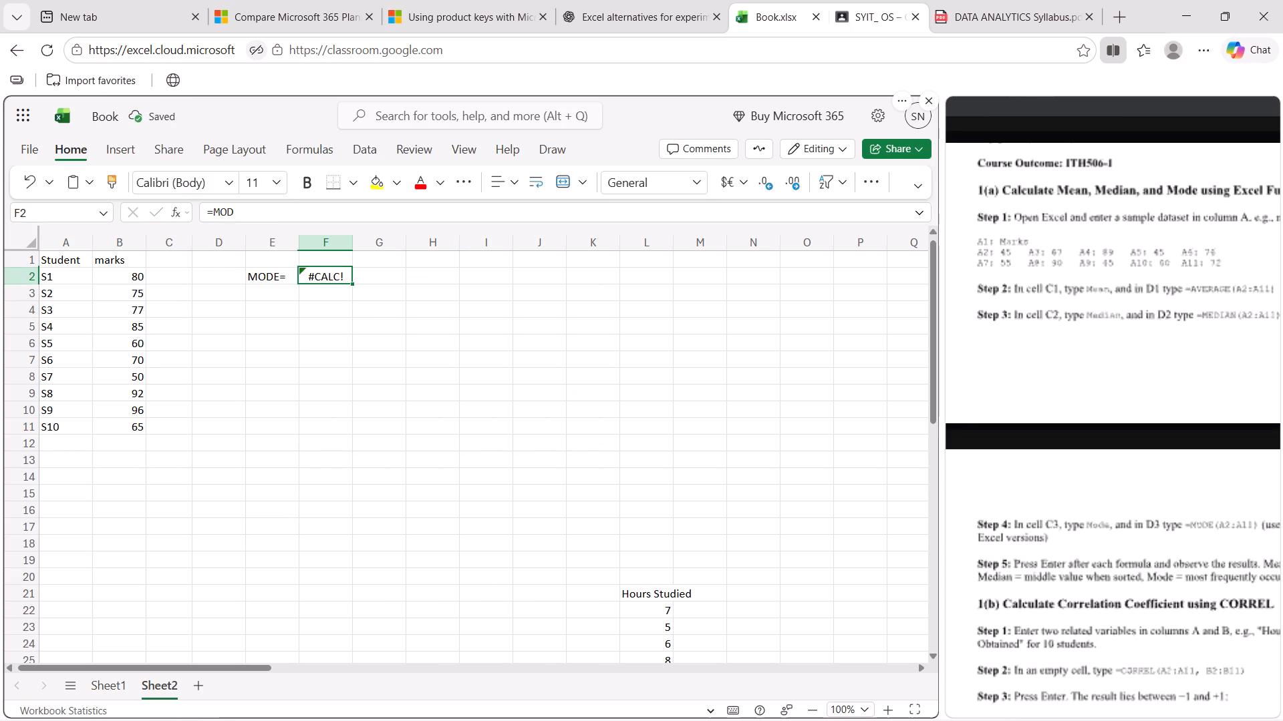
Replace the entry in cell F2 with the formula =AVERAGE(B2:B11) on the marks.
click(333, 286)
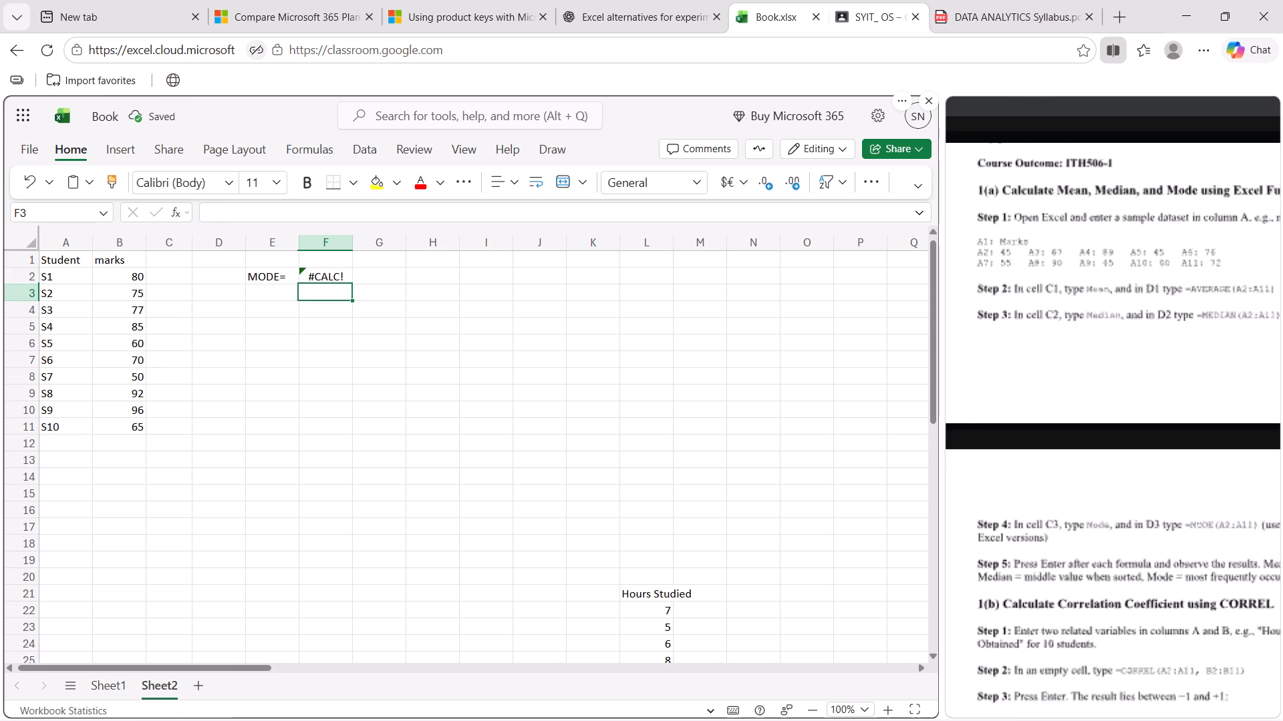
click(333, 280)
key(BackSpace)
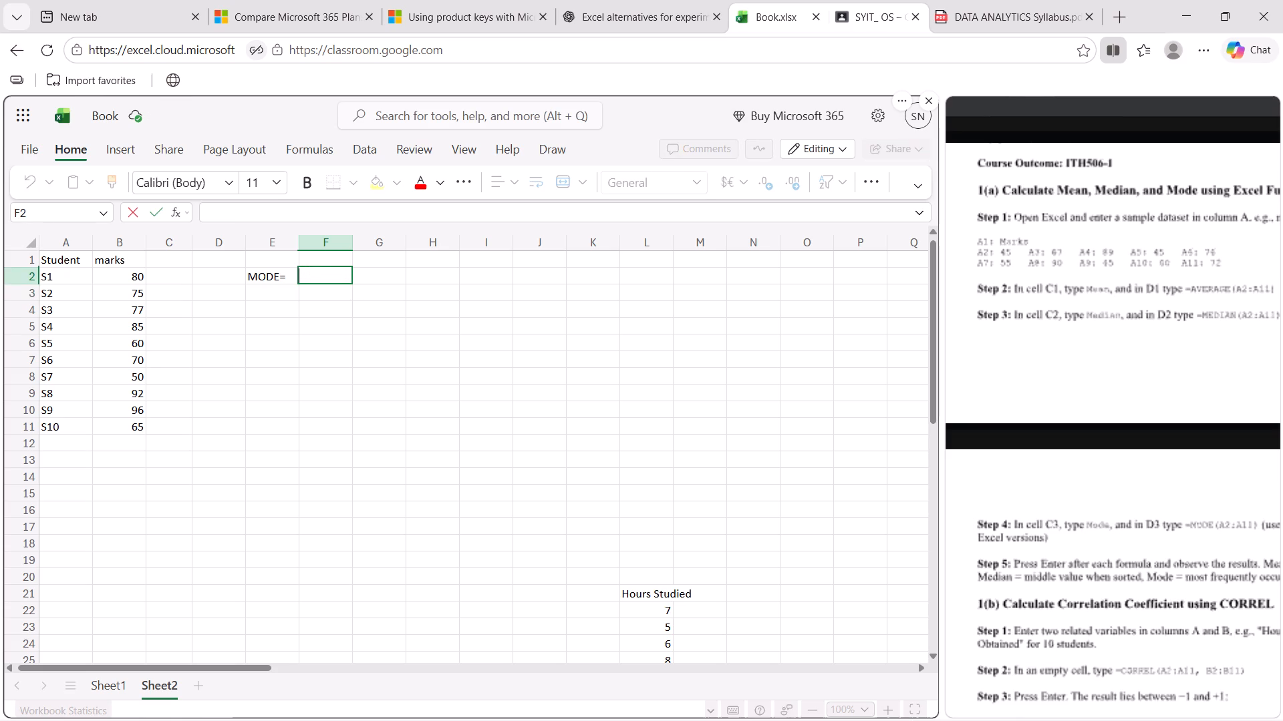
key(equal)
key(shift+a)
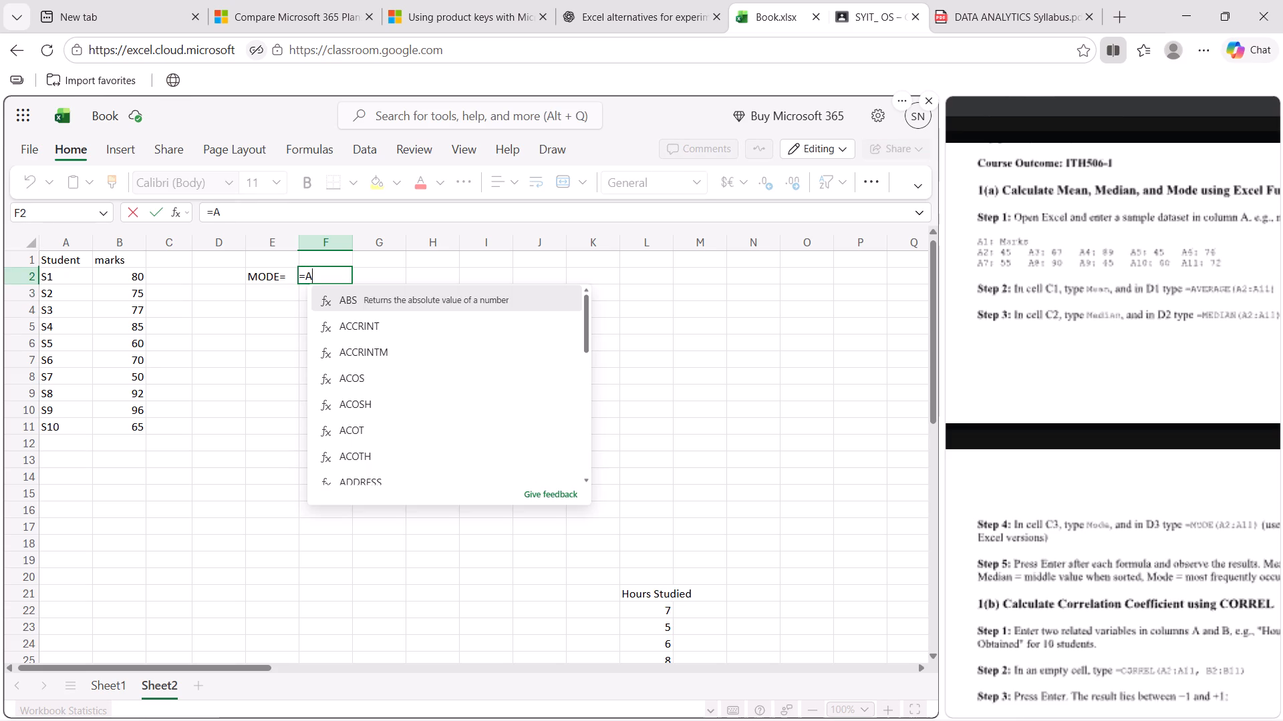
text(VE)
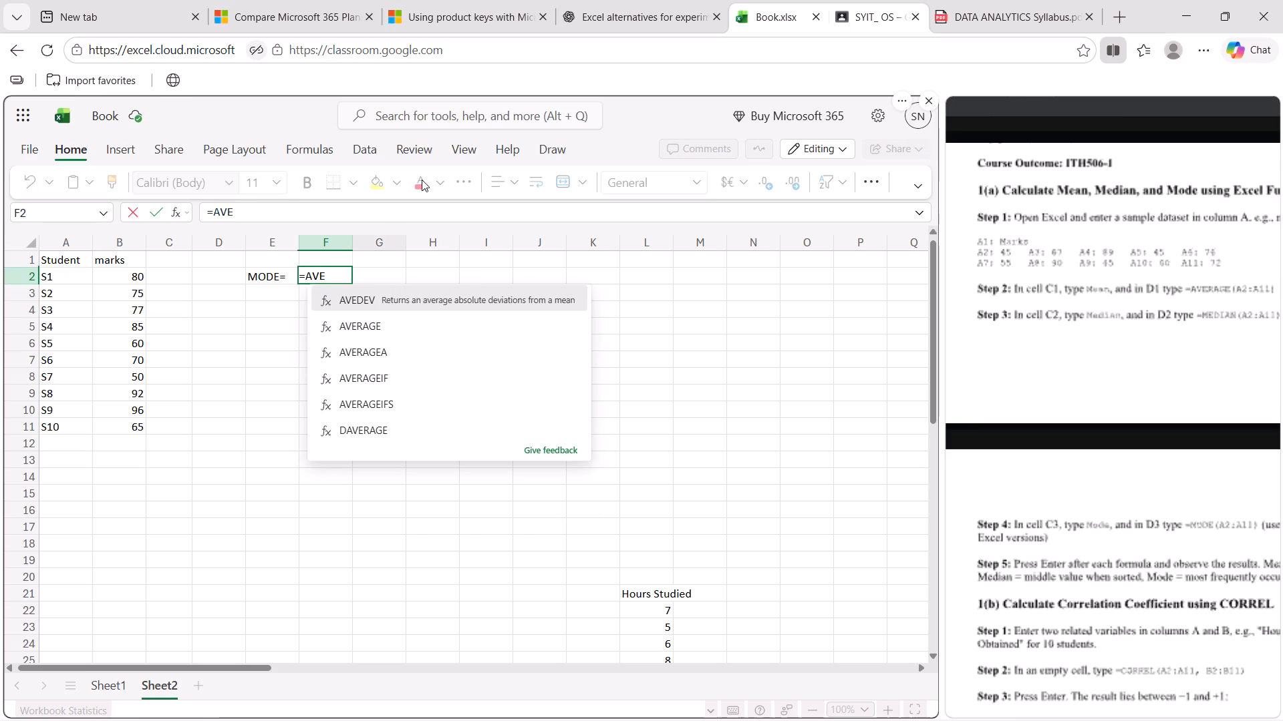
shift+click(369, 328)
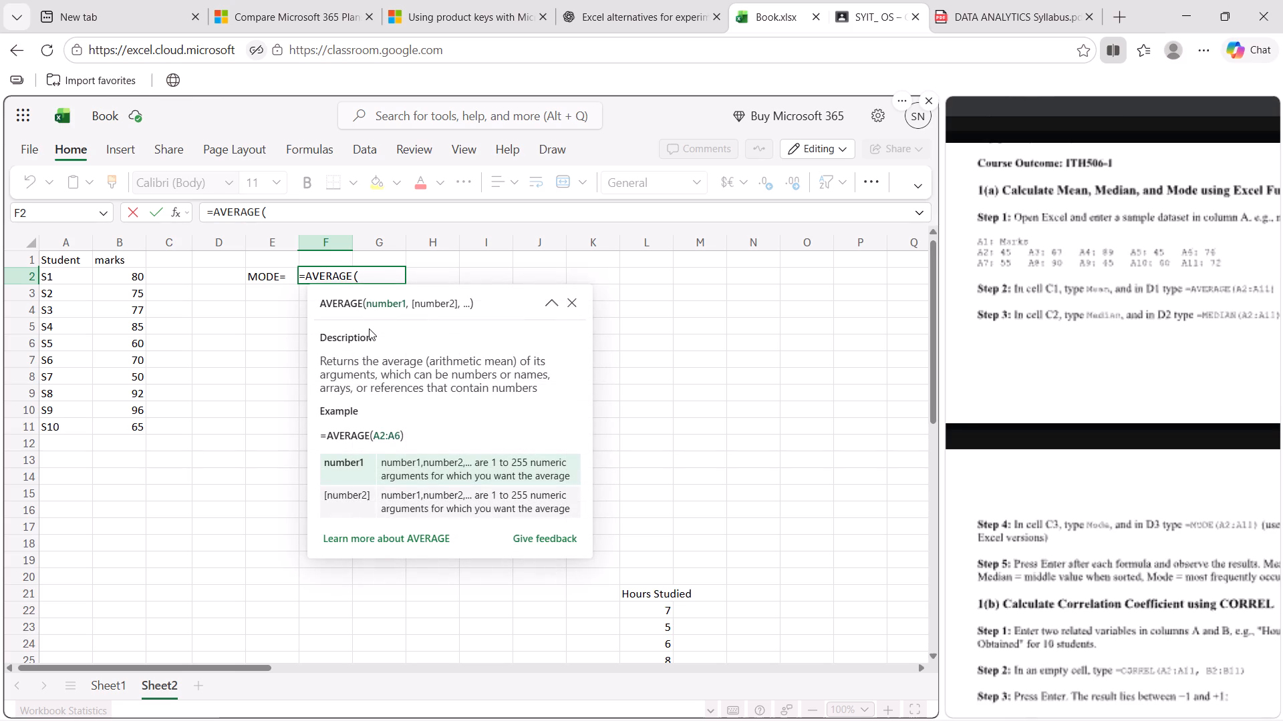
click(116, 274)
drag(116, 274, 121, 297)
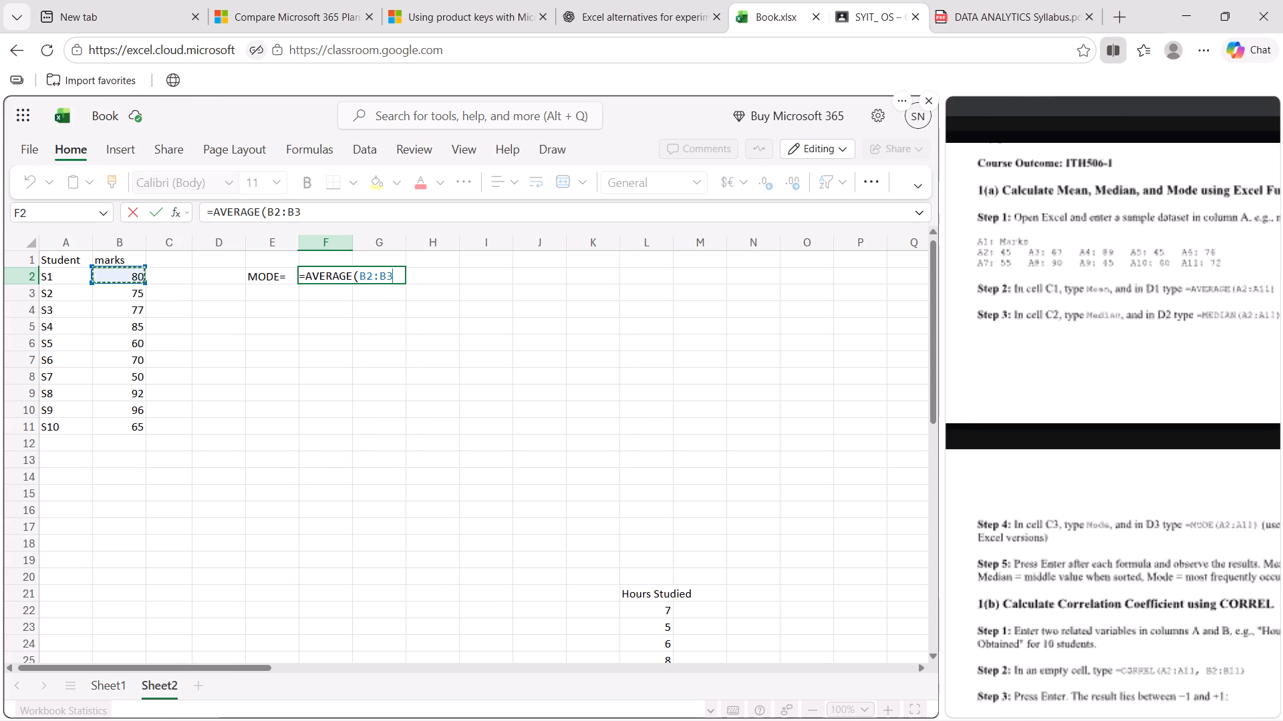
drag(121, 297, 136, 422)
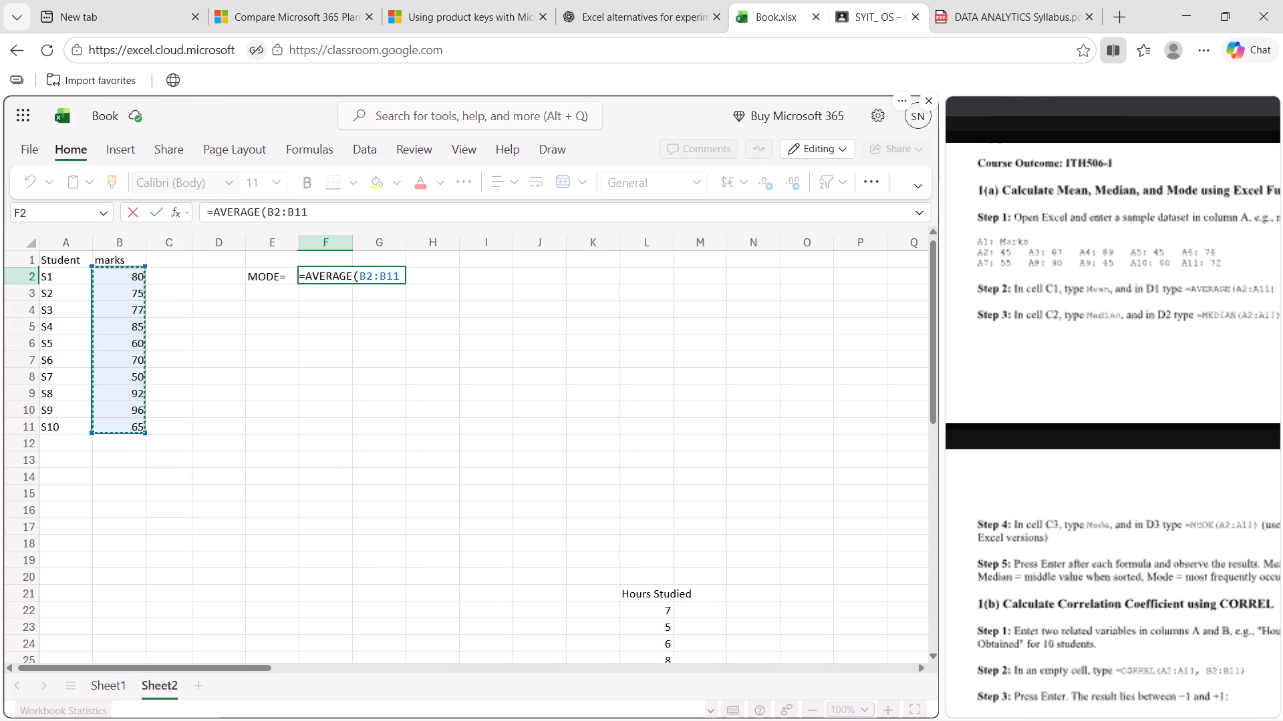
key(shift+parenright)
key(Return)
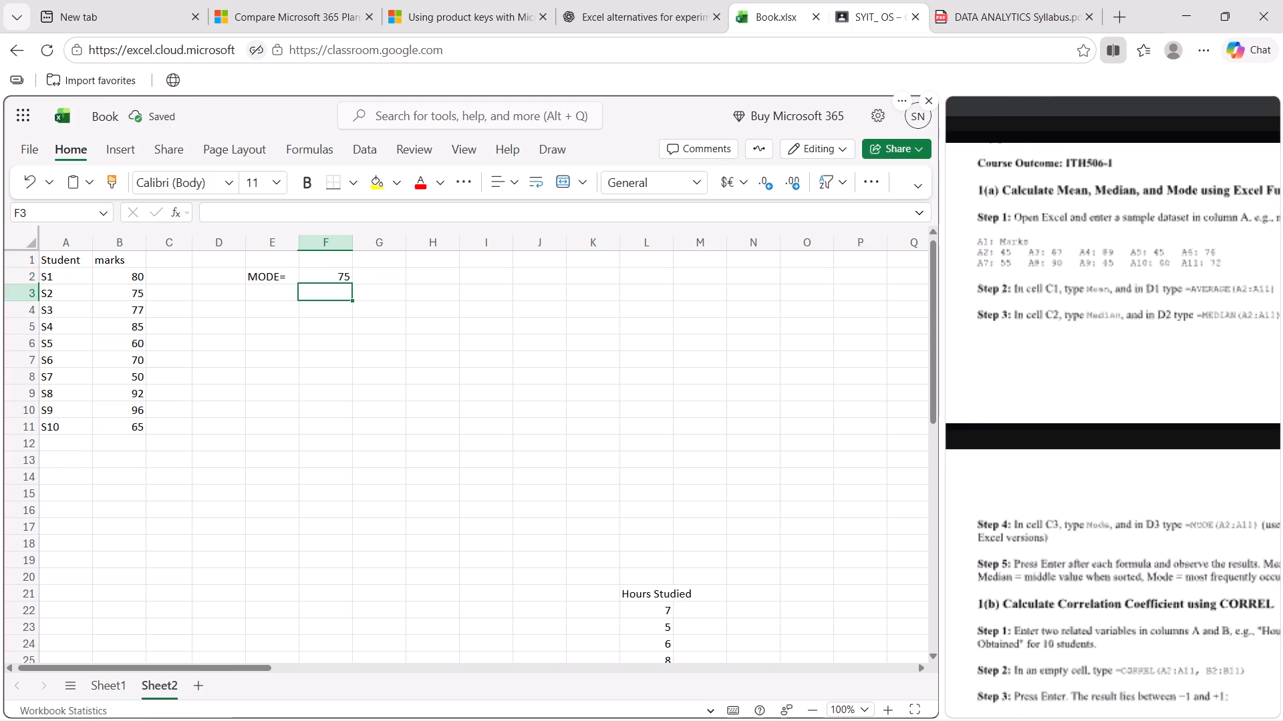
Change the label in cell E2 to AVERAGE=.
scroll(998, 274, left, 1)
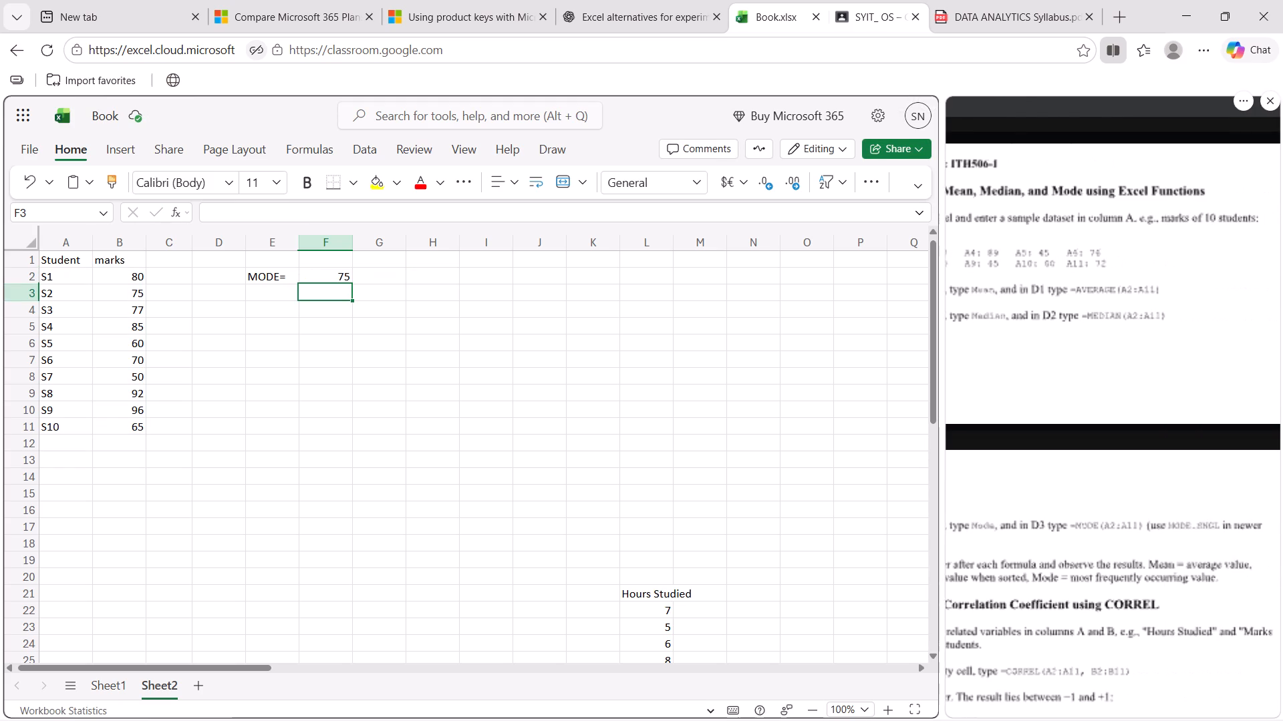
scroll(998, 274, left, 1)
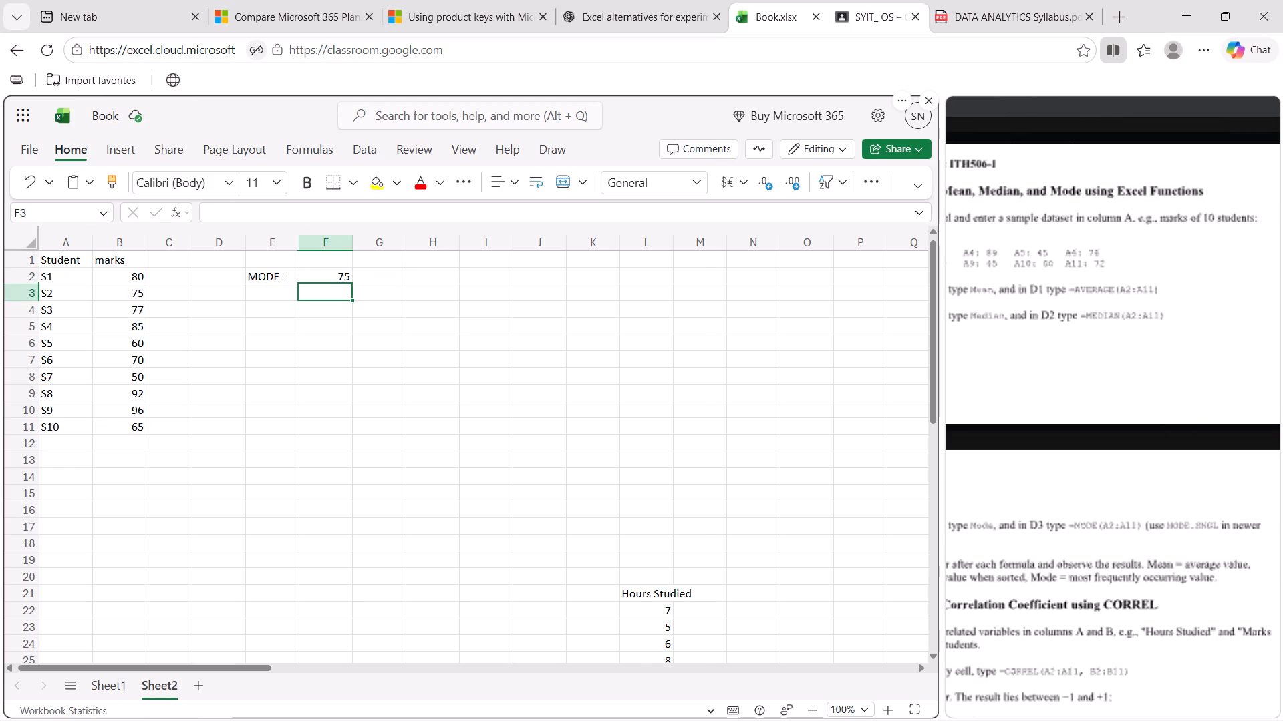
click(265, 296)
click(285, 281)
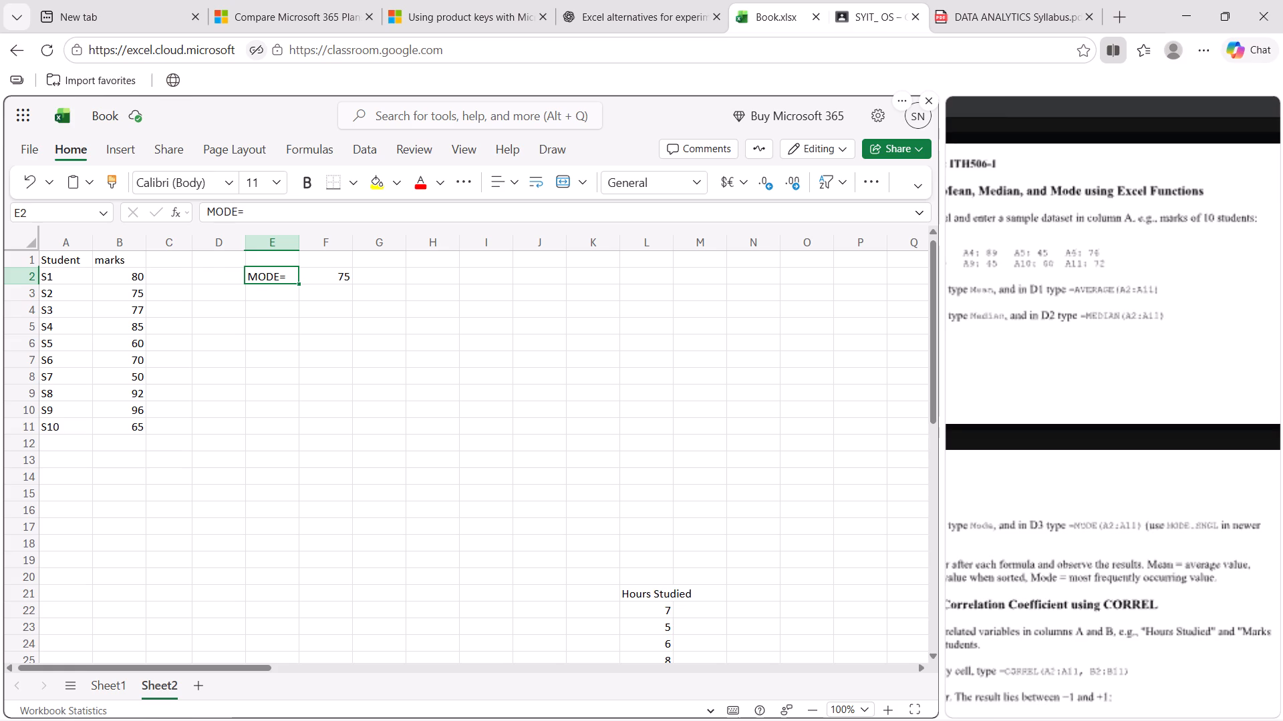
key(Left)
key(Right)
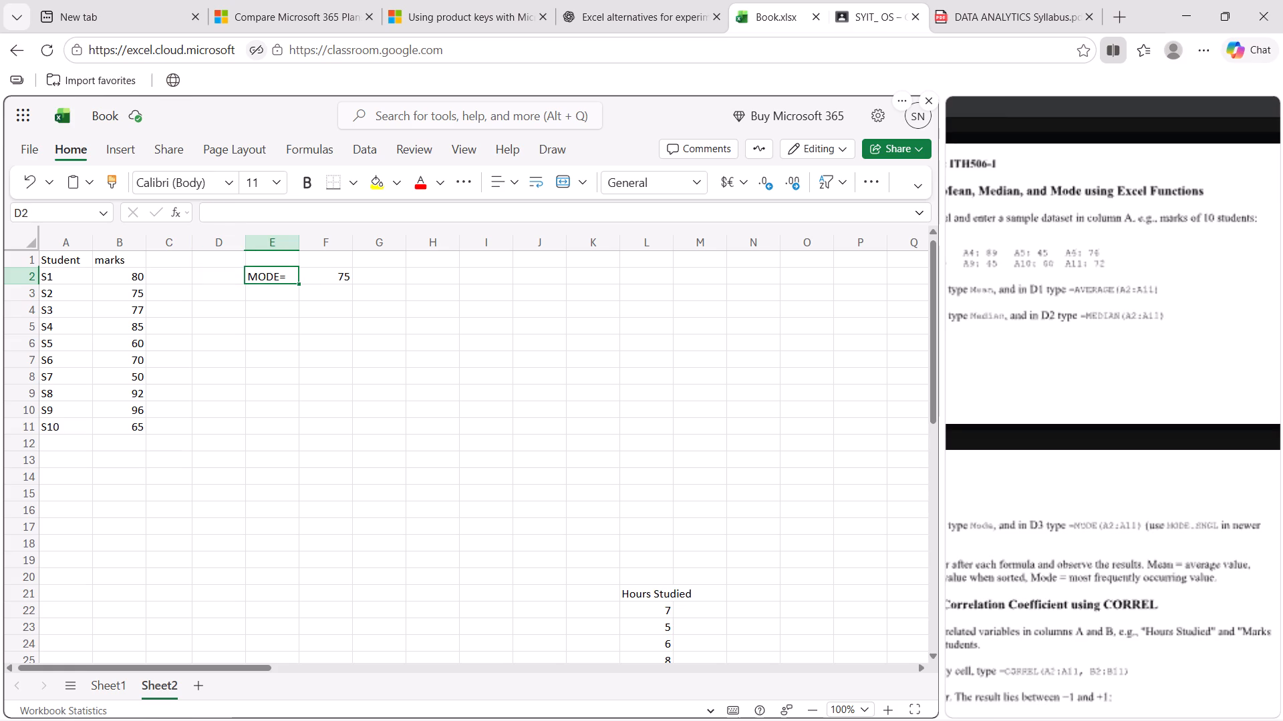
click(285, 281)
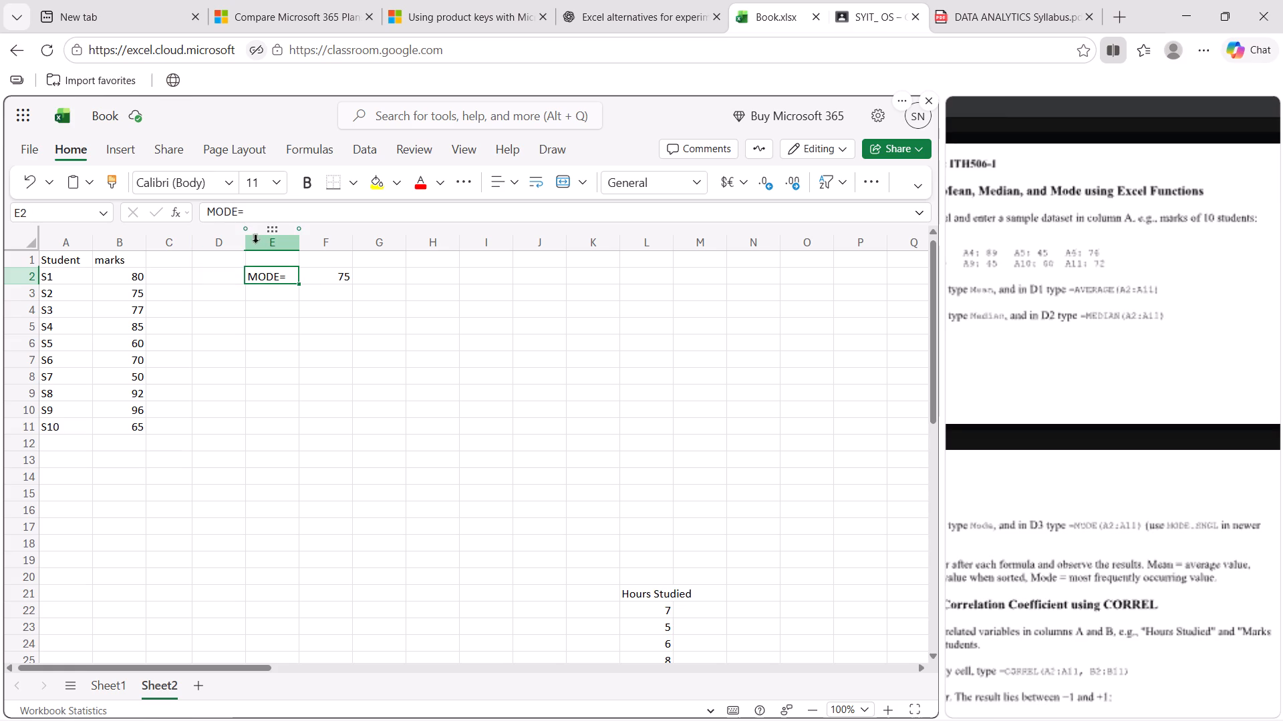
click(235, 214)
key(BackSpace)
key(BackSpace)
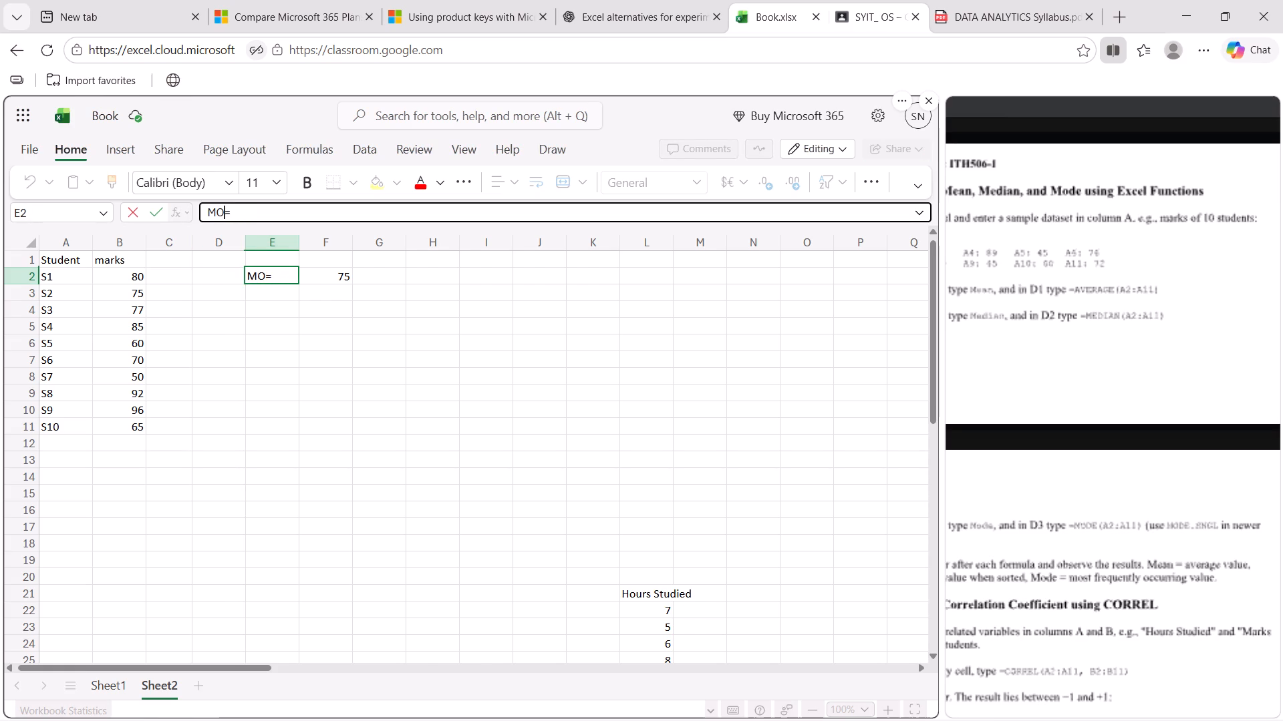
key(BackSpace)
key(BackSpace)
text(AVERAGE)
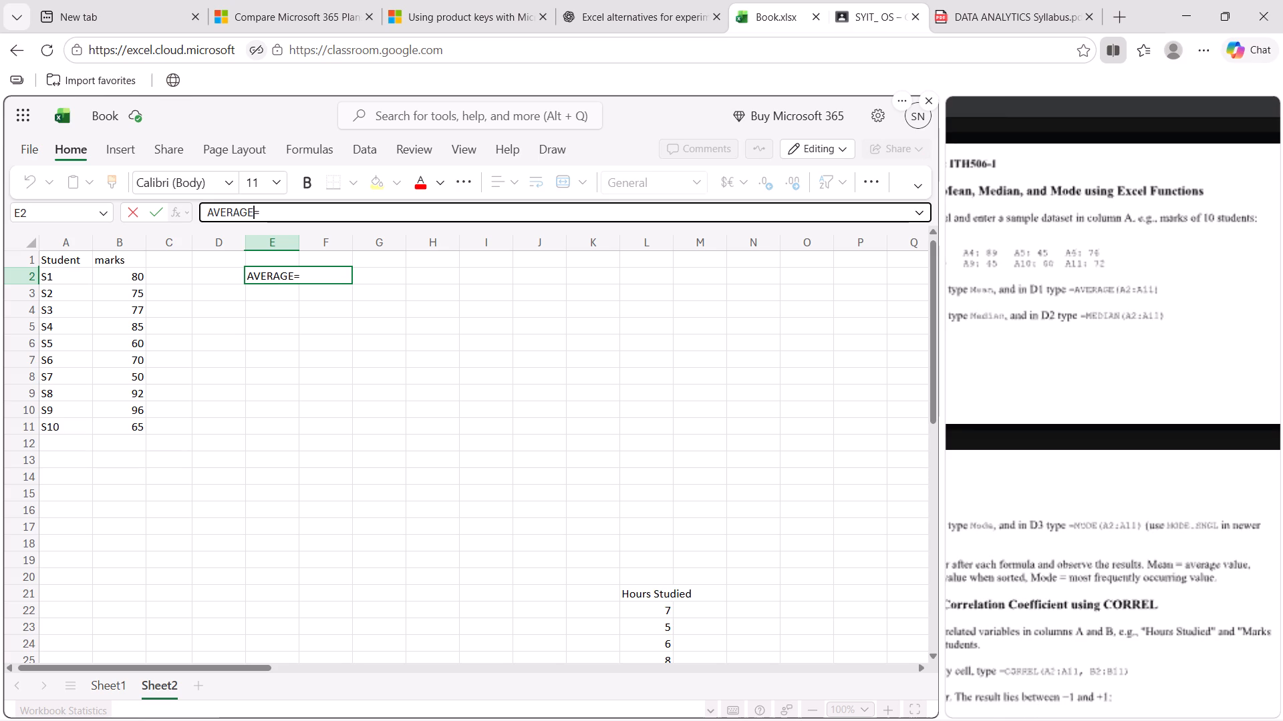
click(286, 294)
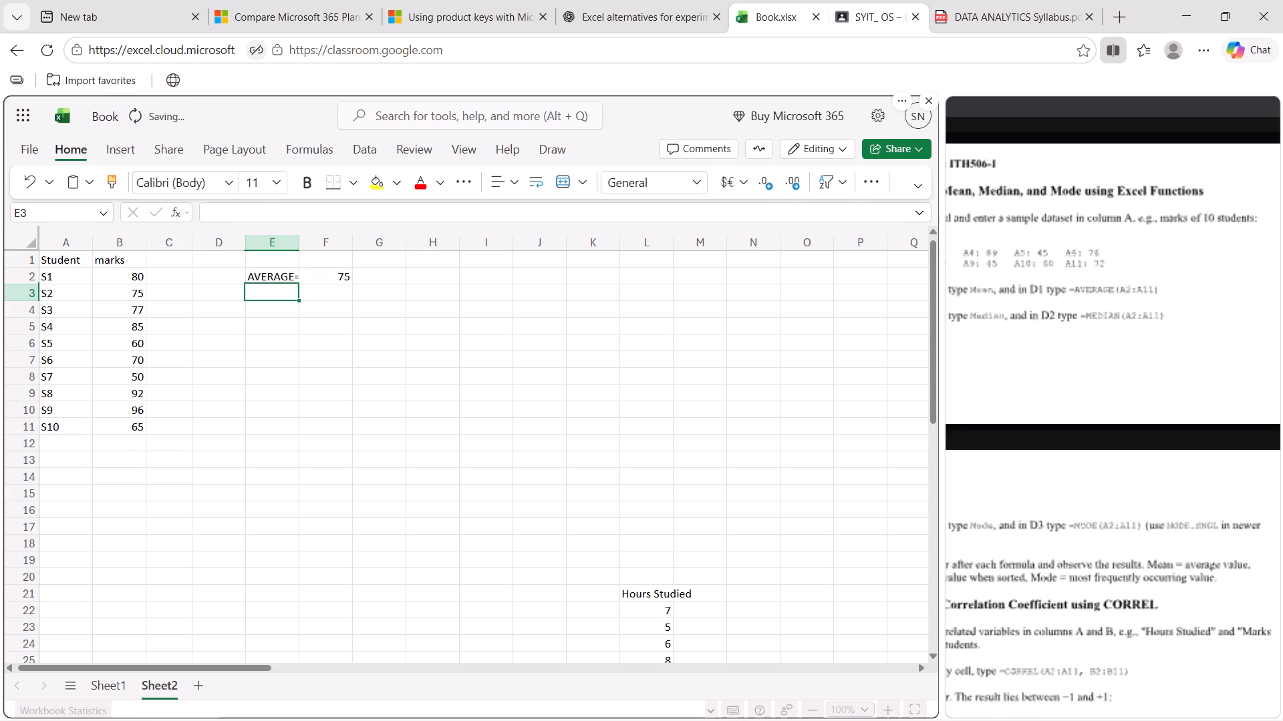
Enter the label MODE= in cell E3, below the average label.
click(279, 296)
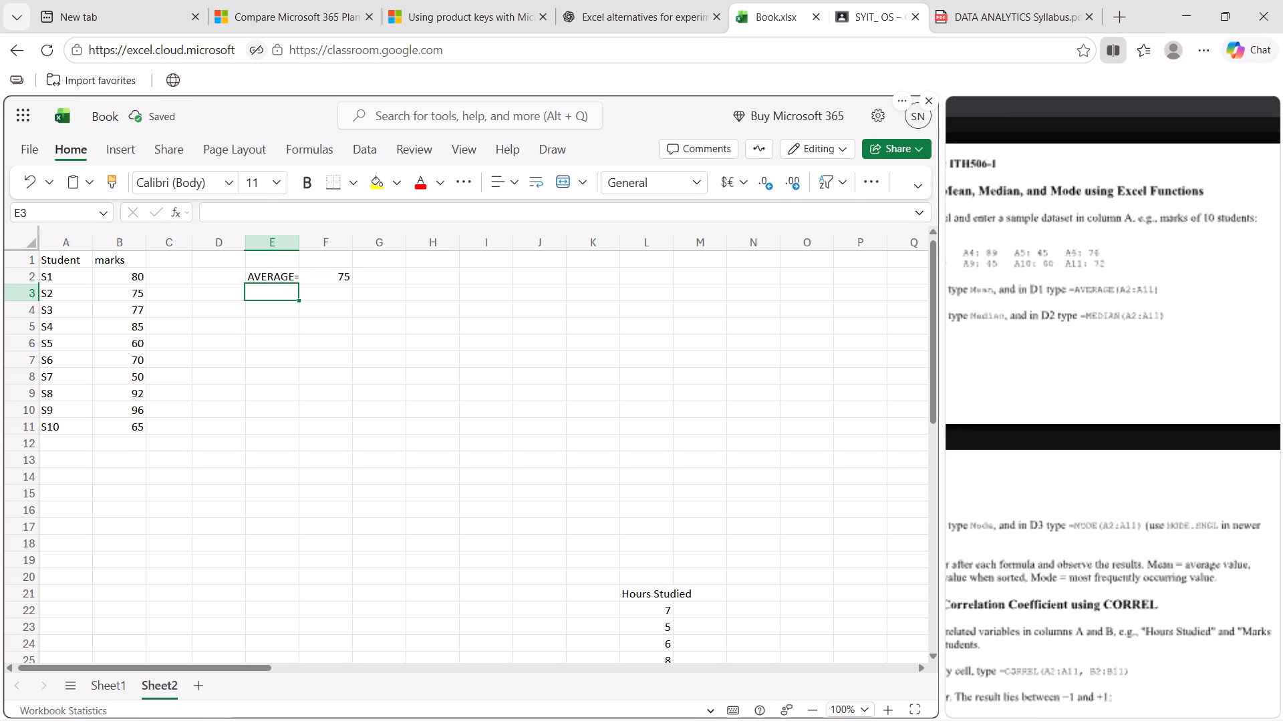
text(MODE+)
key(BackSpace)
key(equal)
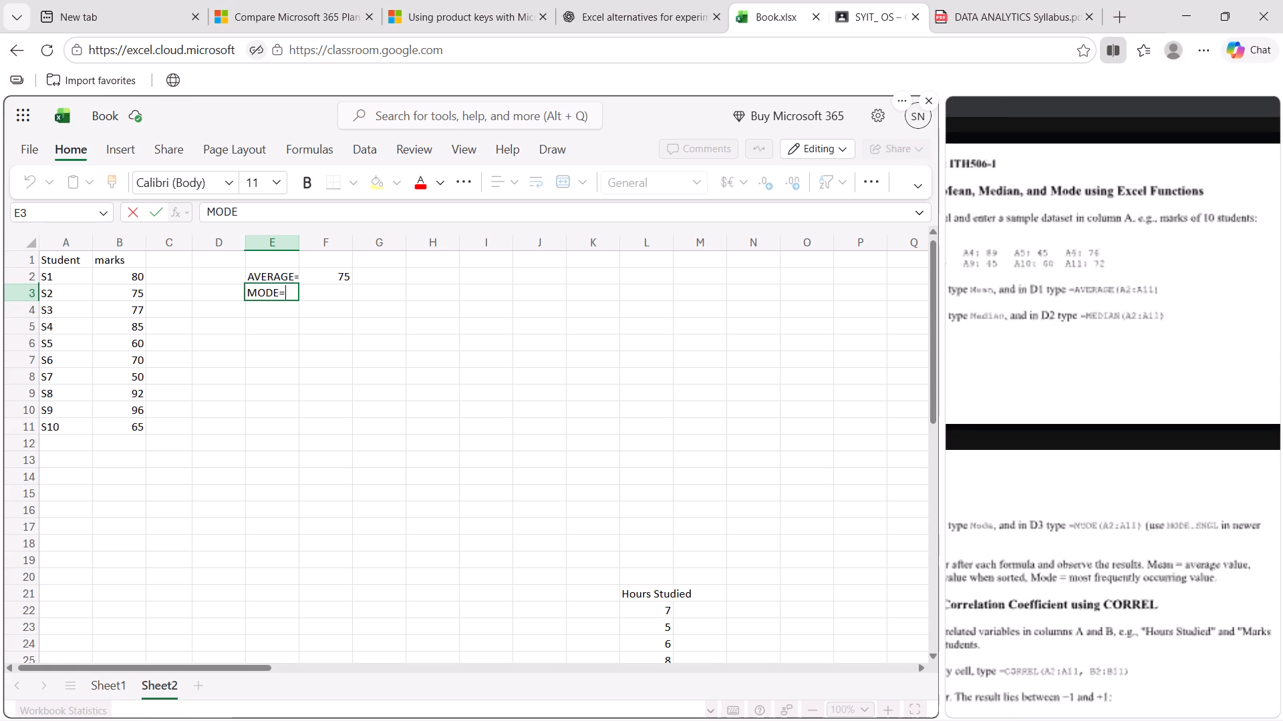
key(Right)
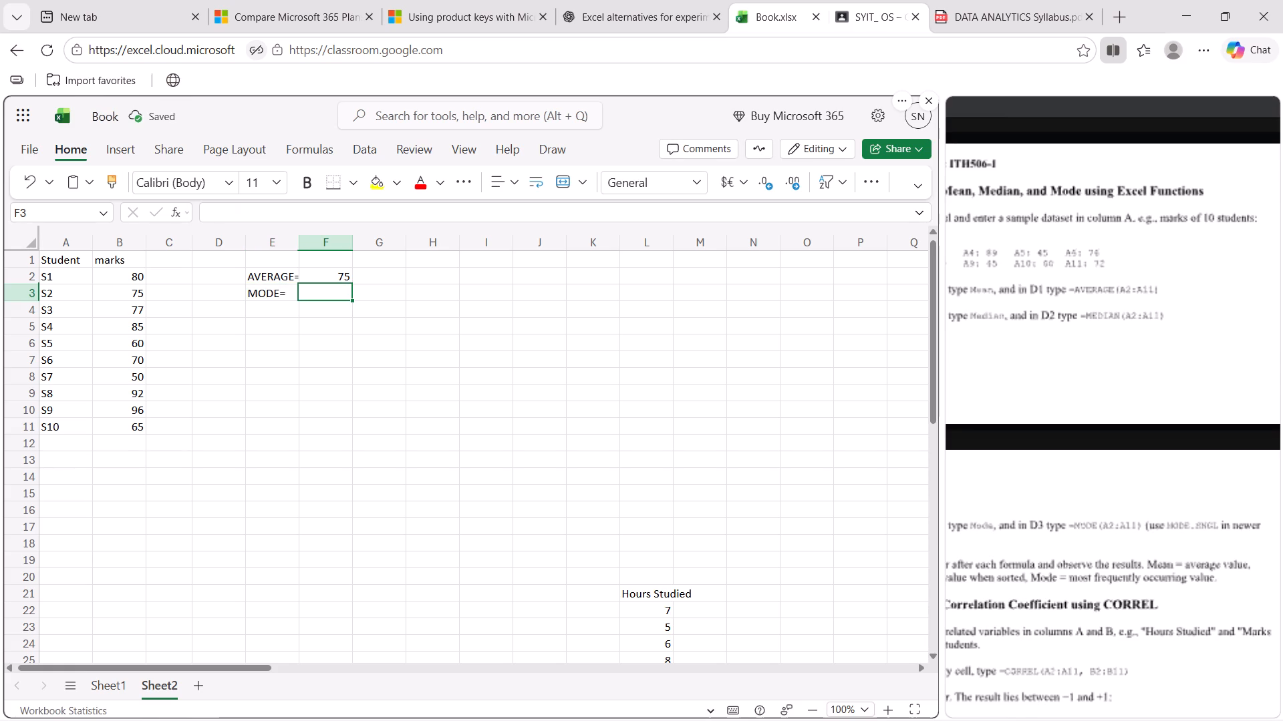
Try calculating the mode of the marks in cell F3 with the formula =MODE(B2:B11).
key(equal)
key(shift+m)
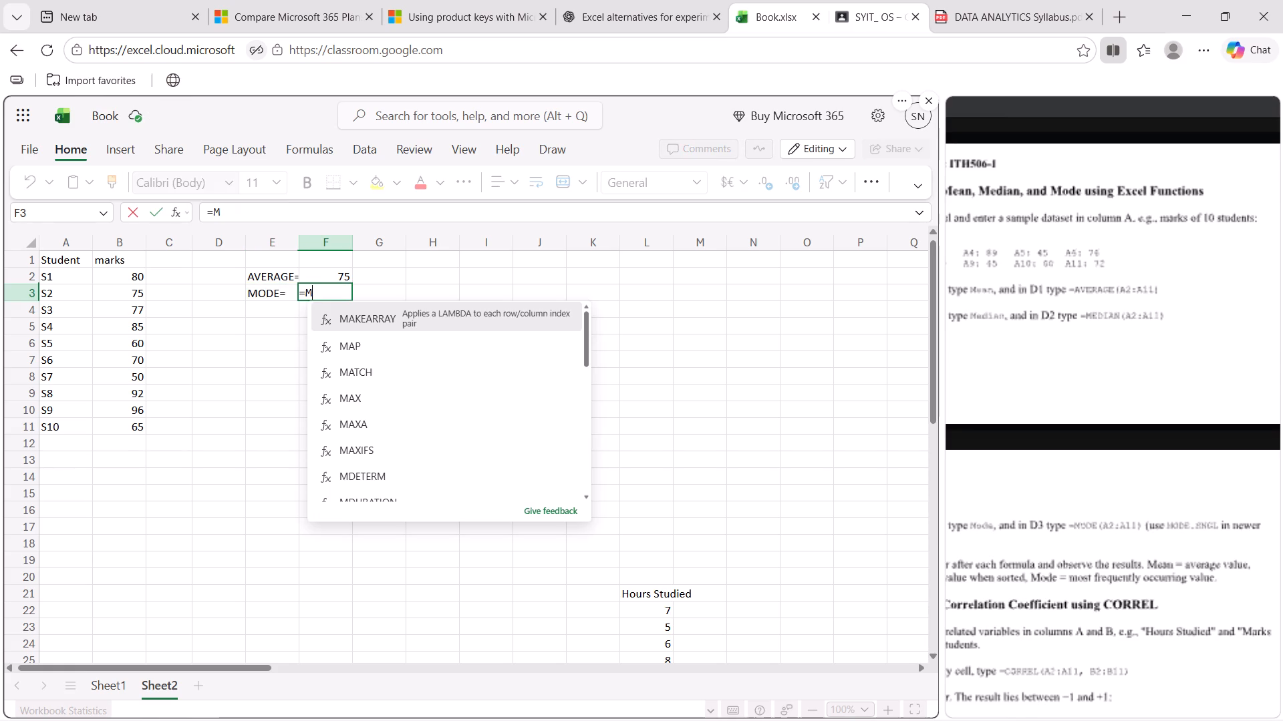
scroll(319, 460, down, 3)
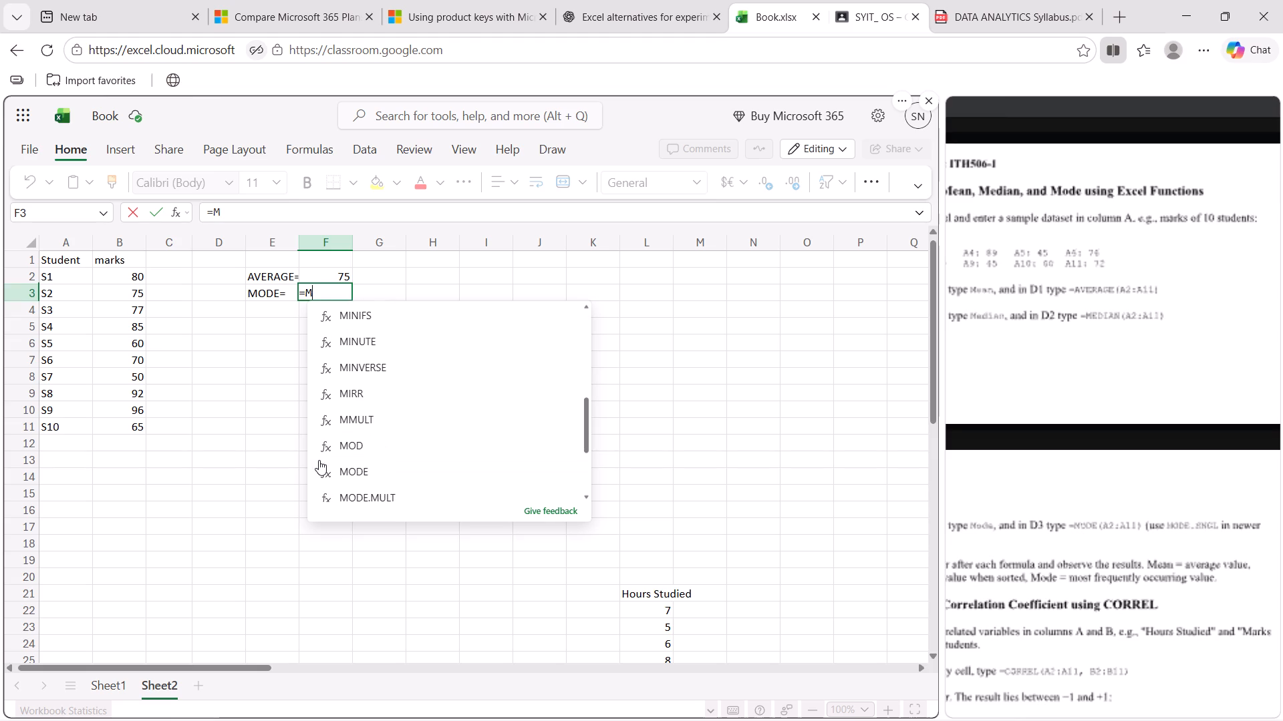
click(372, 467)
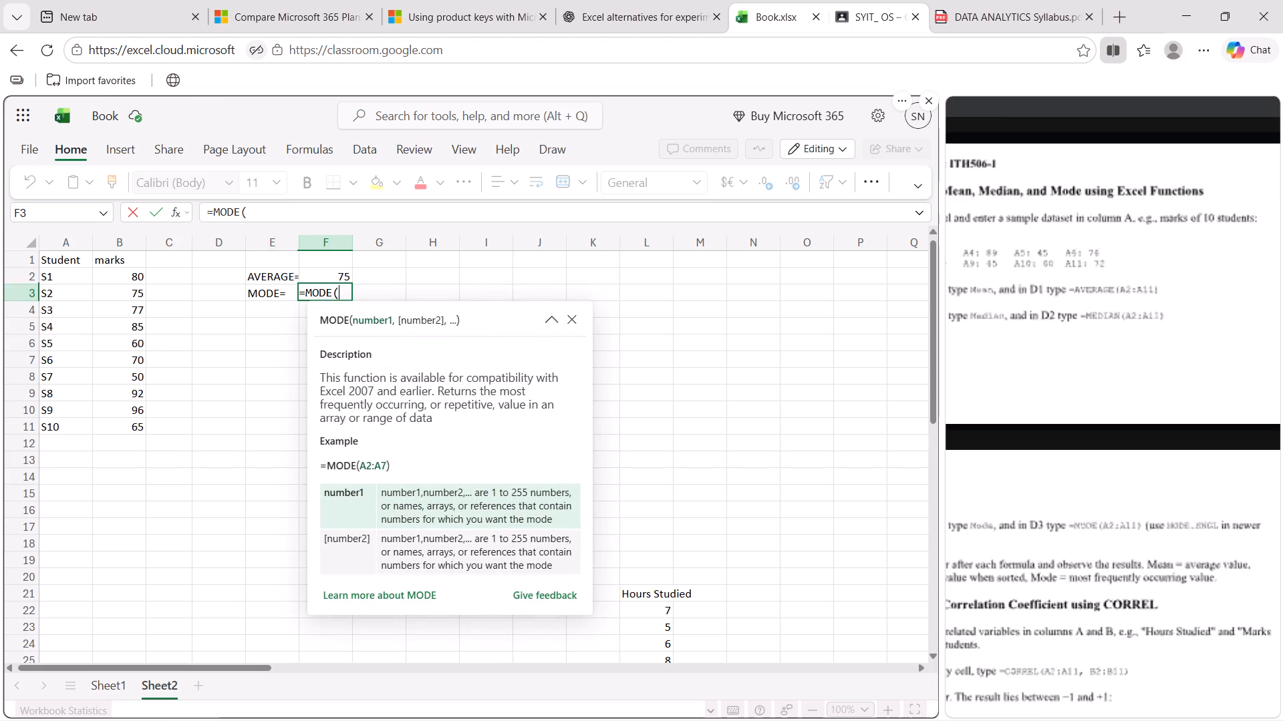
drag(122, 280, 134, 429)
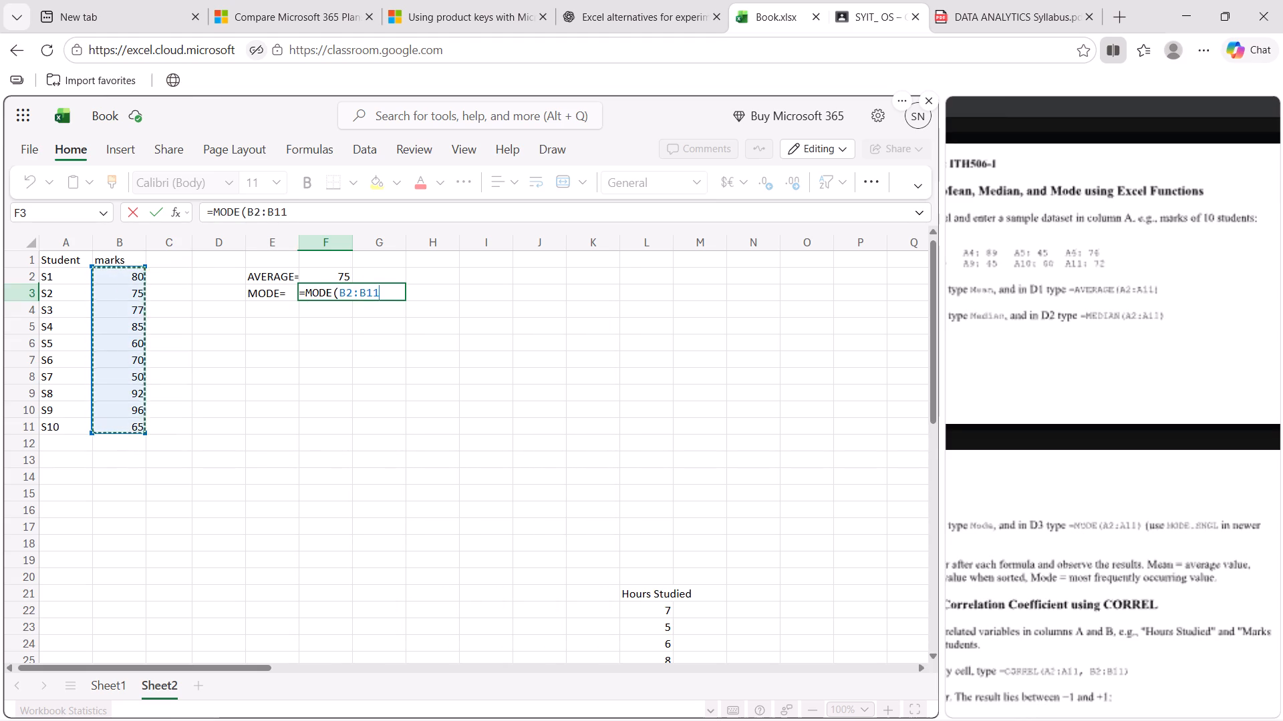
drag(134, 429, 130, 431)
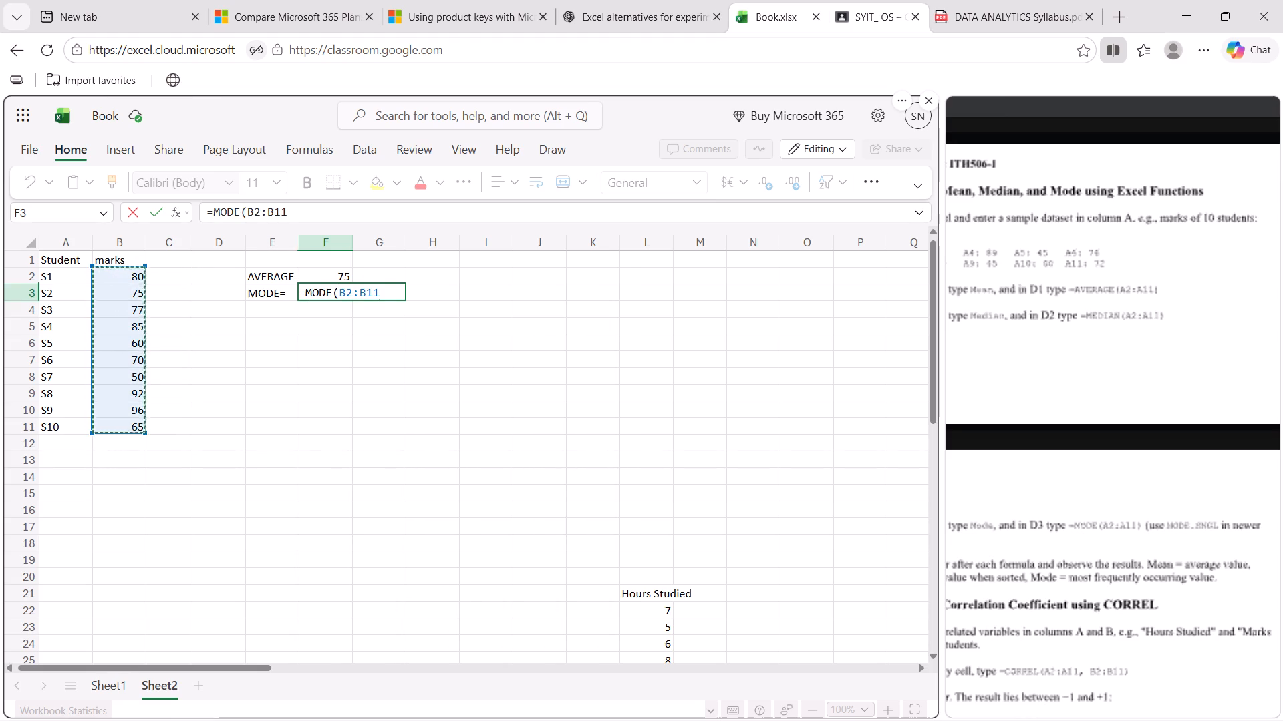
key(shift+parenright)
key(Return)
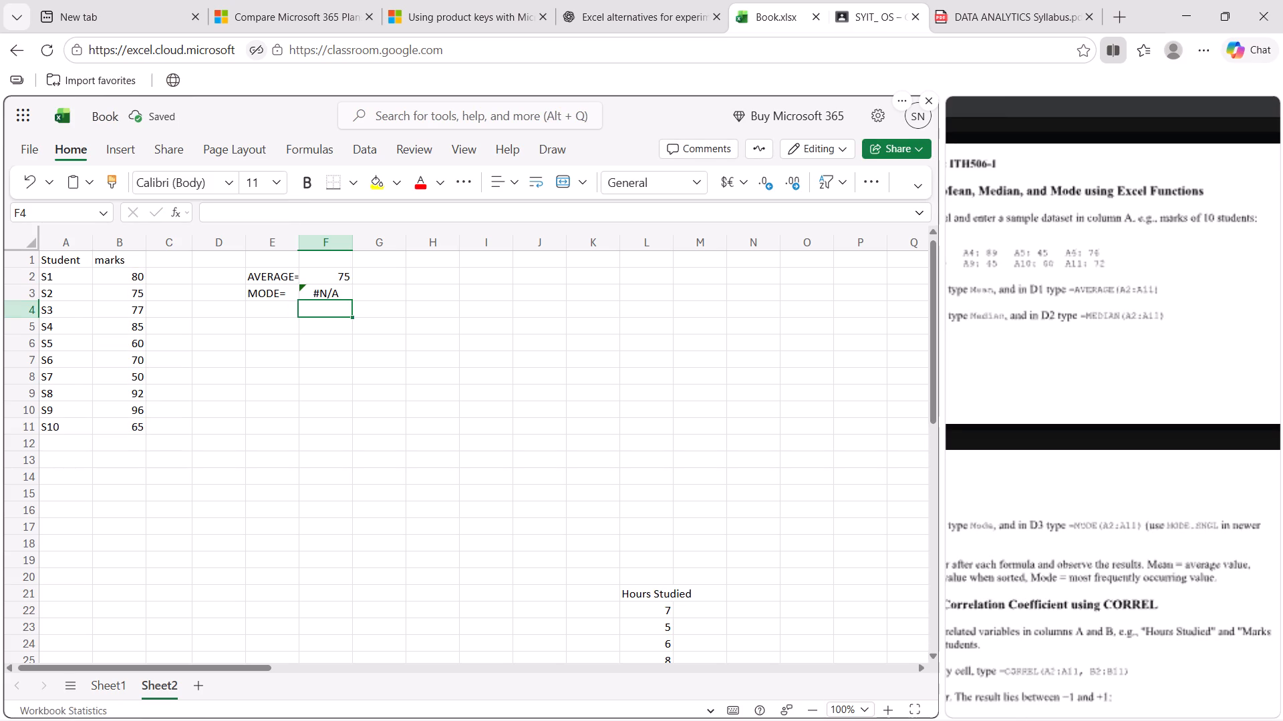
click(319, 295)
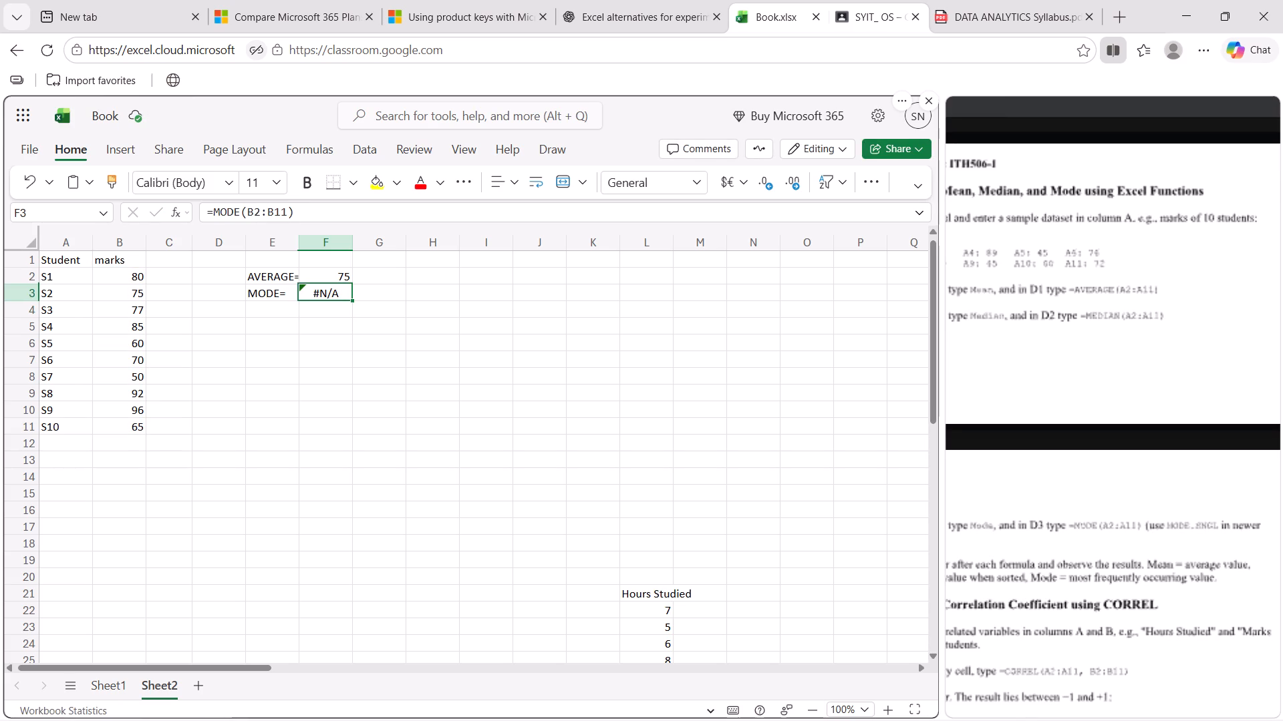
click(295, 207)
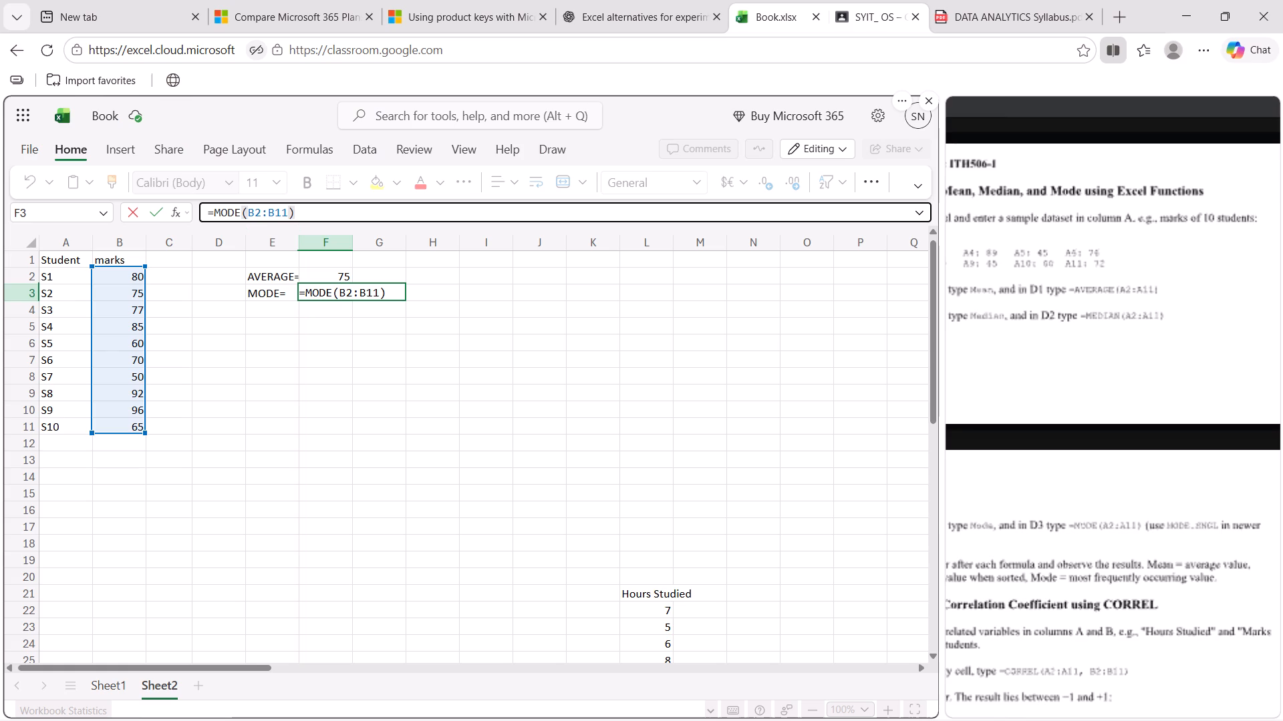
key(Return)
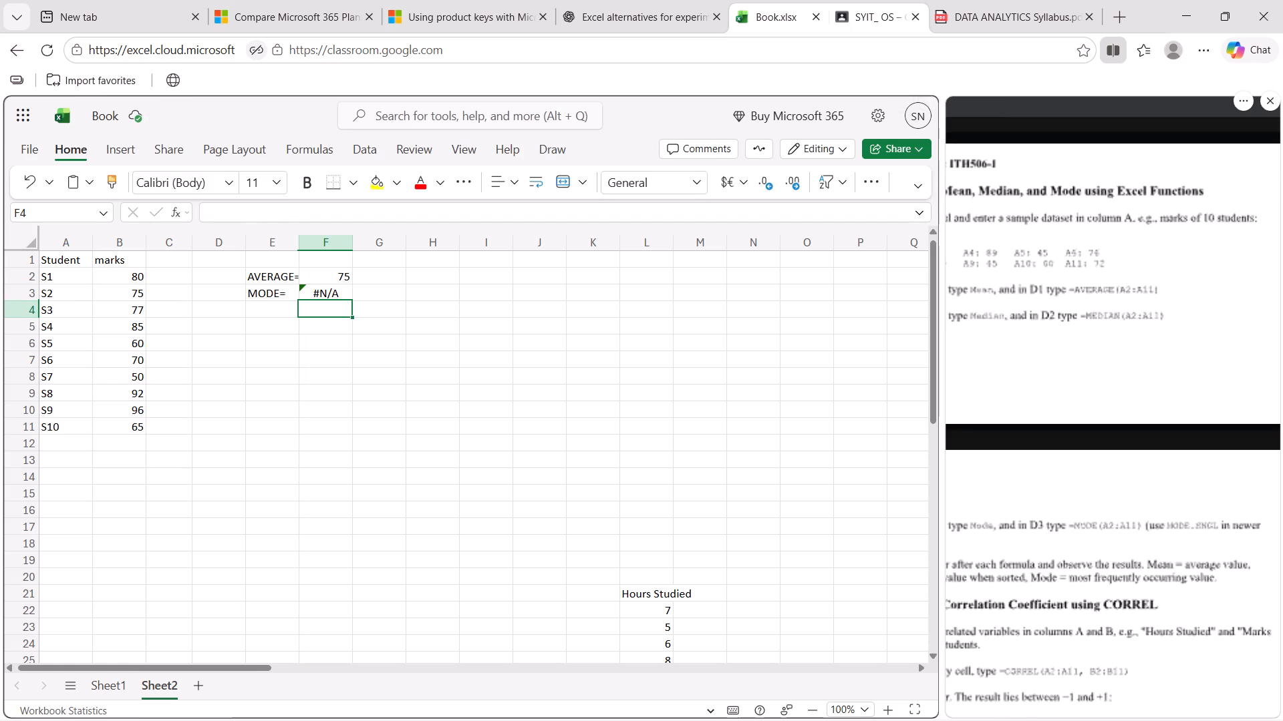
Review the Experiment 1(a) instructions in the syllabus document on which mode function to use.
scroll(1028, 245, right, 2)
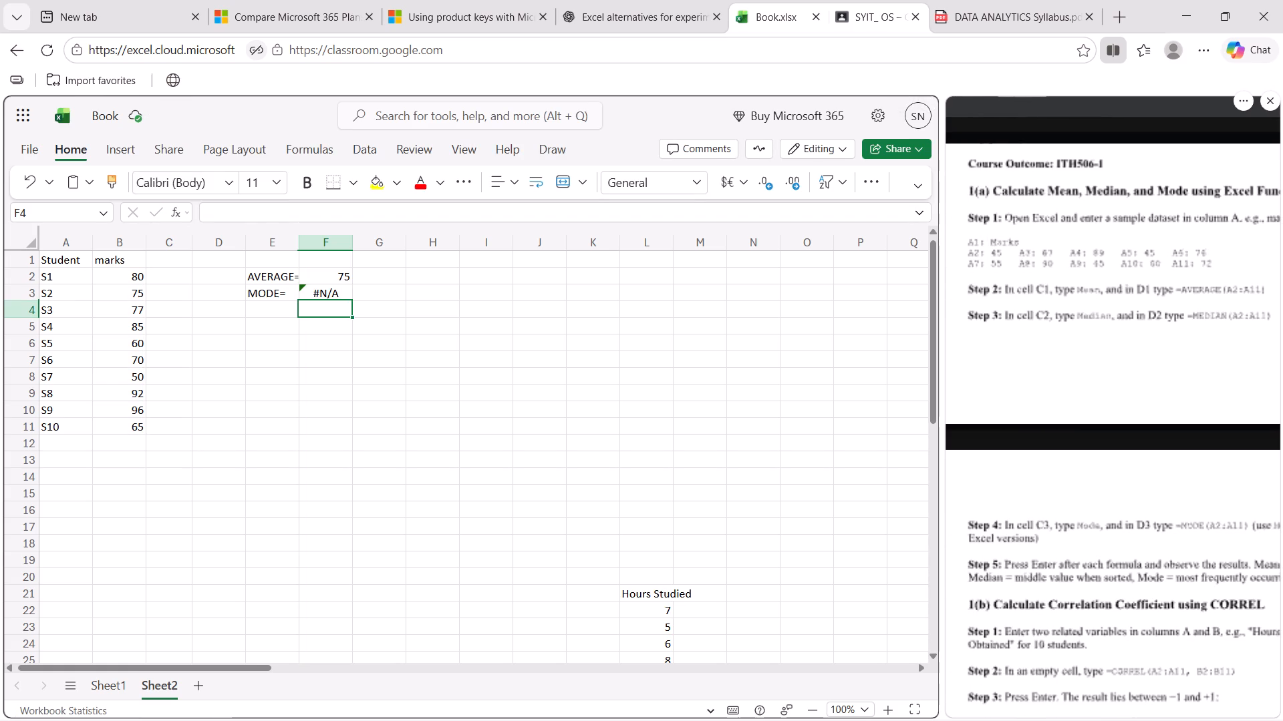
scroll(1028, 245, left, 1)
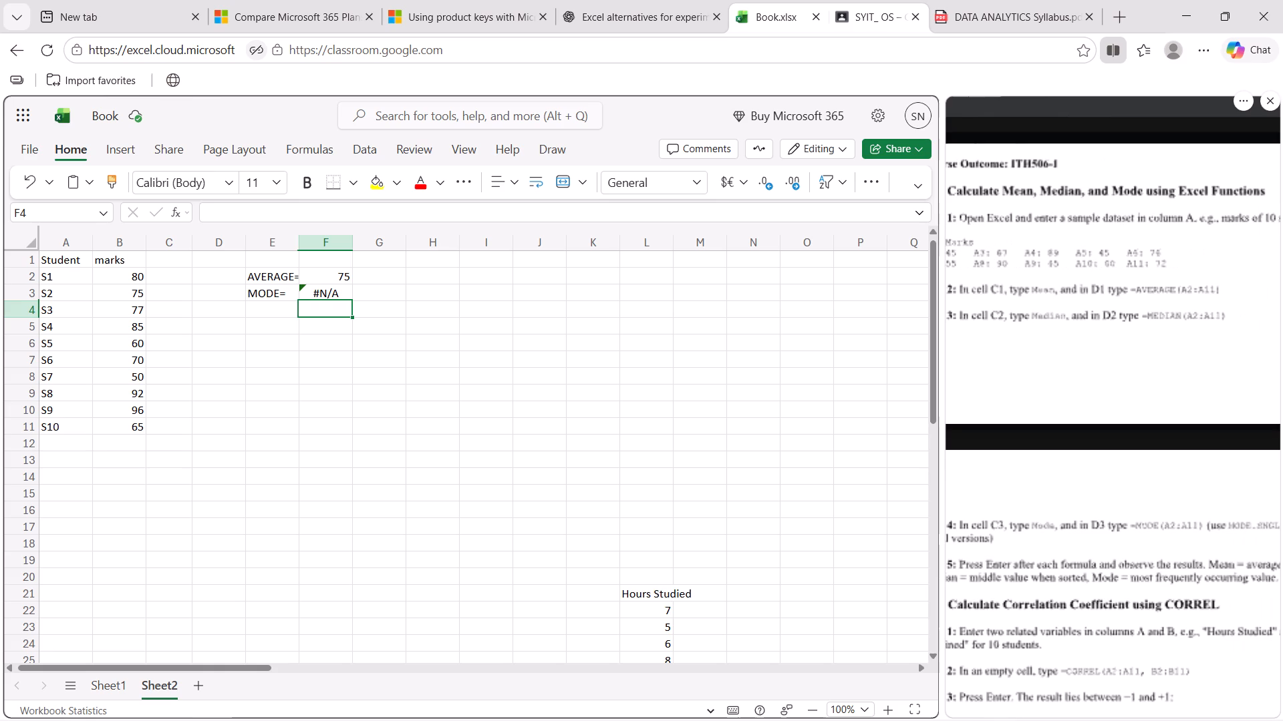
scroll(1028, 245, left, 1)
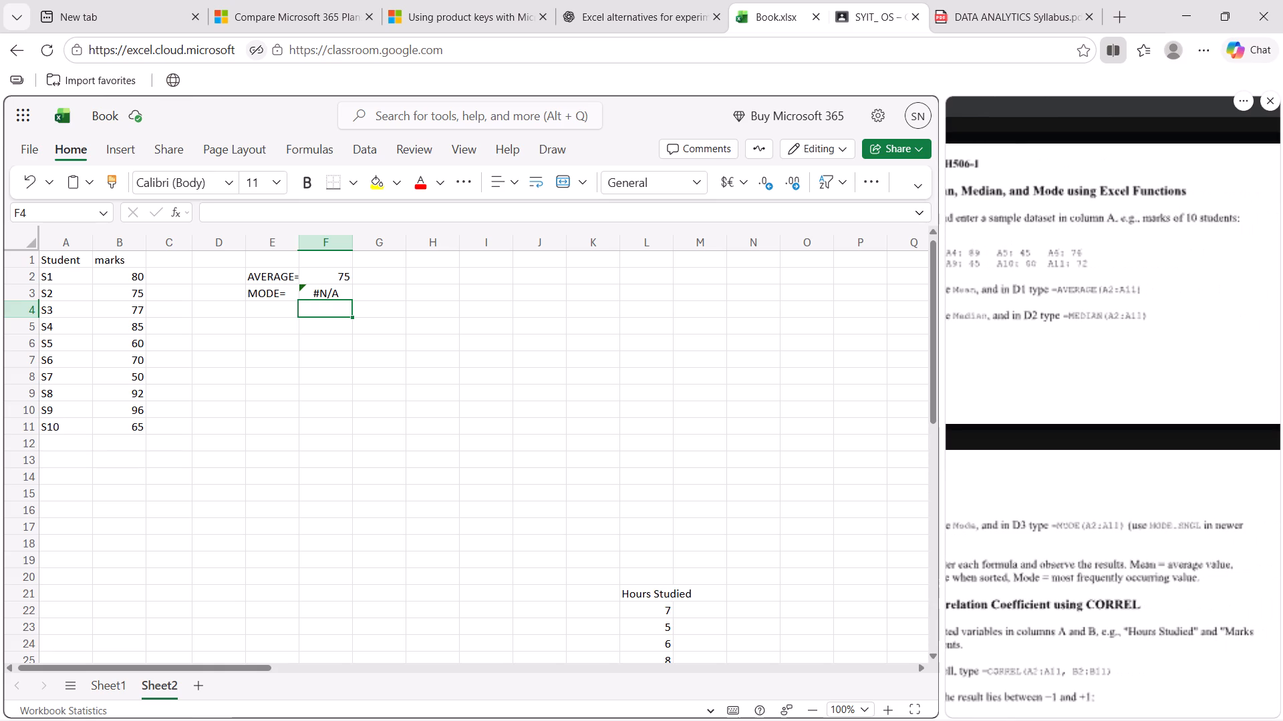
scroll(1074, 398, right, 3)
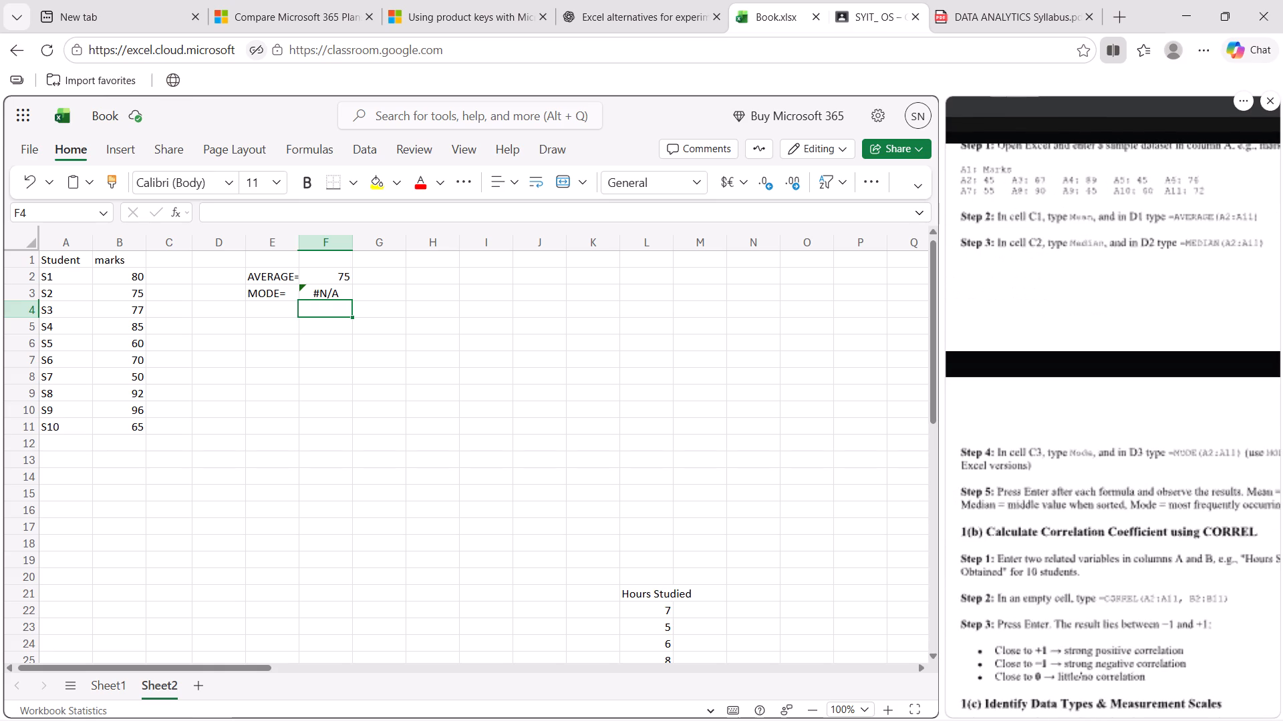
scroll(1074, 398, left, 1)
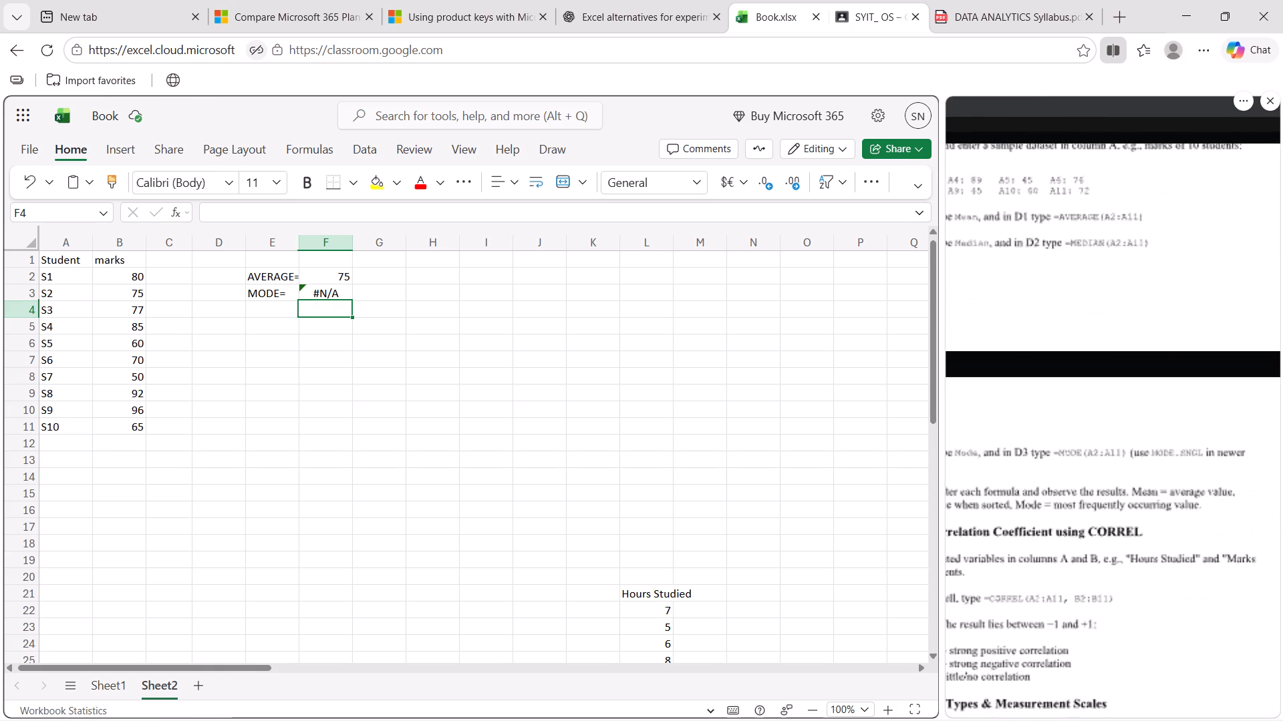
scroll(1074, 398, left, 1)
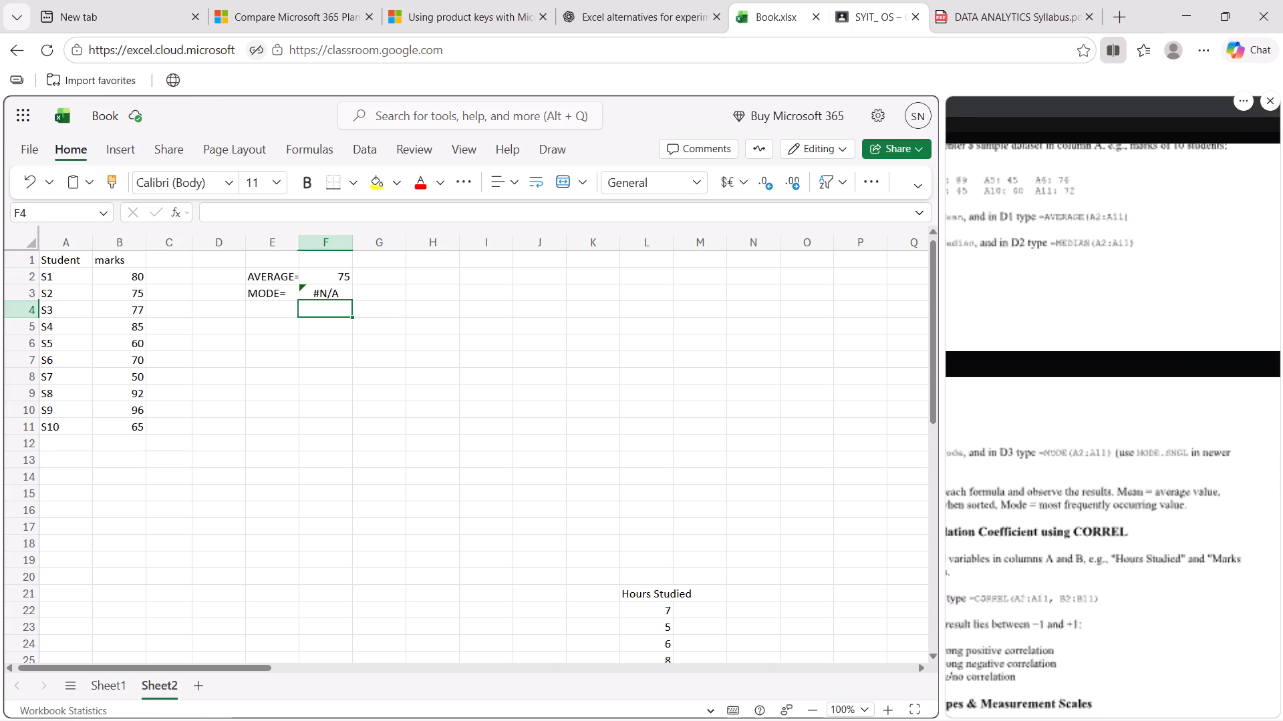
scroll(1074, 398, right, 1)
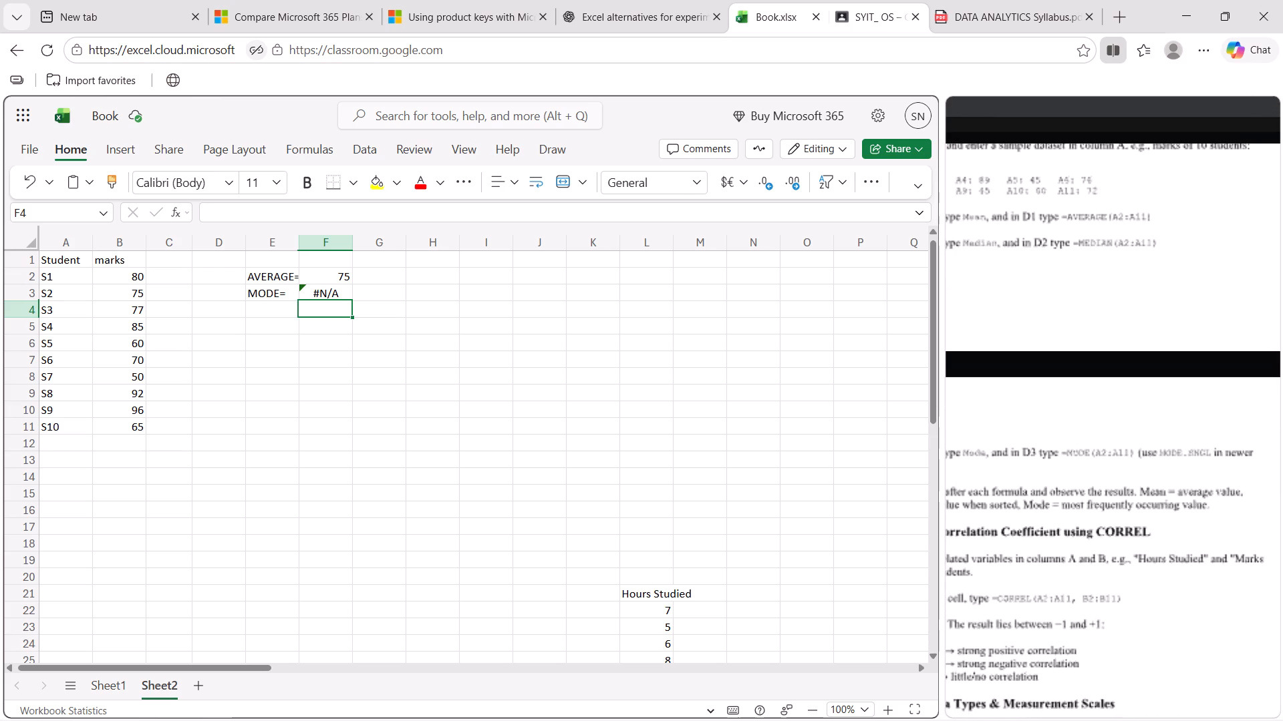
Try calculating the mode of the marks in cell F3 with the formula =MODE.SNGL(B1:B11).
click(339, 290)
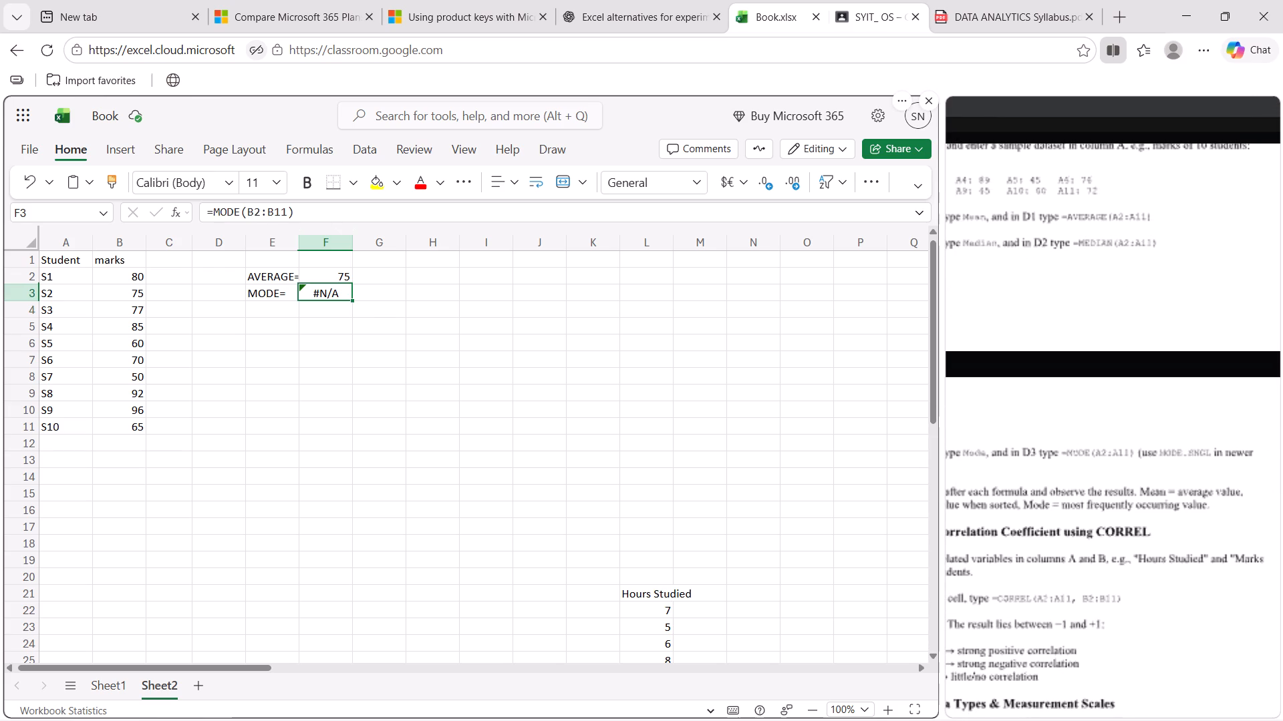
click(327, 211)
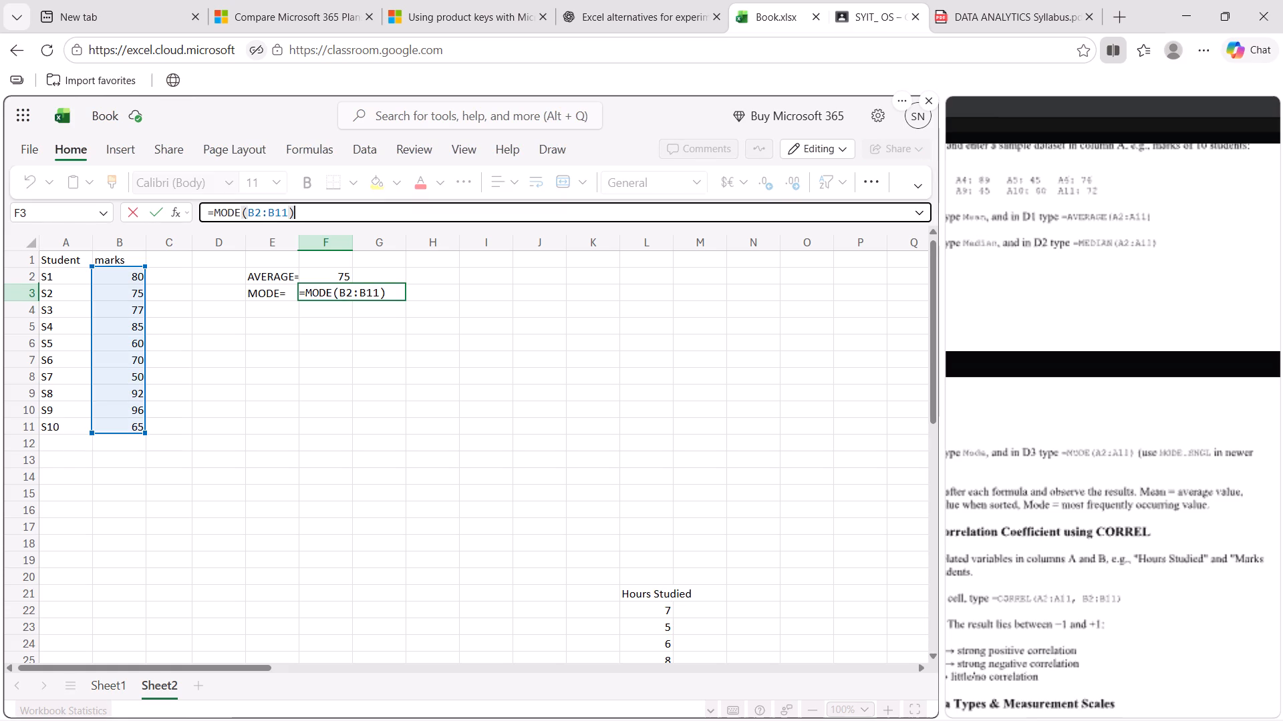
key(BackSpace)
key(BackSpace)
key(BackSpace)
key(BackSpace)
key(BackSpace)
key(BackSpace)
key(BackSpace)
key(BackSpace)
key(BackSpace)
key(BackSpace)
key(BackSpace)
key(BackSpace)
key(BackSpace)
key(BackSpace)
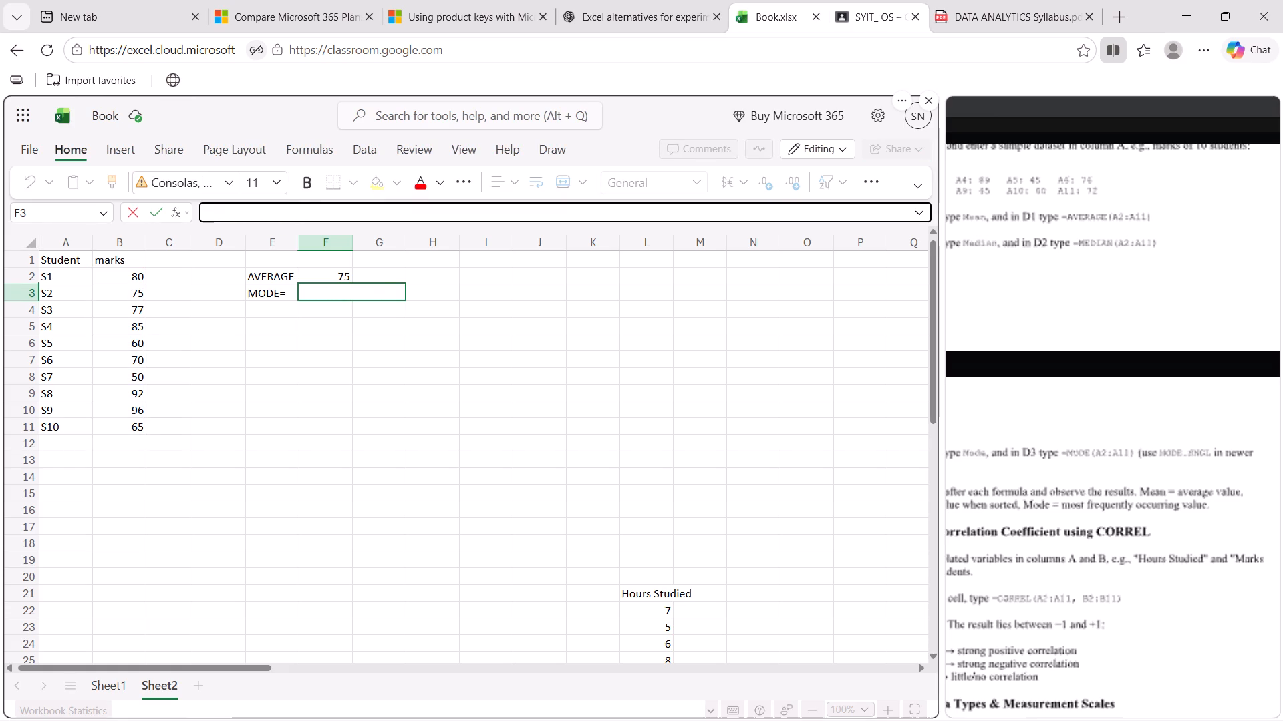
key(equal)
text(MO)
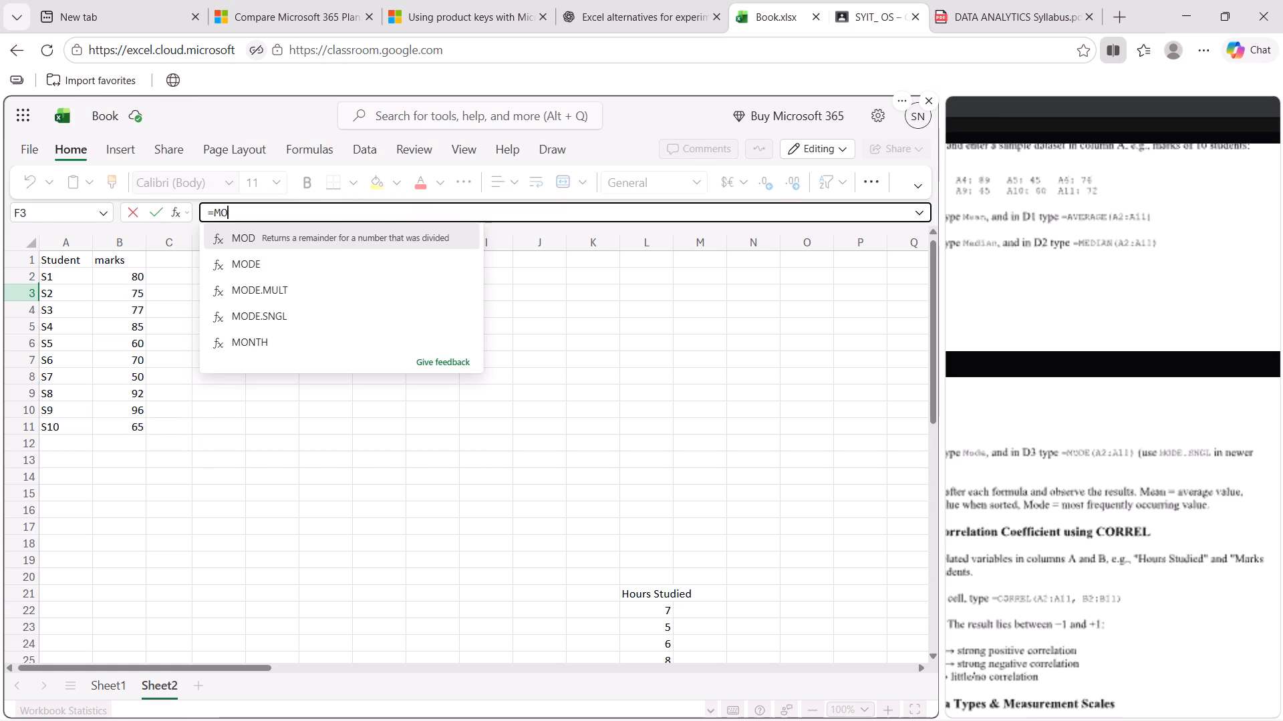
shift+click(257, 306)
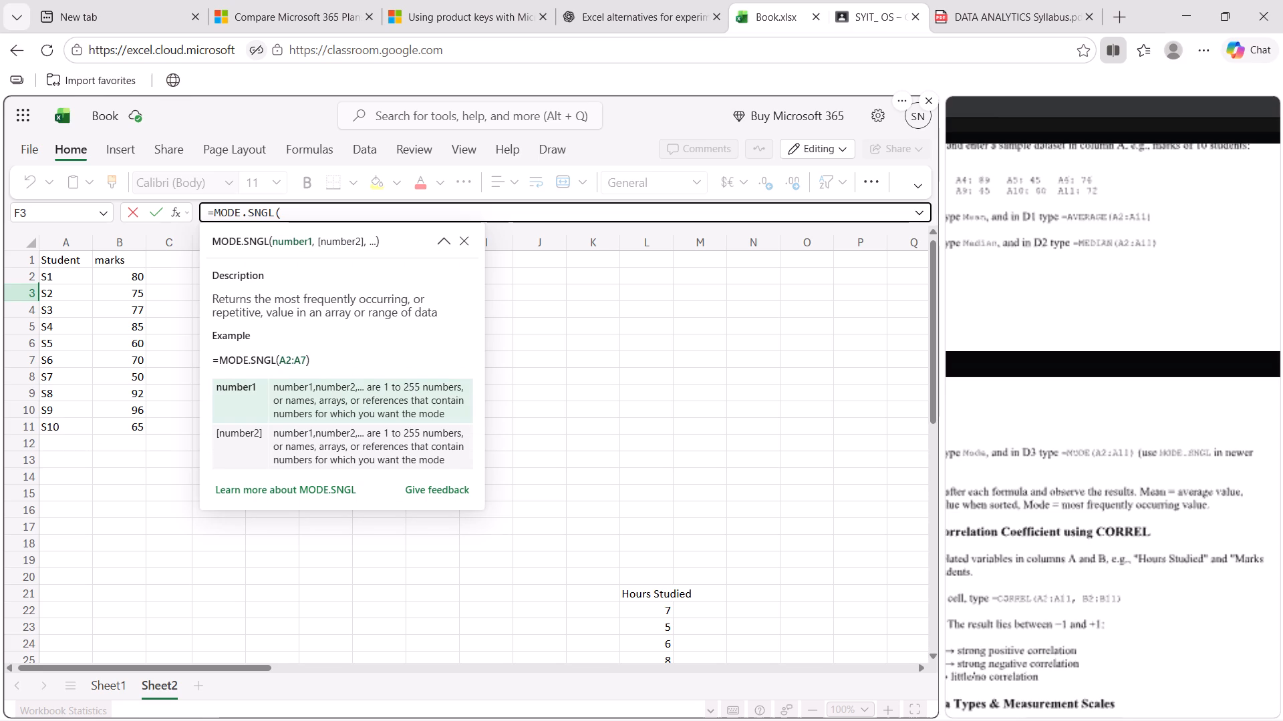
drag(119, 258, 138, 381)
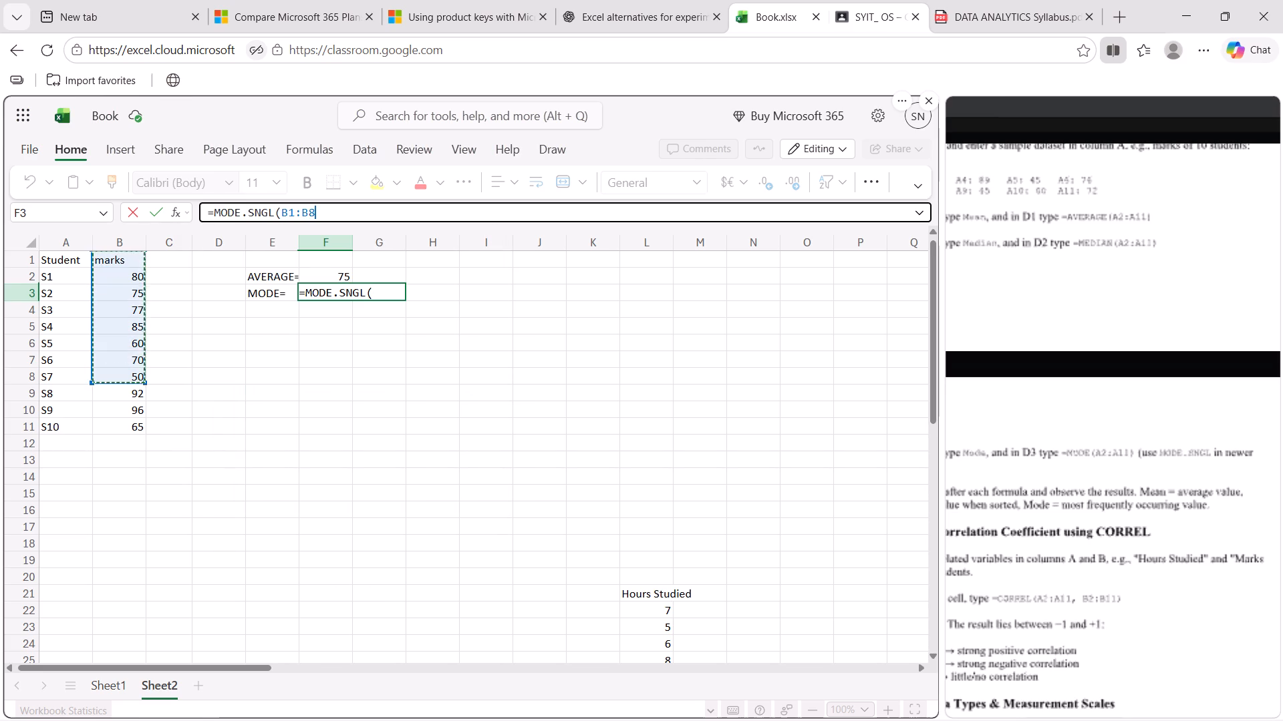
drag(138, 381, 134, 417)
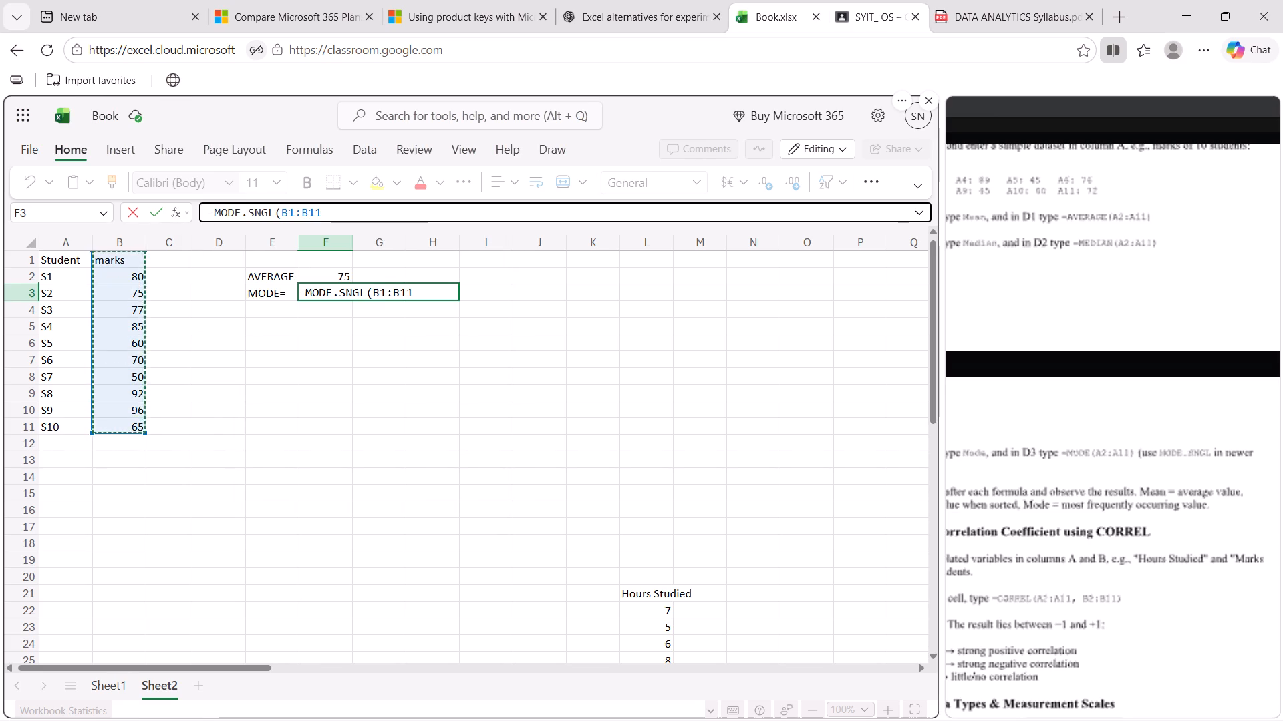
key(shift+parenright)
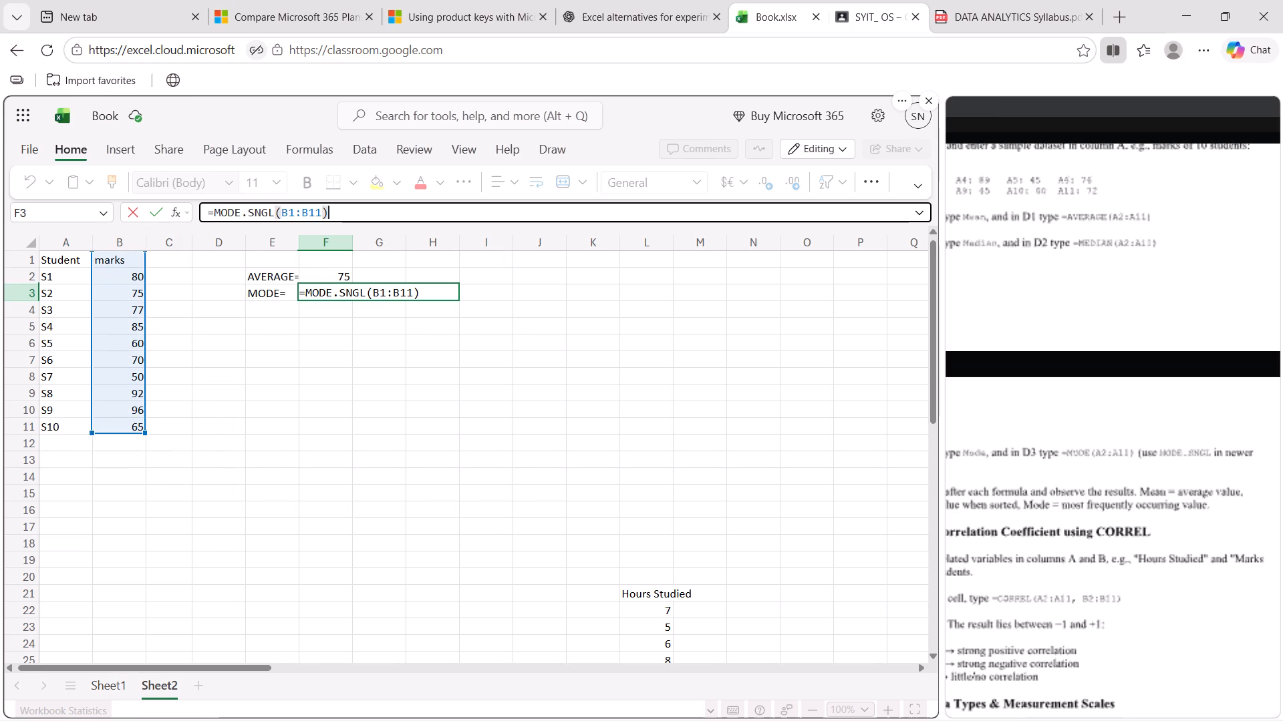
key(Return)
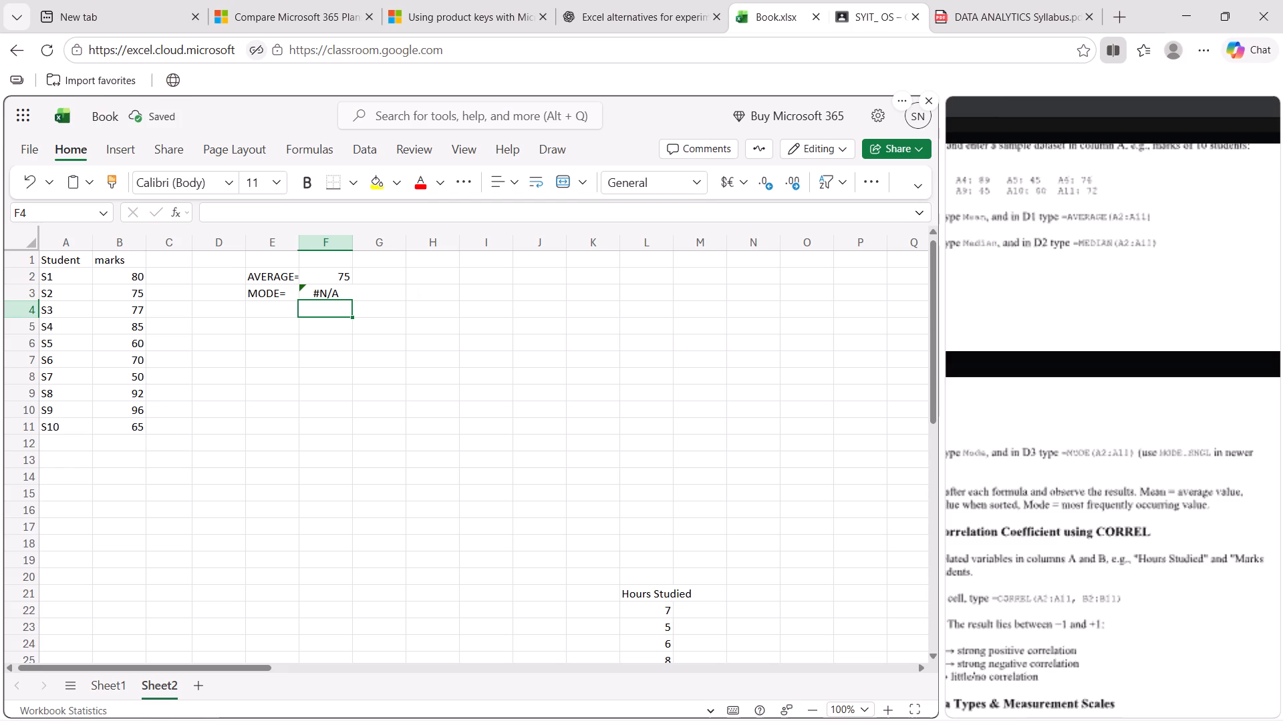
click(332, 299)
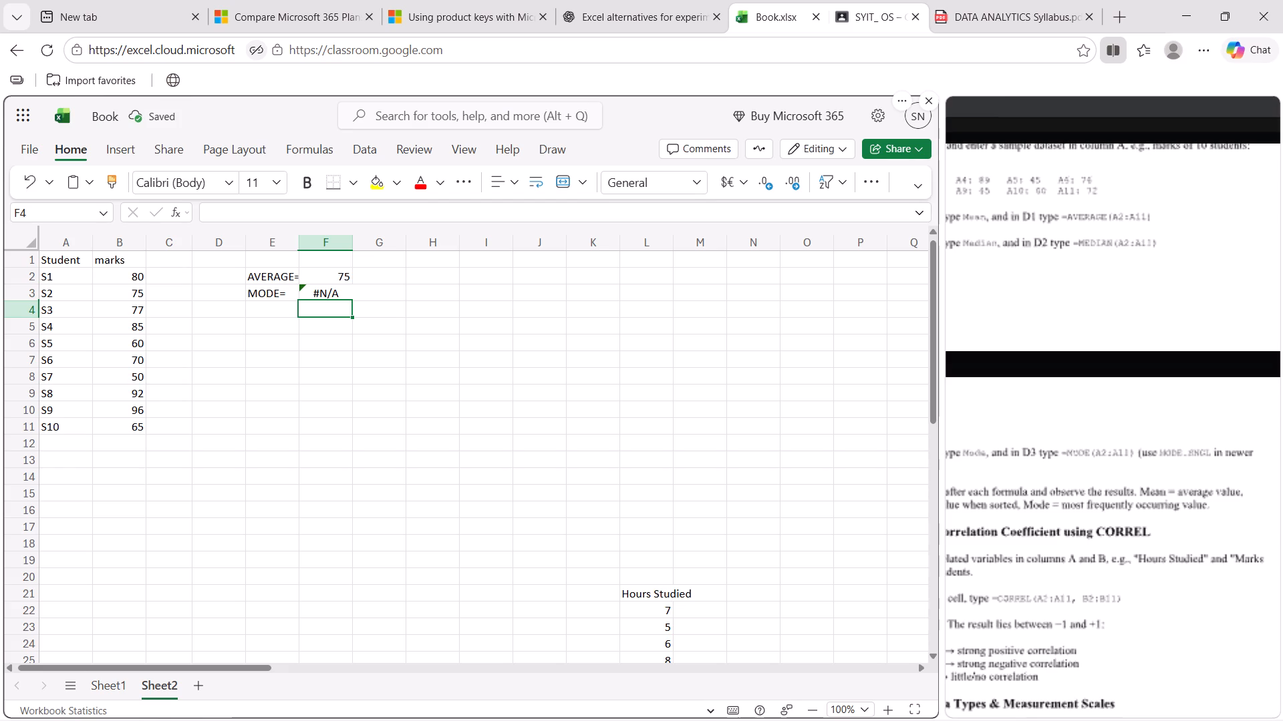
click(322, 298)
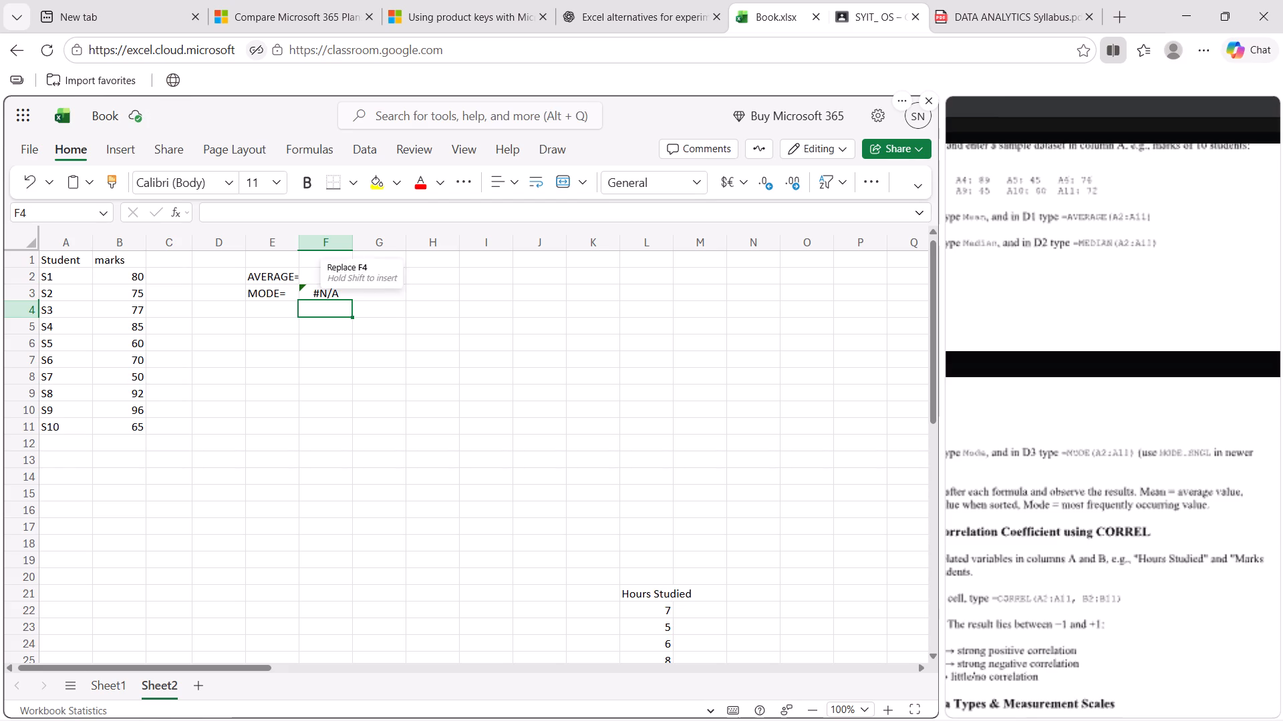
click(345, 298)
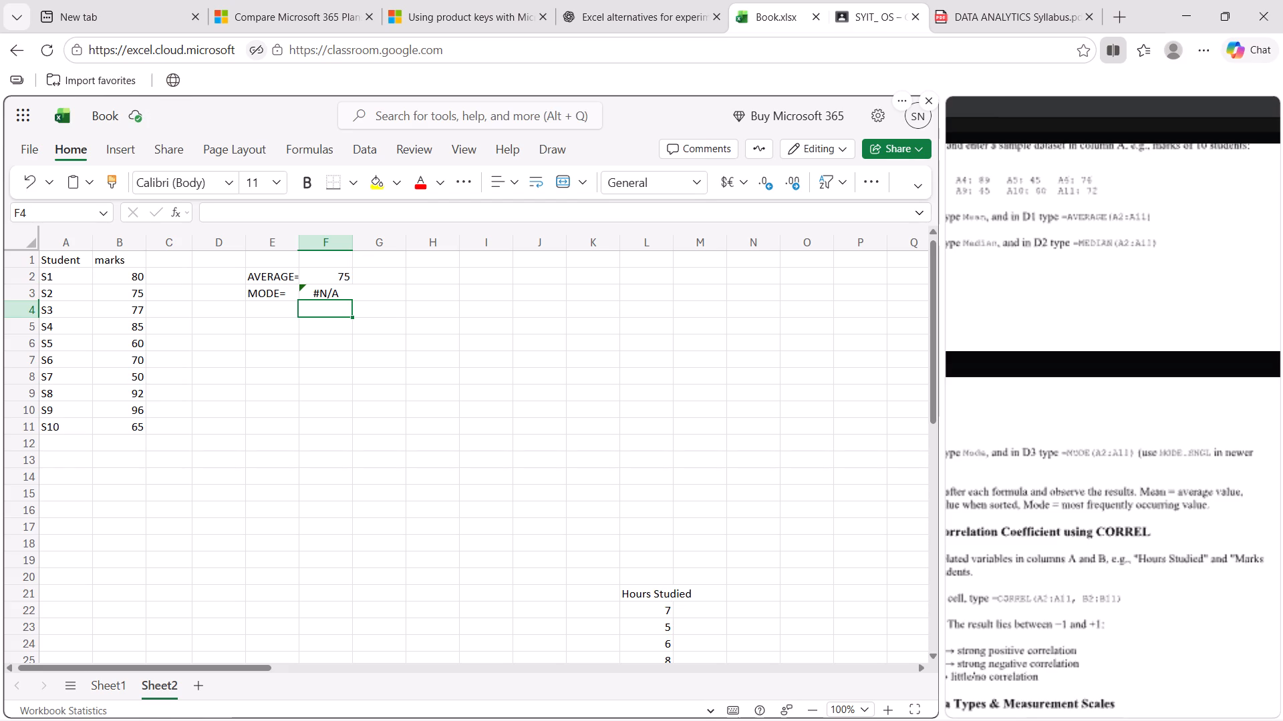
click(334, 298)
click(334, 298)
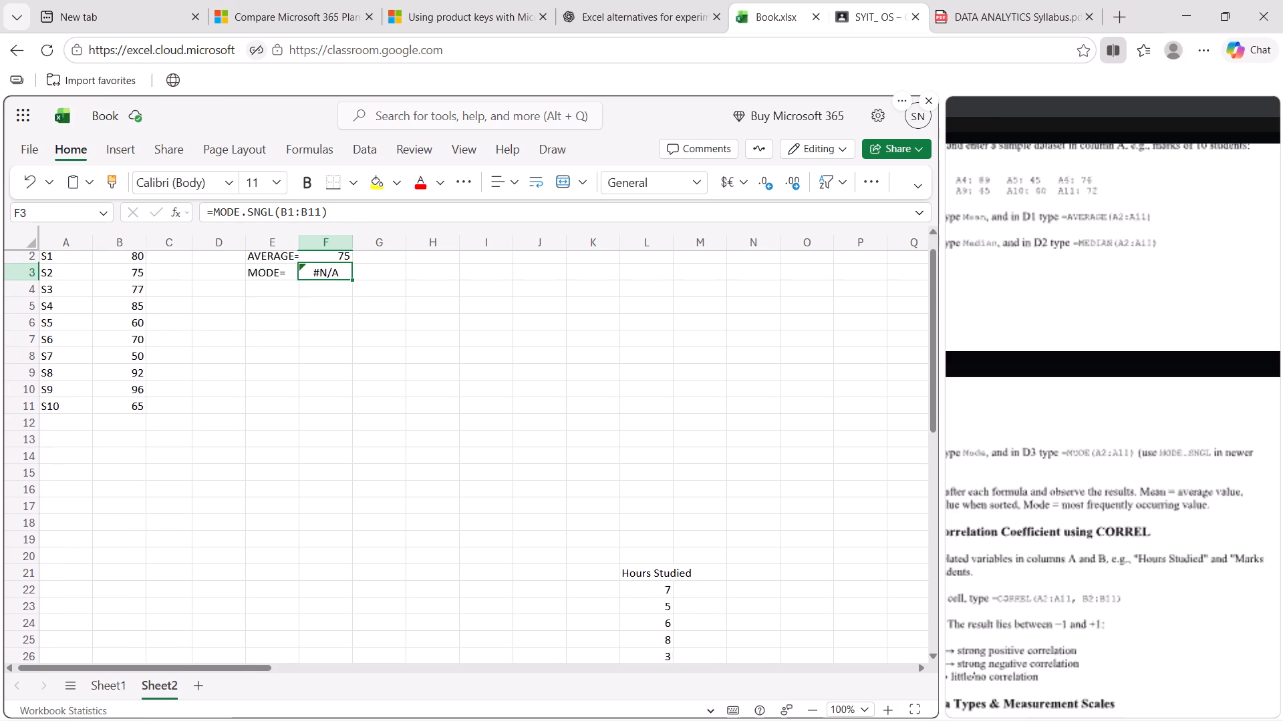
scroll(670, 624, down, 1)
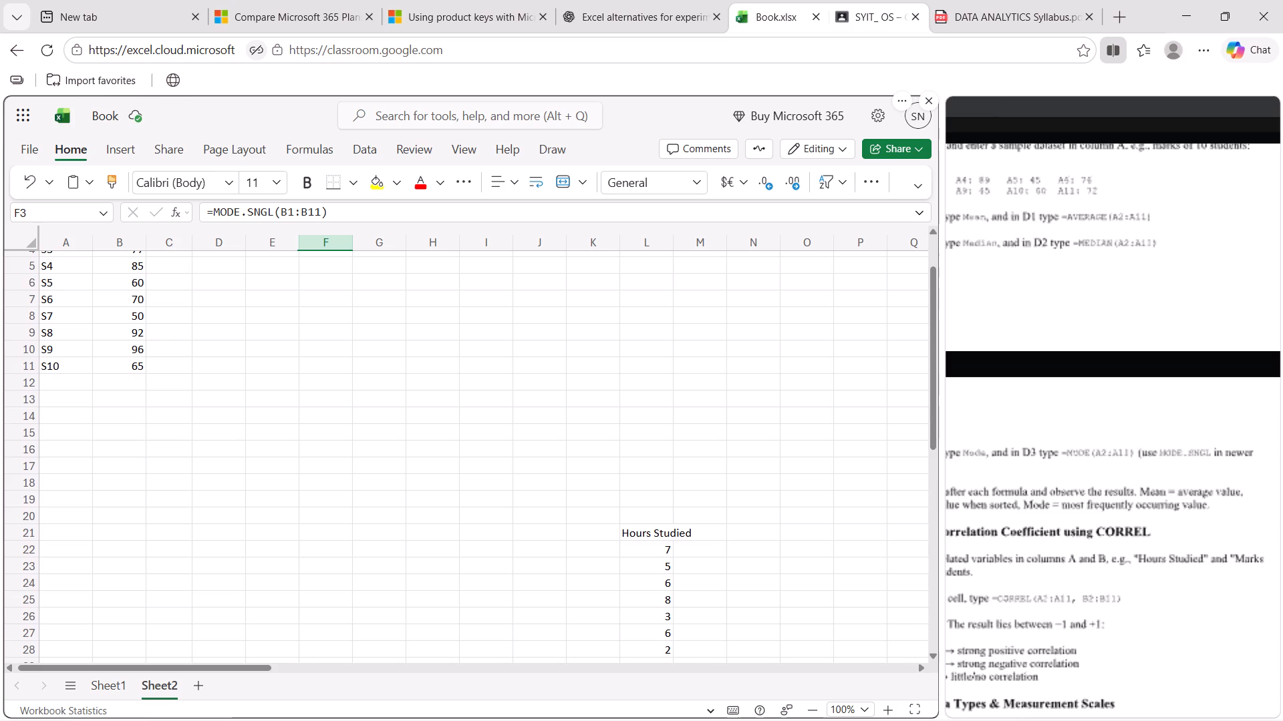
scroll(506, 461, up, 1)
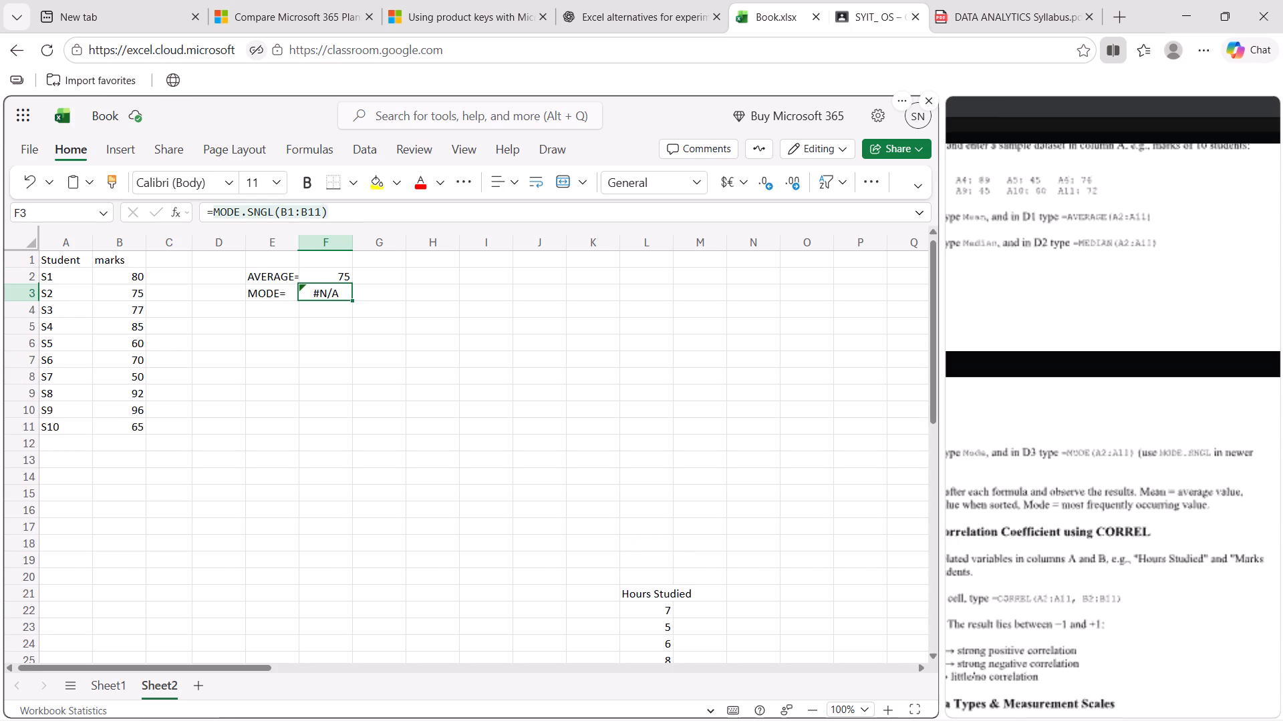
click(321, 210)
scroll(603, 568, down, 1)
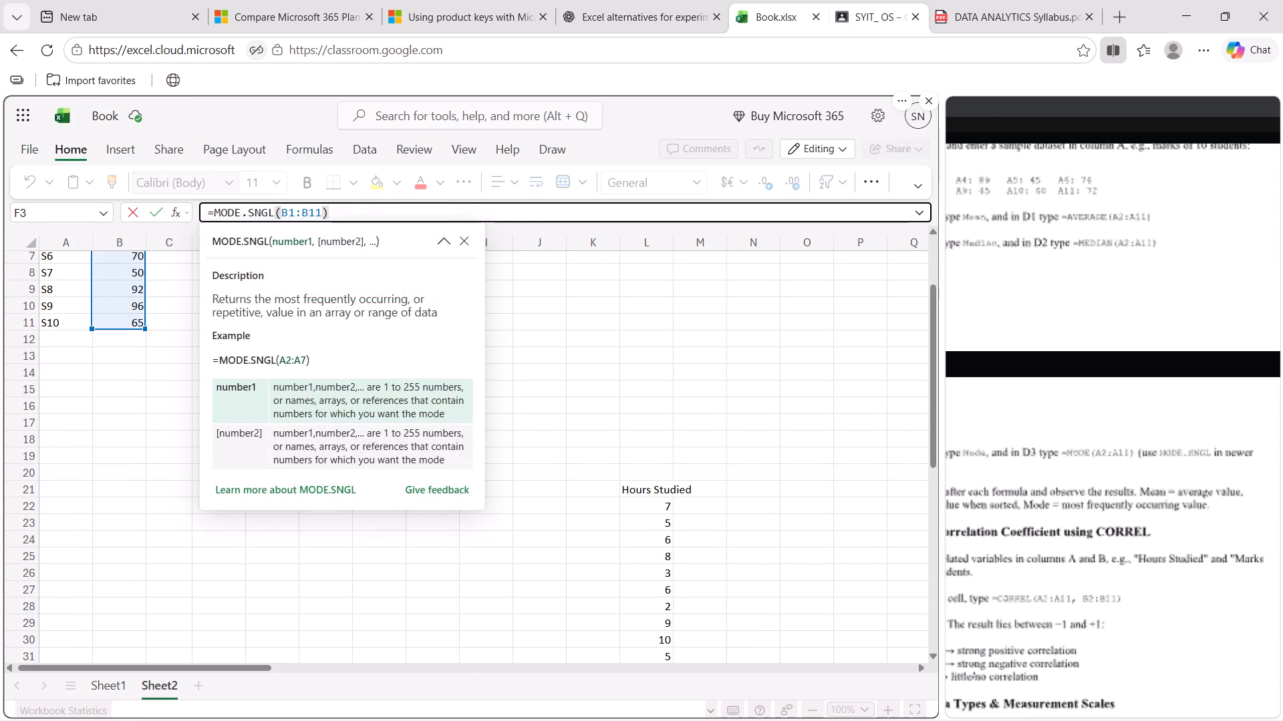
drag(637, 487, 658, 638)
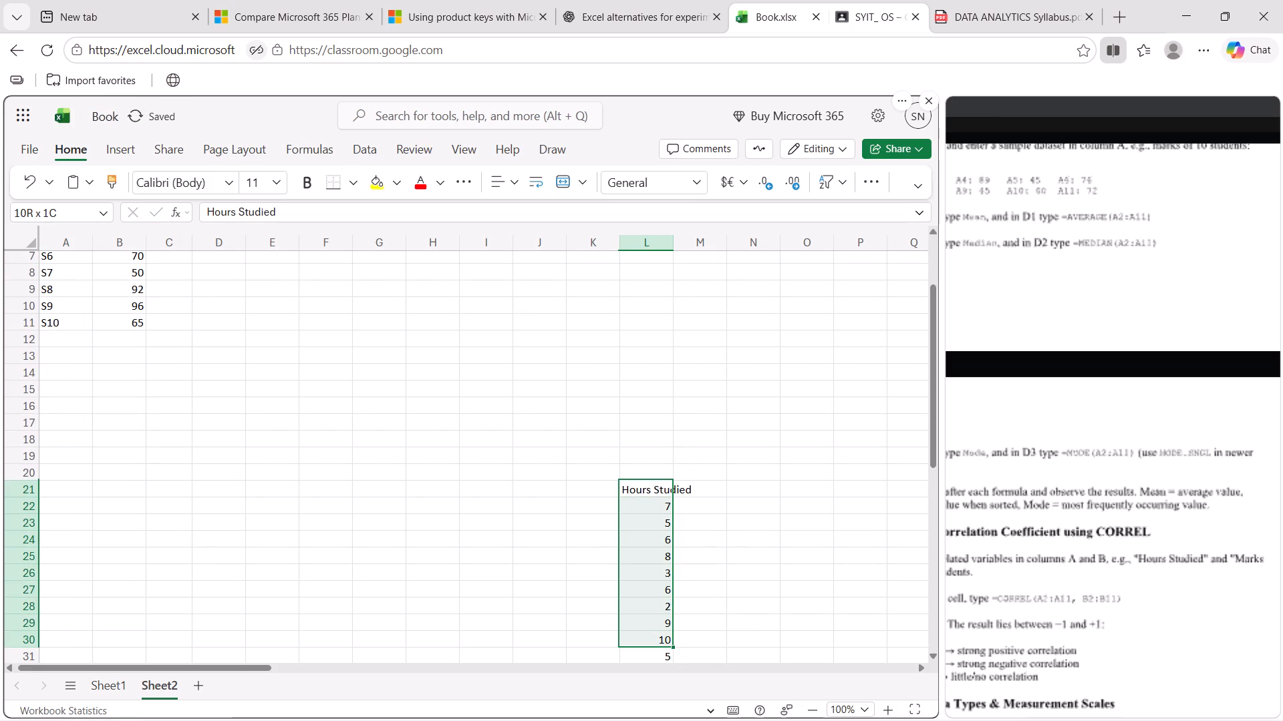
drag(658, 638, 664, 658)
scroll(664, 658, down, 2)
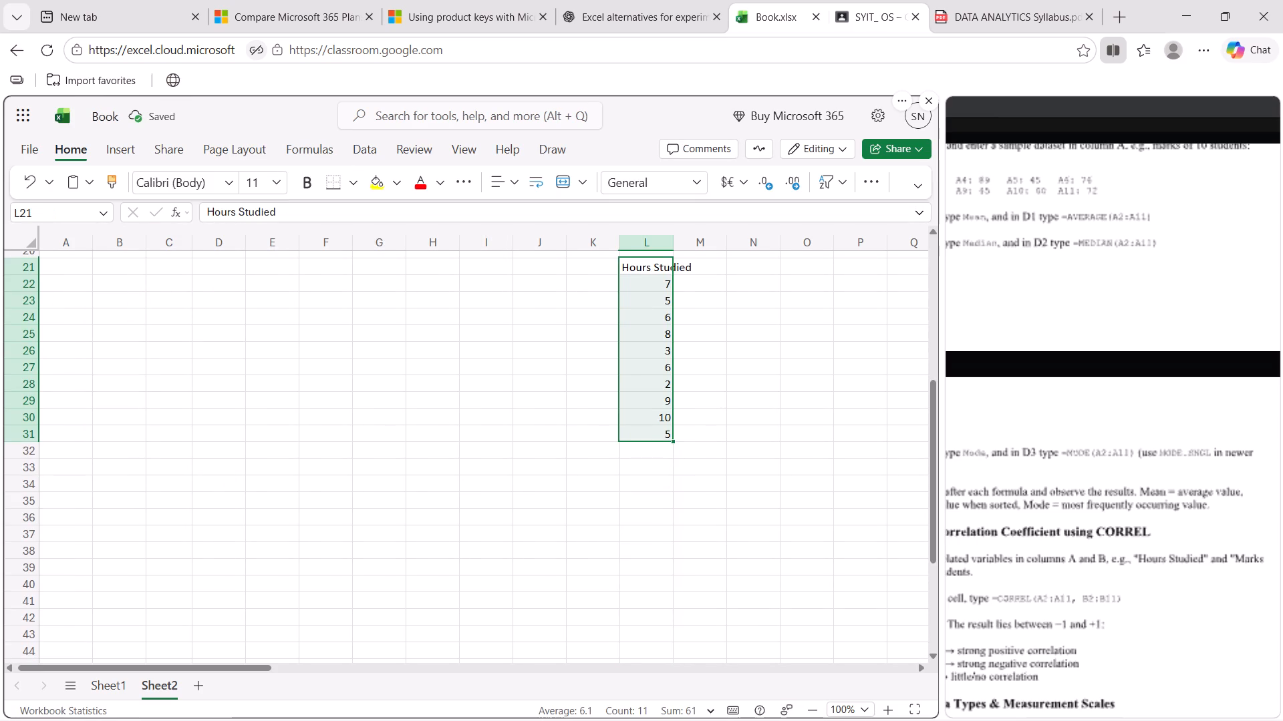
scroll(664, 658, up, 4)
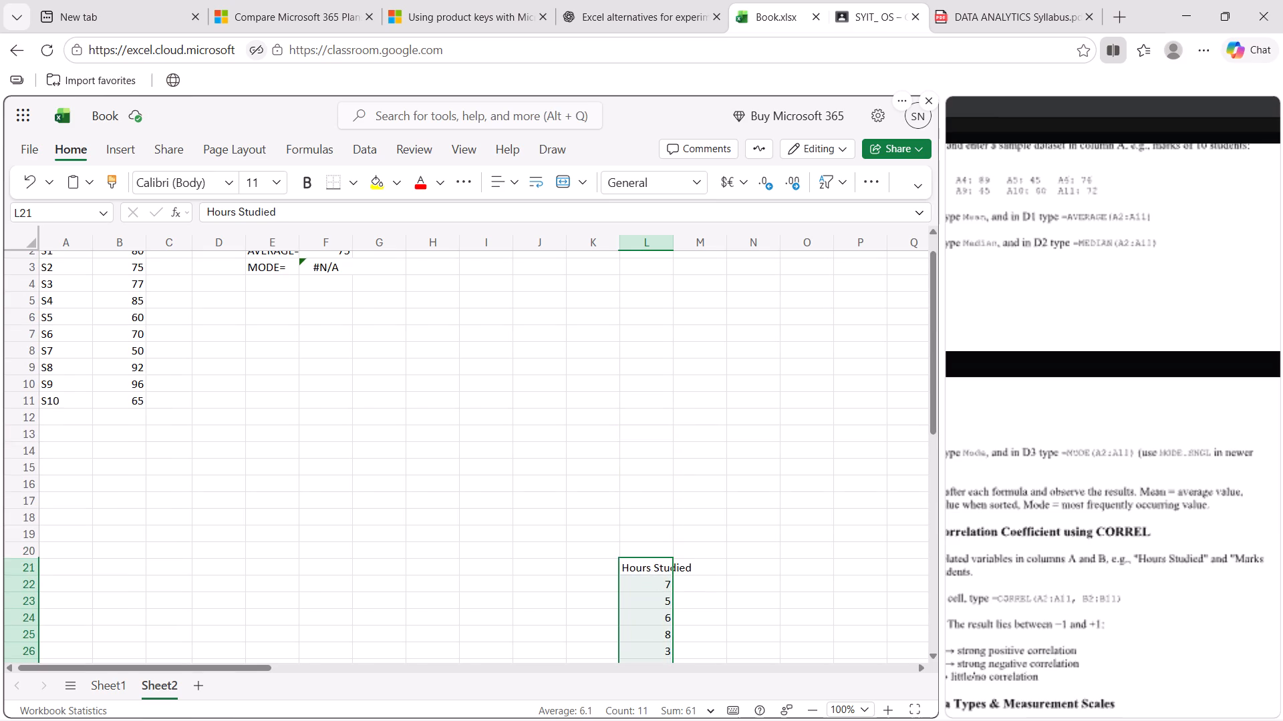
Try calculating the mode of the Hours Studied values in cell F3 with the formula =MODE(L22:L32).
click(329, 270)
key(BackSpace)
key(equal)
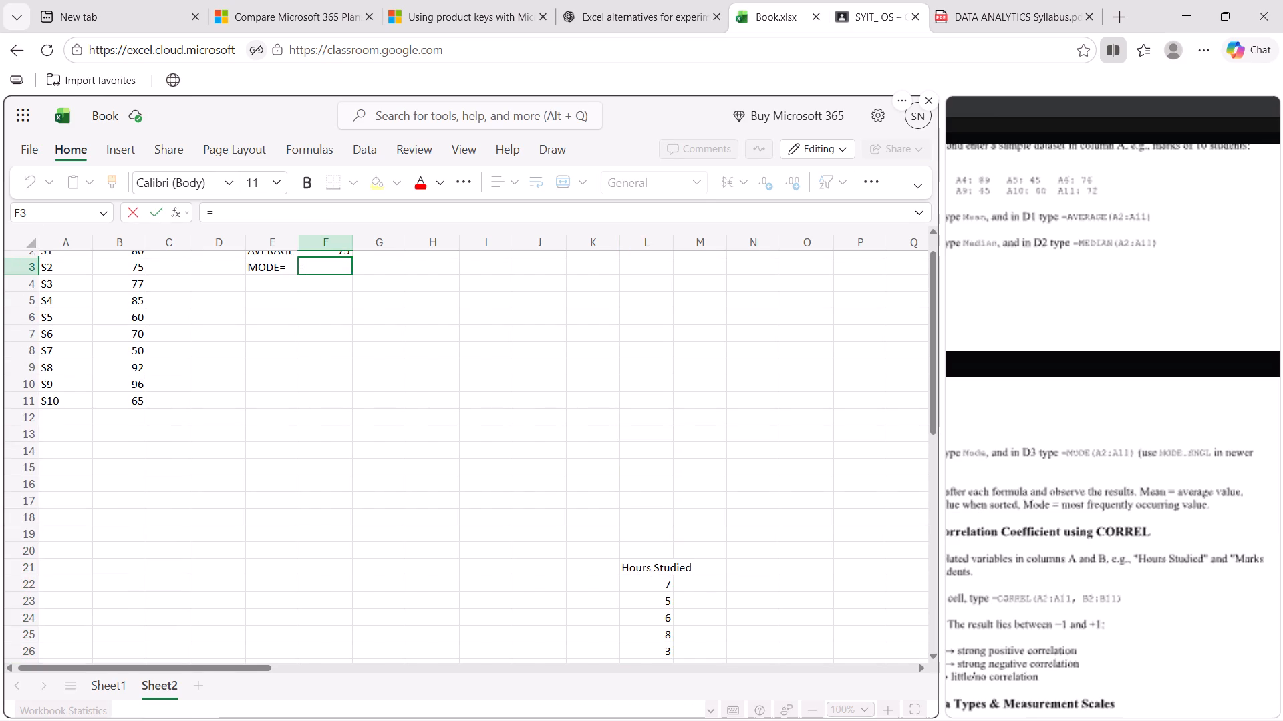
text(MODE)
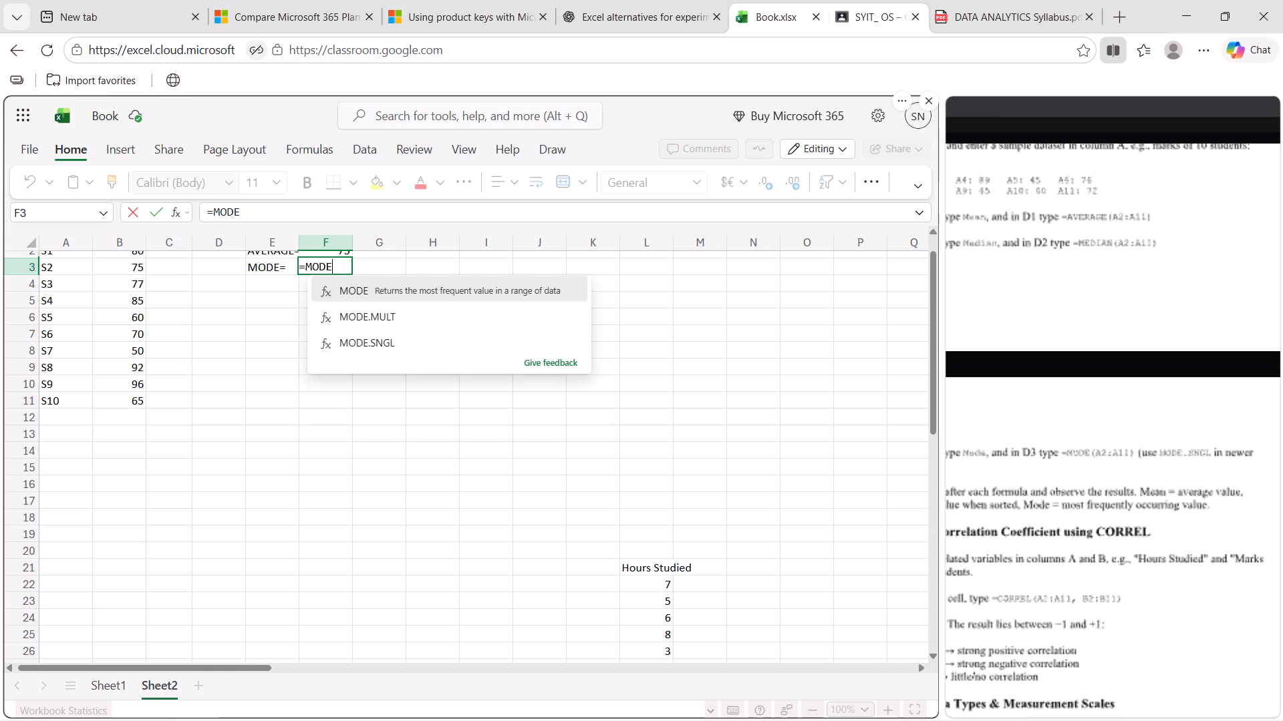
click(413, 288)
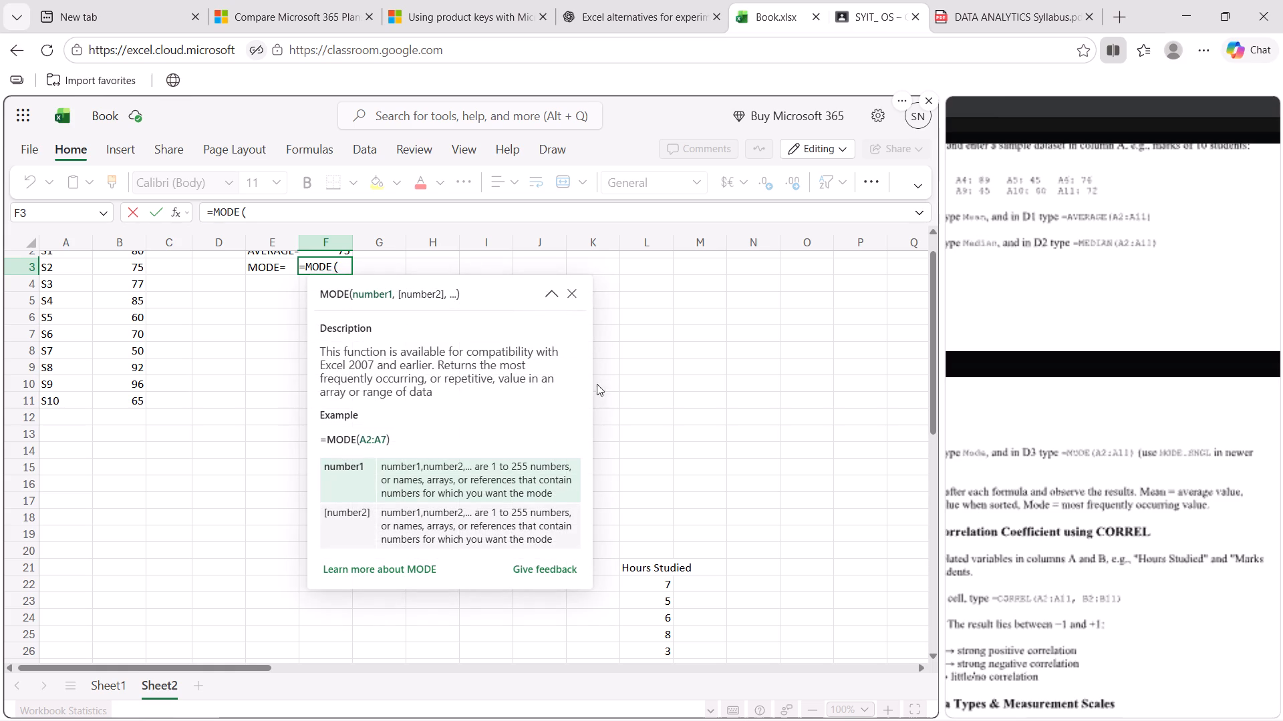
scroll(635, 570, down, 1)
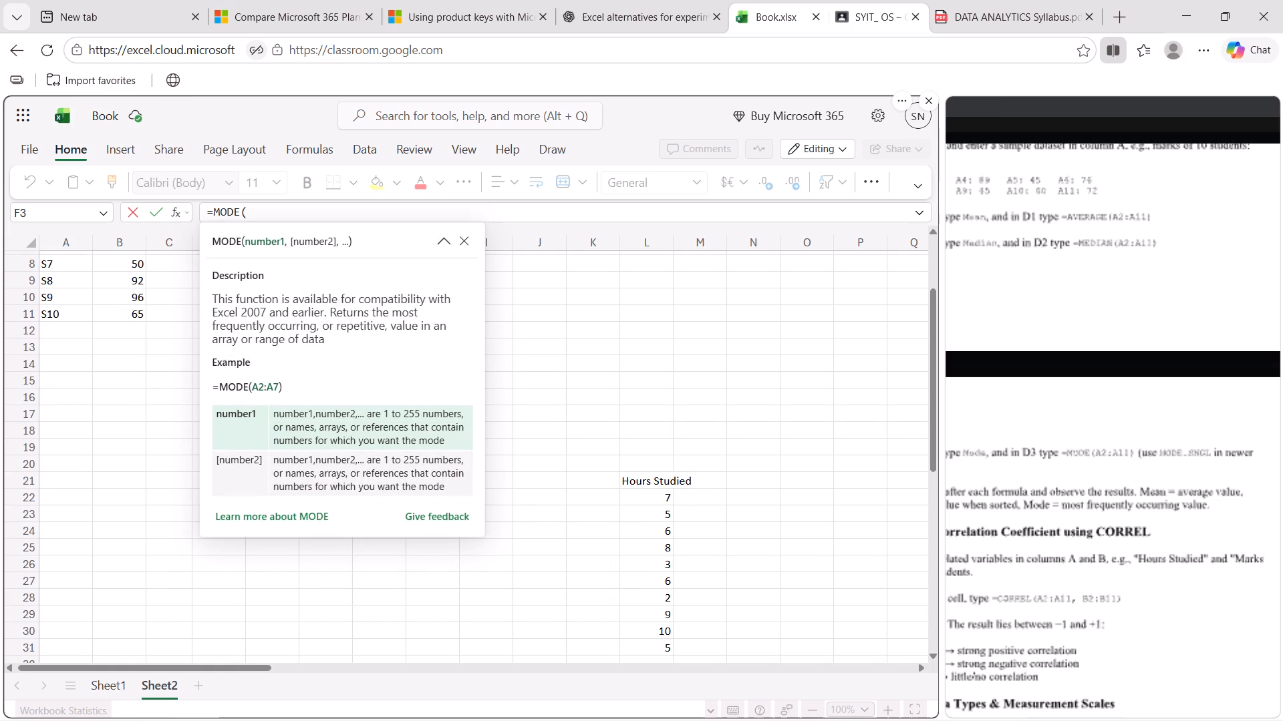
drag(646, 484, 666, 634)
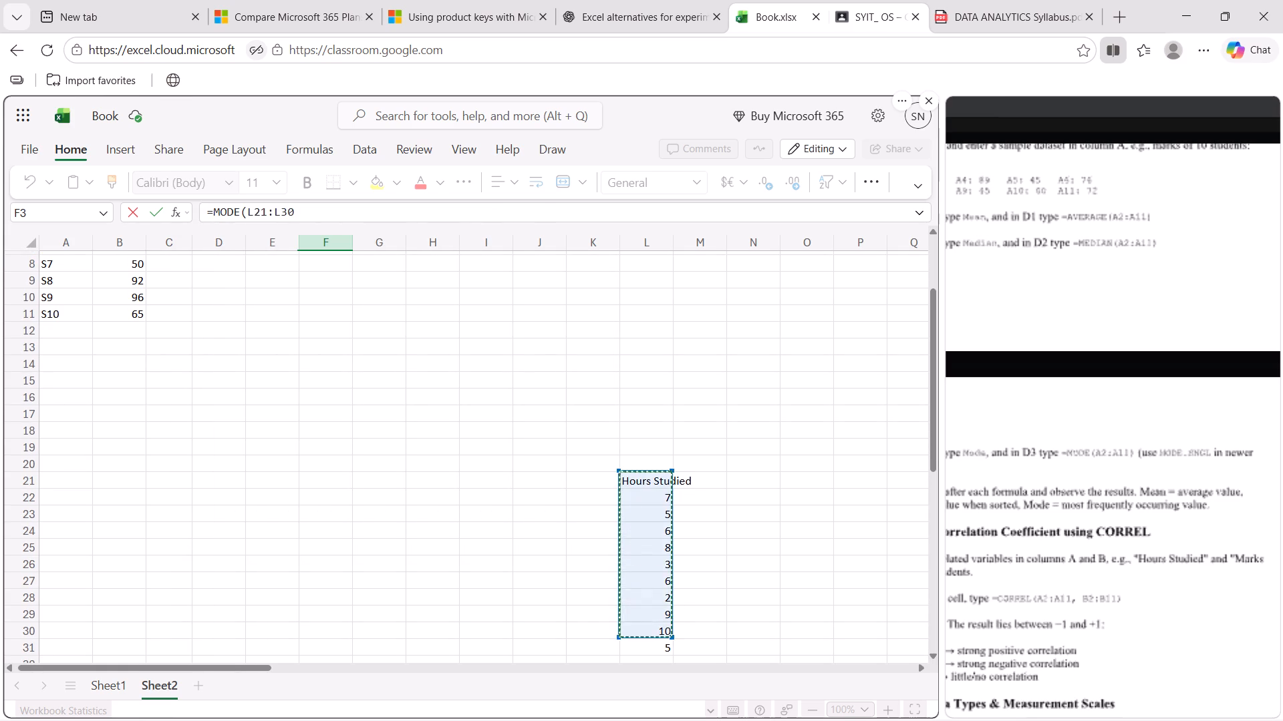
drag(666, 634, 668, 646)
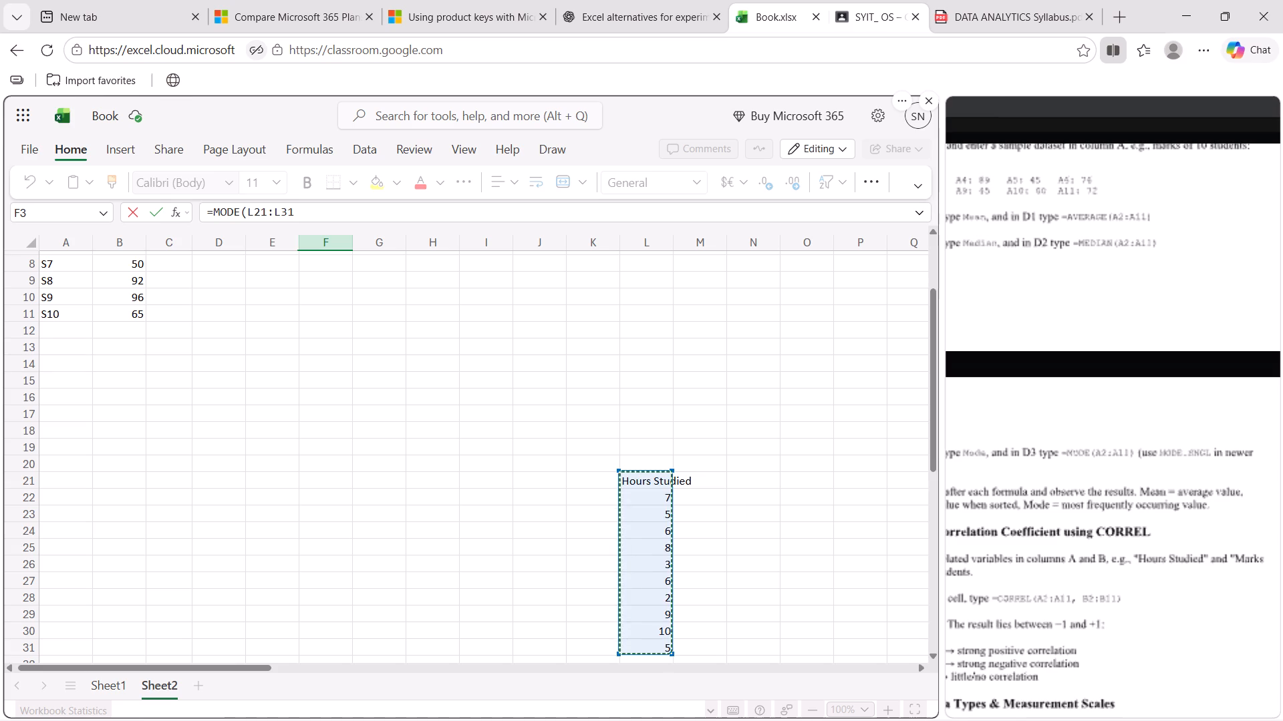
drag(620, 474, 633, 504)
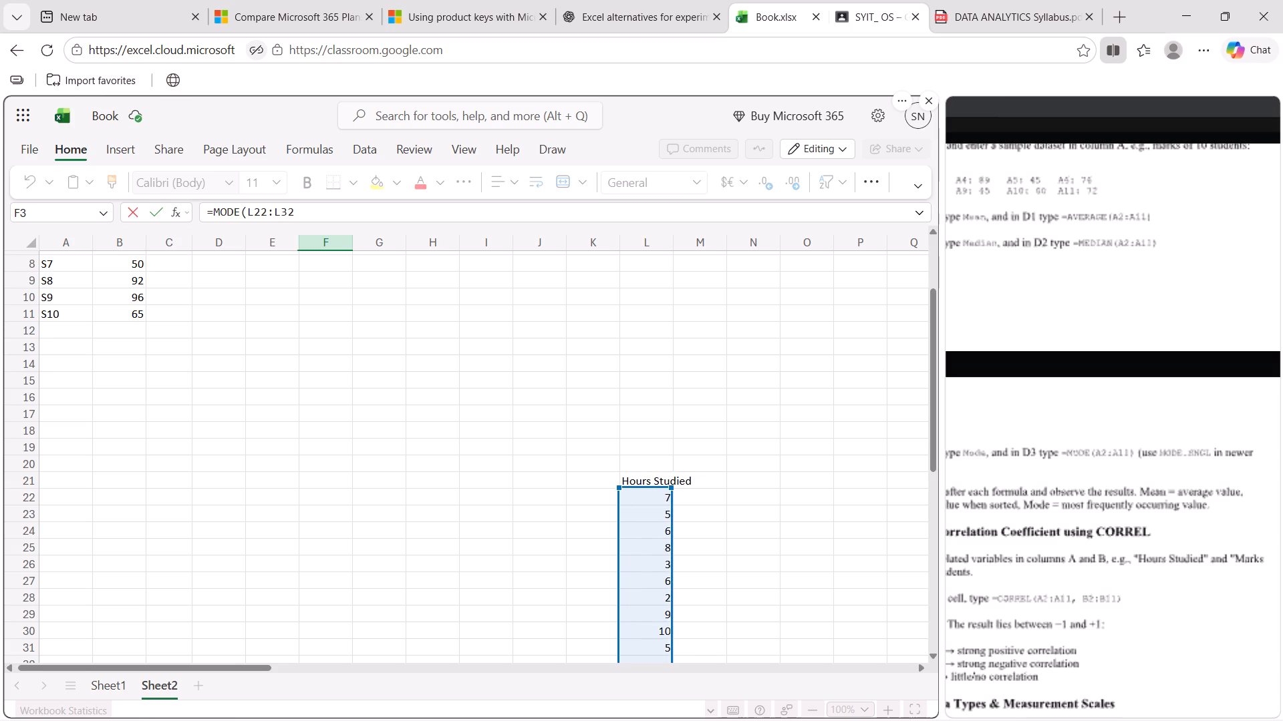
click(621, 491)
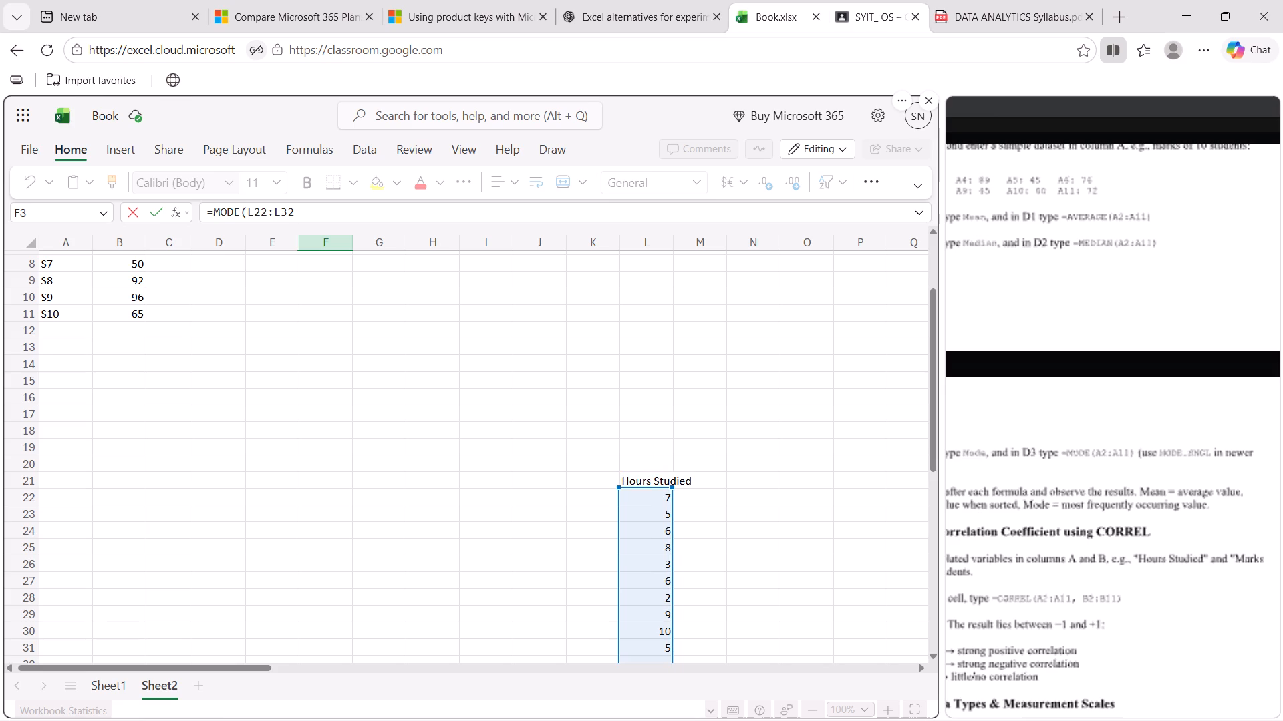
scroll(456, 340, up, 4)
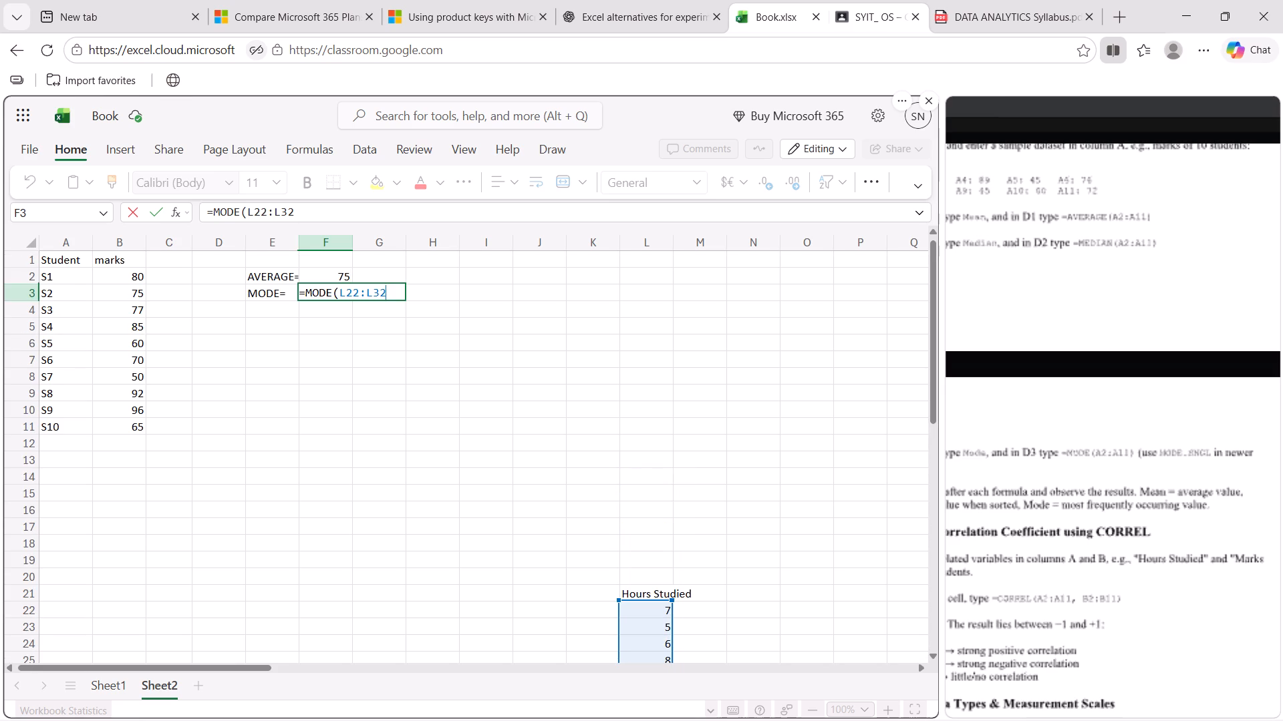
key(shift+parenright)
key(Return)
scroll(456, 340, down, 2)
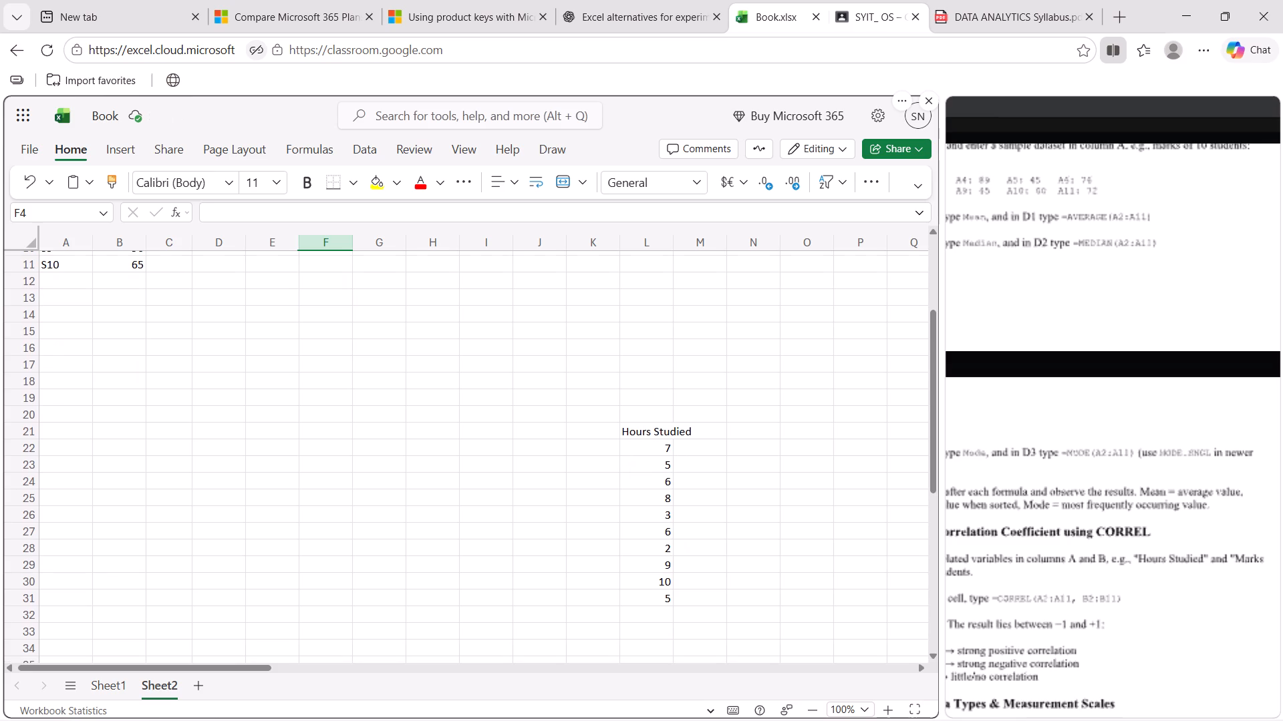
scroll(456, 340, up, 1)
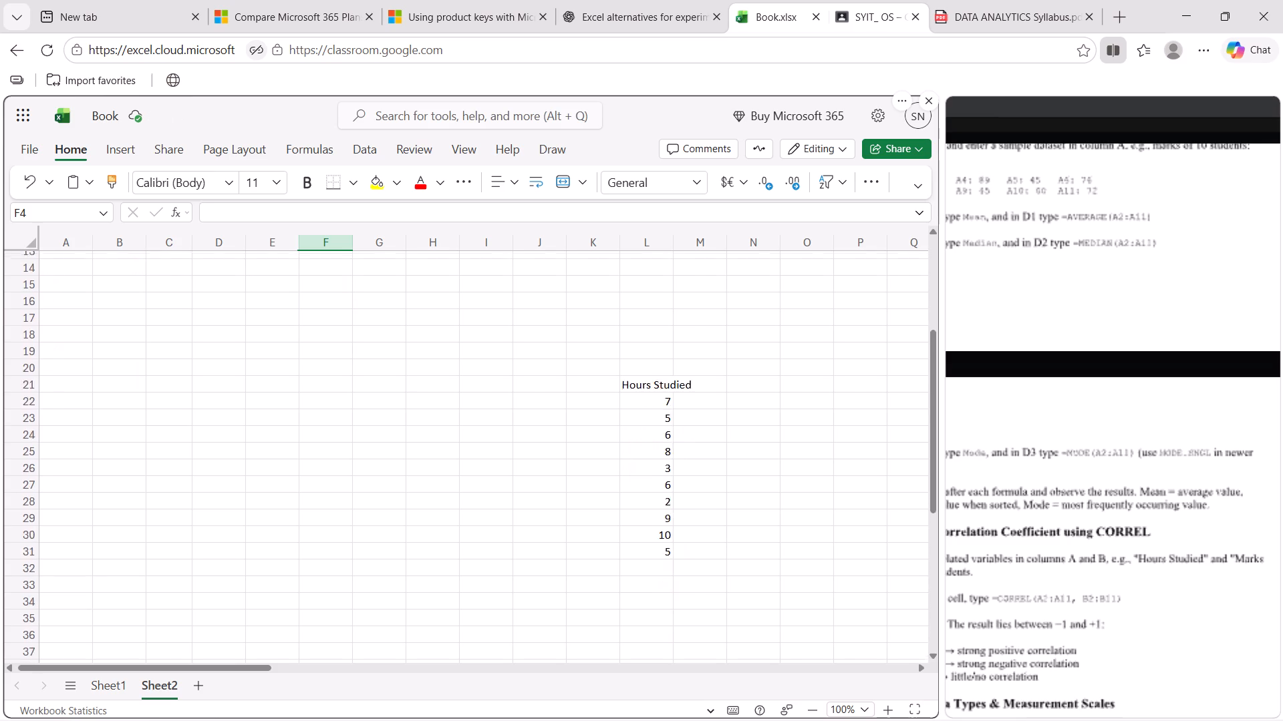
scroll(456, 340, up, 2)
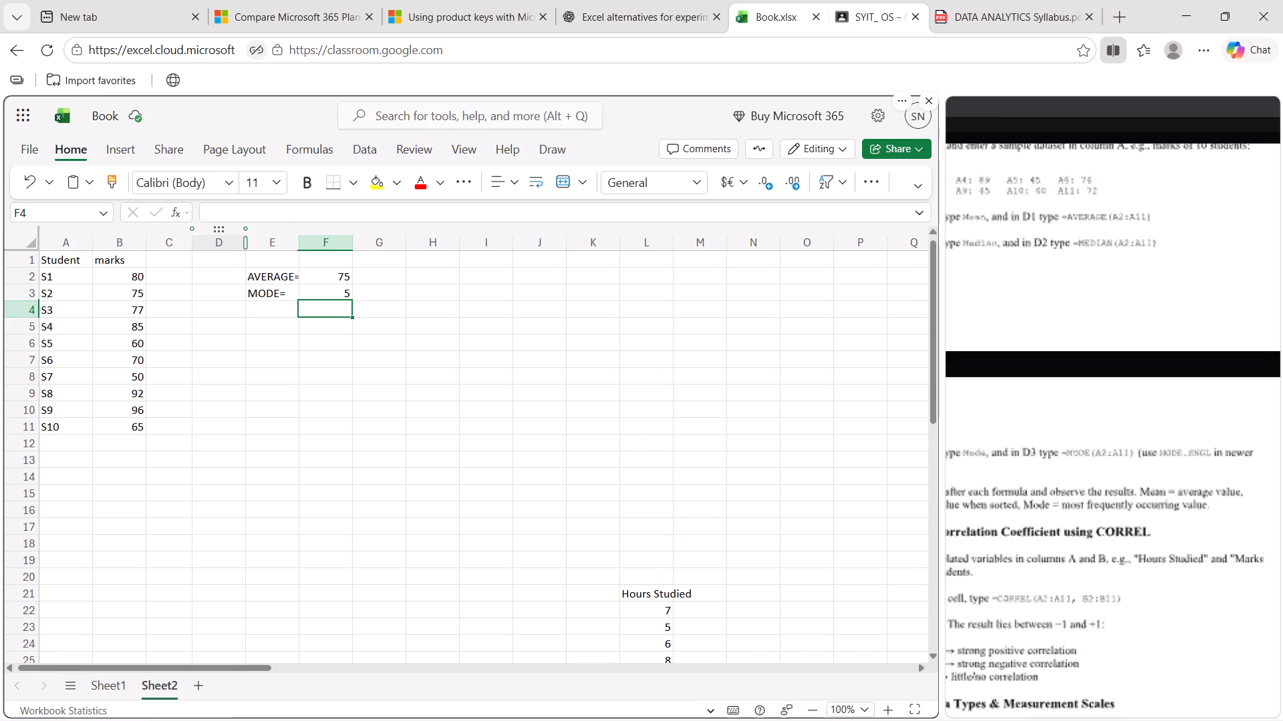
Clear the MODE= label from cell E3 and the mode formula from cell F3.
click(290, 292)
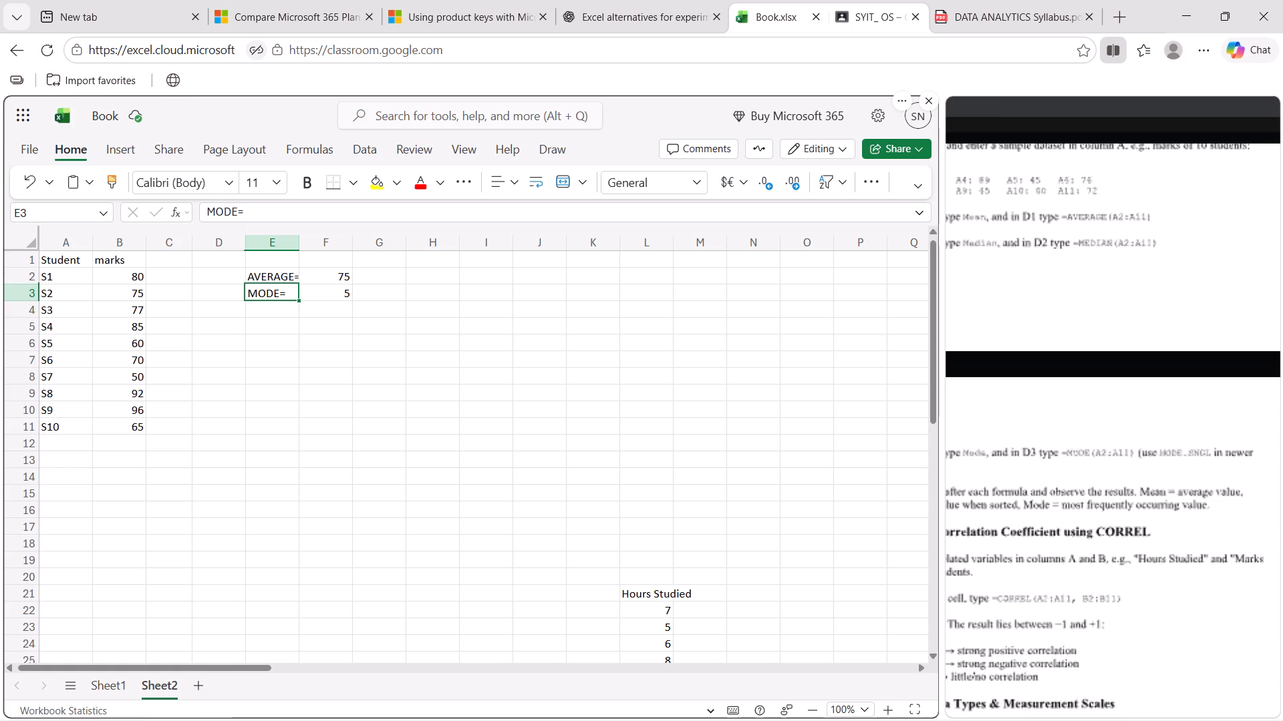
key(BackSpace)
key(BackSpace)
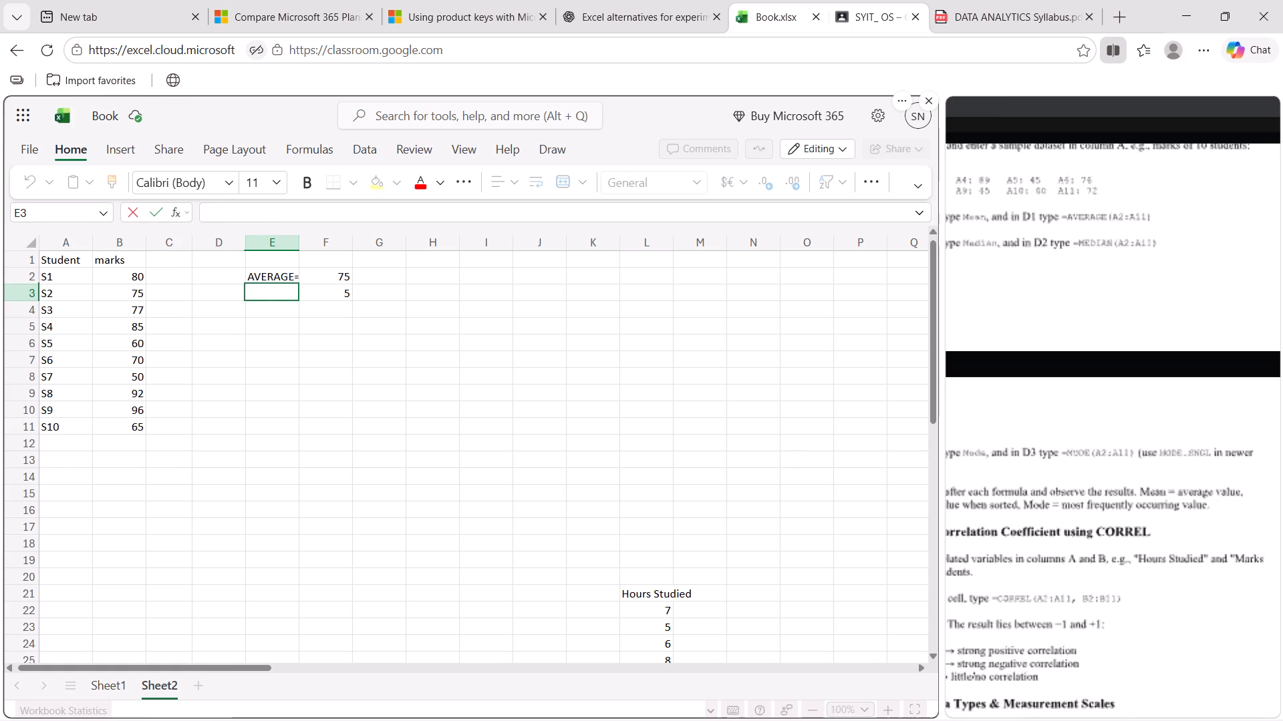
click(336, 296)
key(BackSpace)
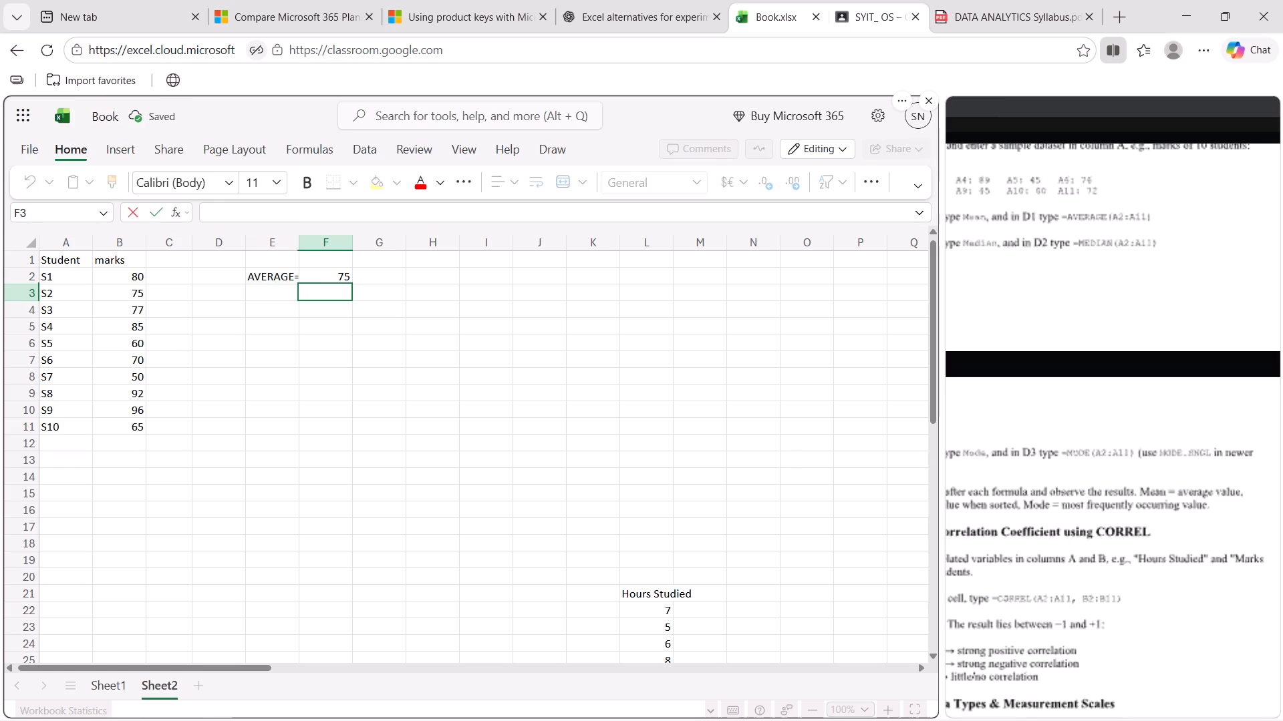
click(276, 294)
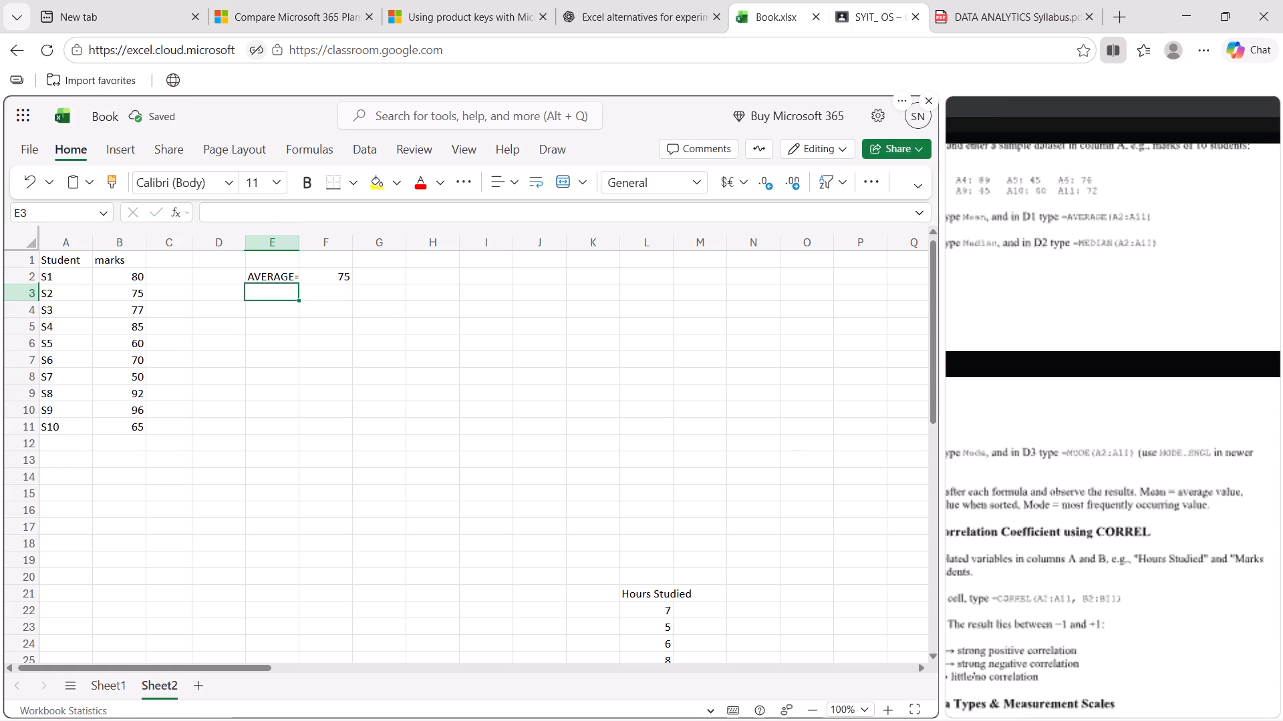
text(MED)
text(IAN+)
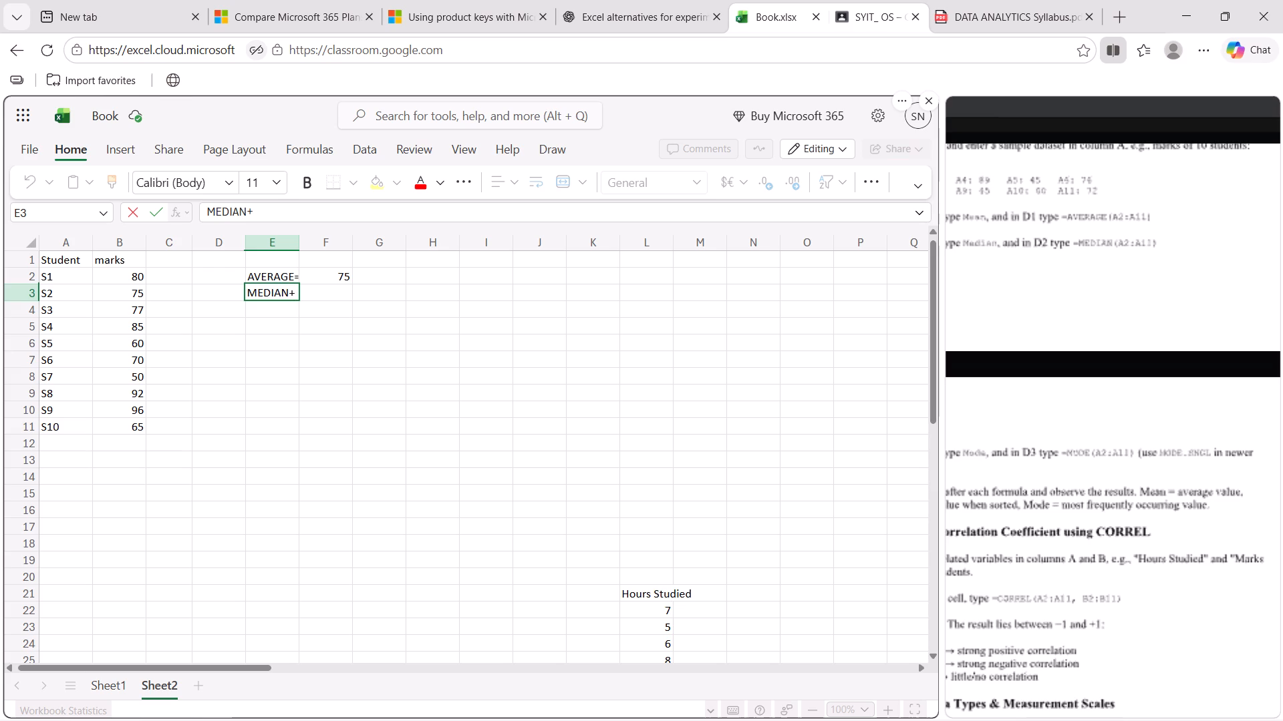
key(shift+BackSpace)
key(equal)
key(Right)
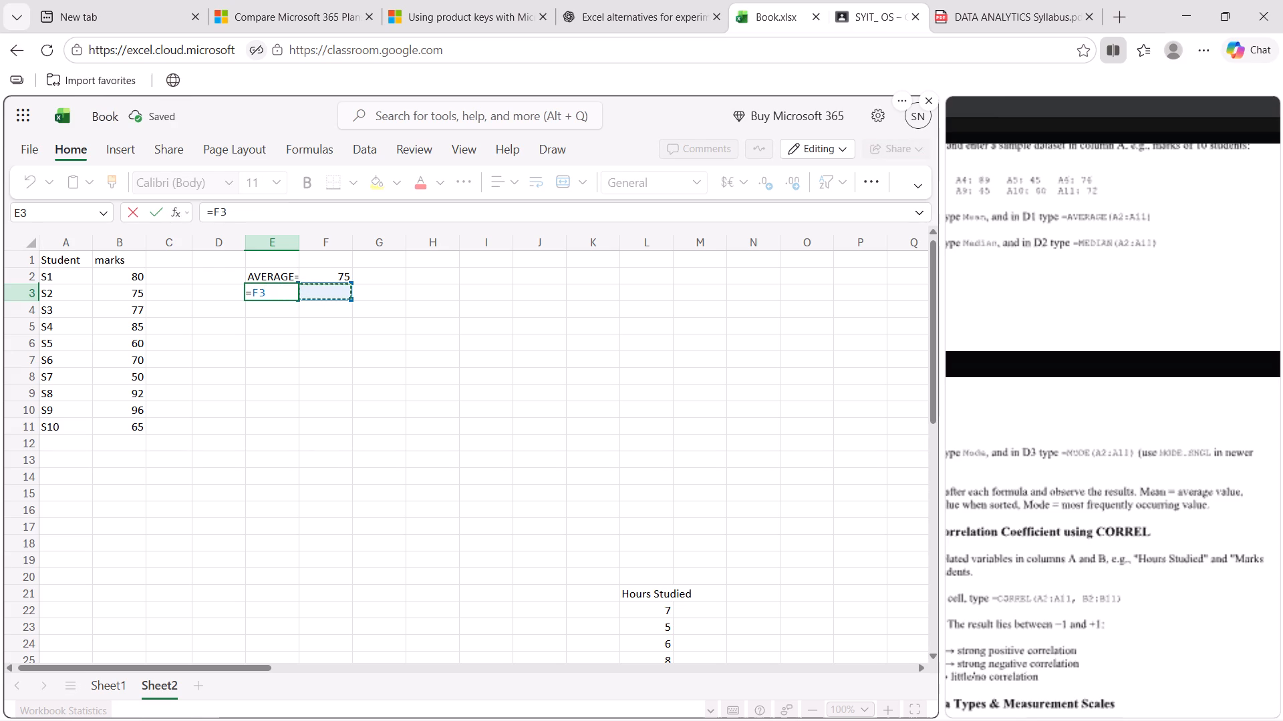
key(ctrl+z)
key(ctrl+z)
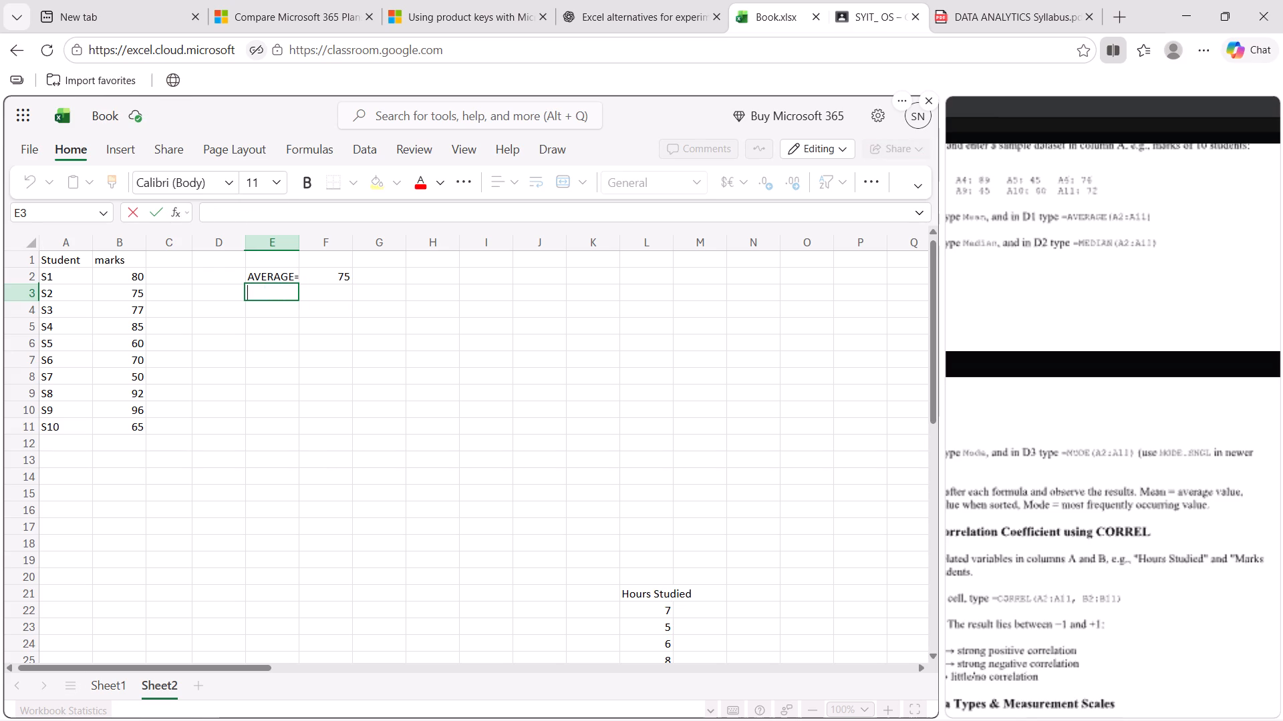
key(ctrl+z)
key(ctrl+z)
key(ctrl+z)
Enter the label MEDIAN= in cell E3, below the AVERAGE= label.
key(shift+m)
key(shift+e)
key(shift+d)
text(IAN)
key(equal)
key(Right)
key(Right)
Calculate the median of the marks in cell F3 with the formula =MEDIAN(B2:B11).
click(313, 287)
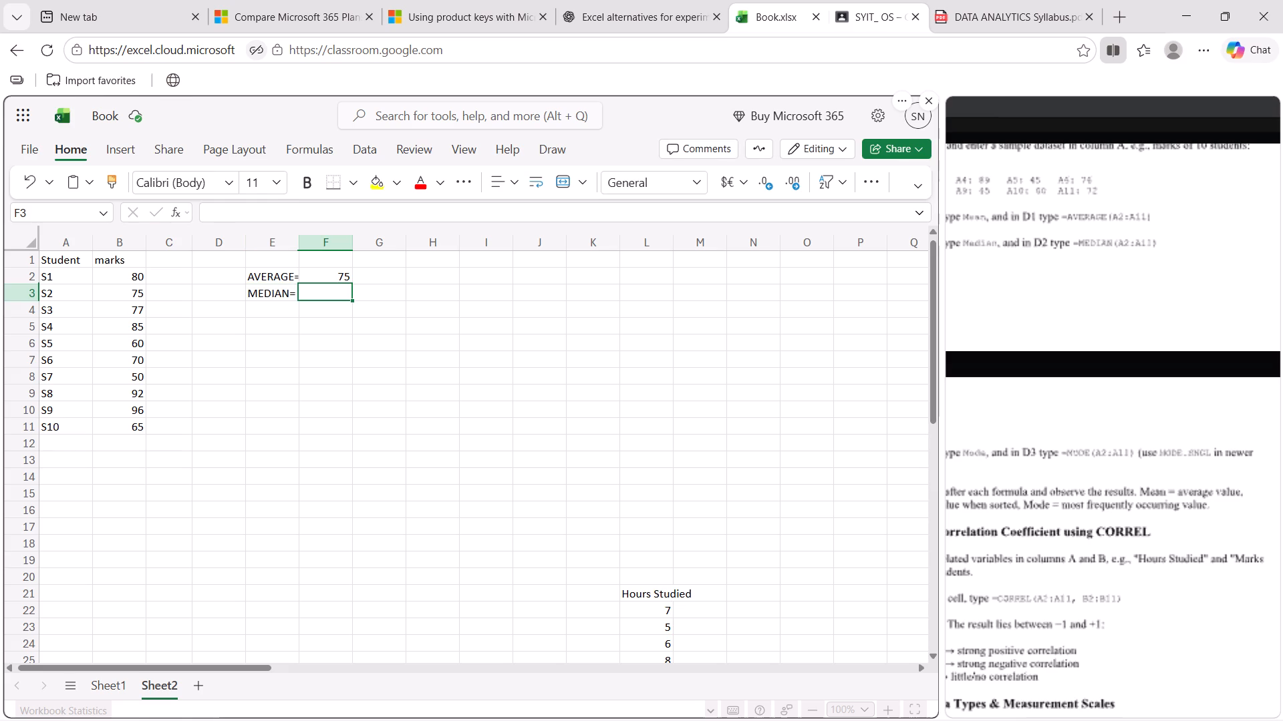
key(equal)
text(ME)
click(332, 310)
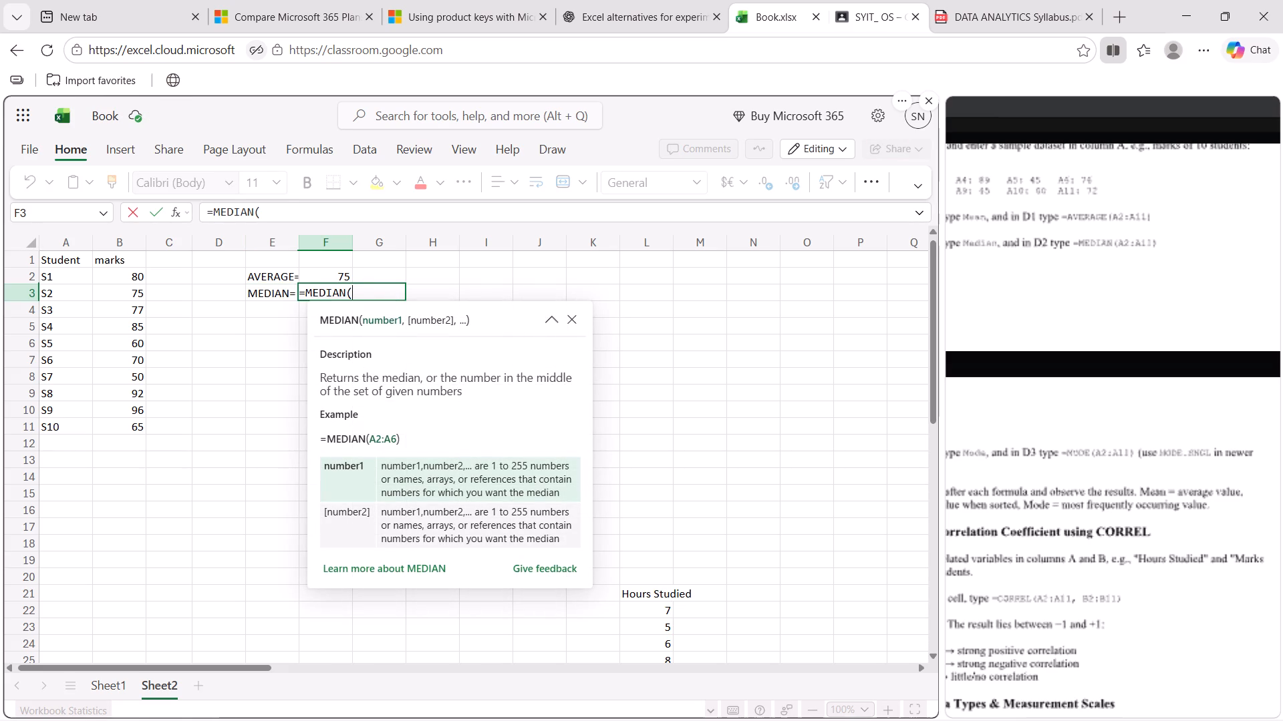
drag(113, 273, 142, 426)
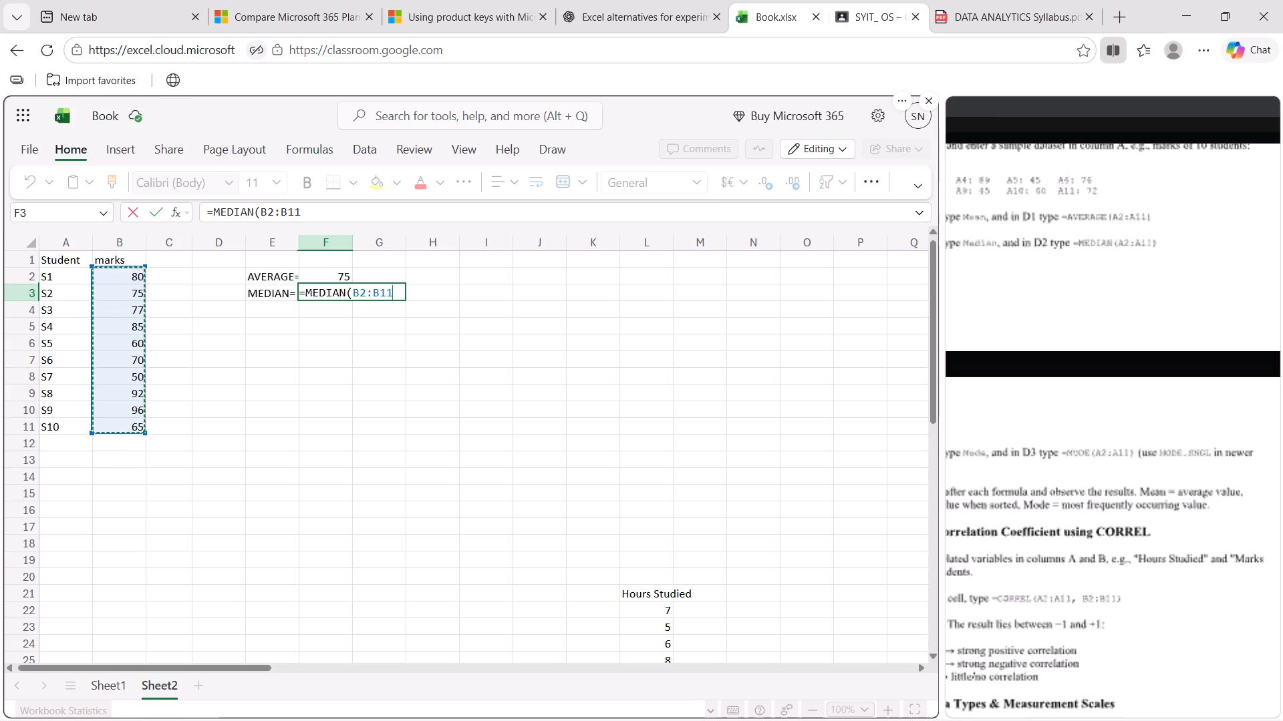
key(shift+parenright)
key(Return)
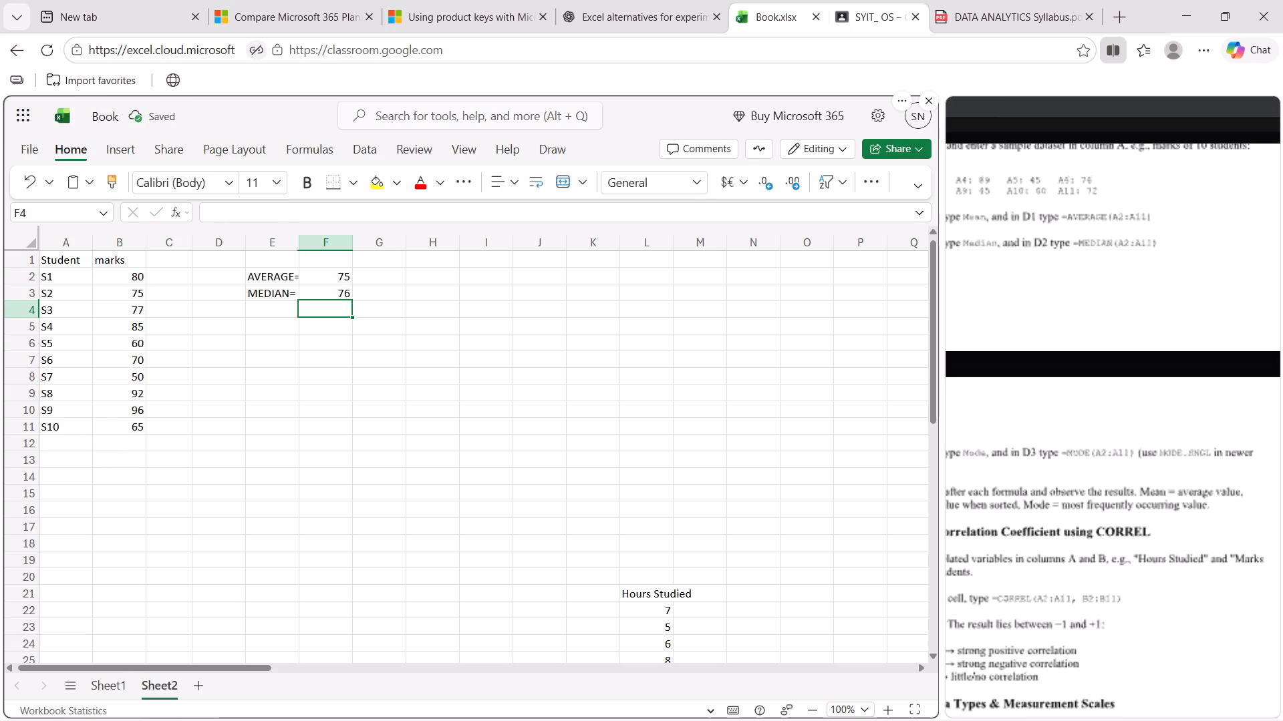
Check the Experiment 1(b) instructions in the syllabus and move the marks column from B1:B11 to C1:C11.
scroll(1068, 409, right, 1)
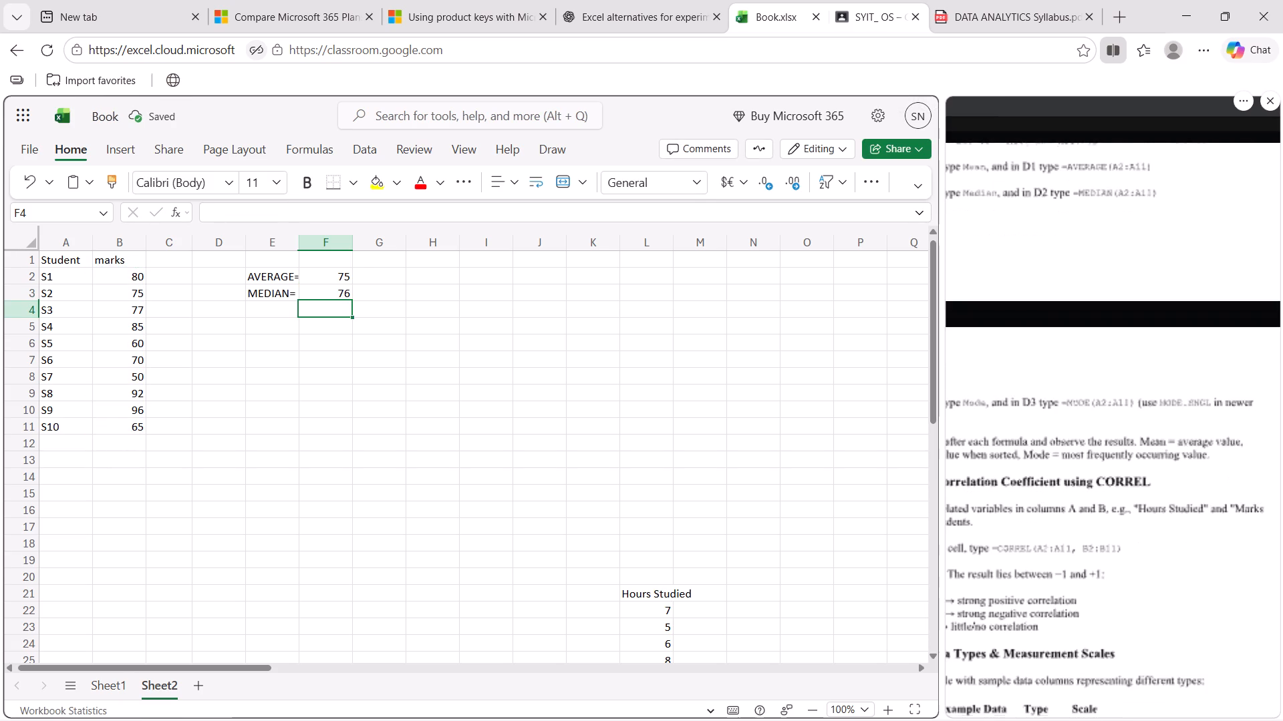
scroll(1068, 409, right, 3)
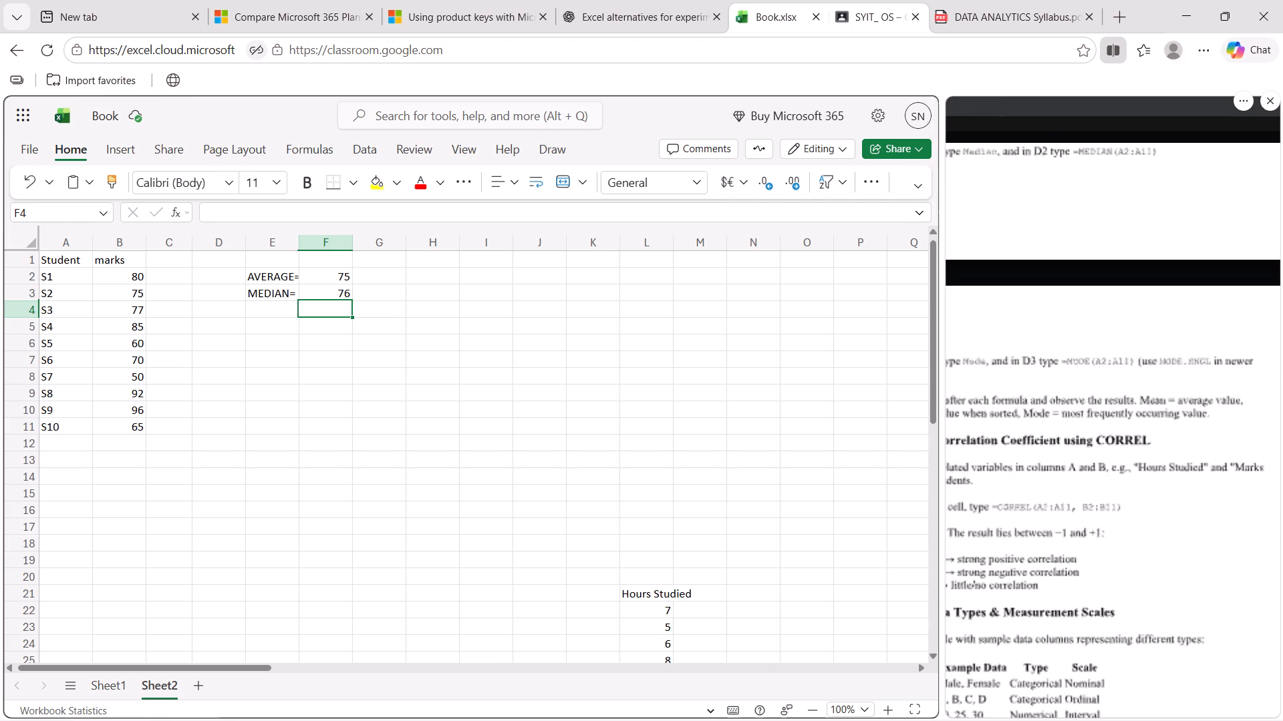
scroll(1010, 290, right, 1)
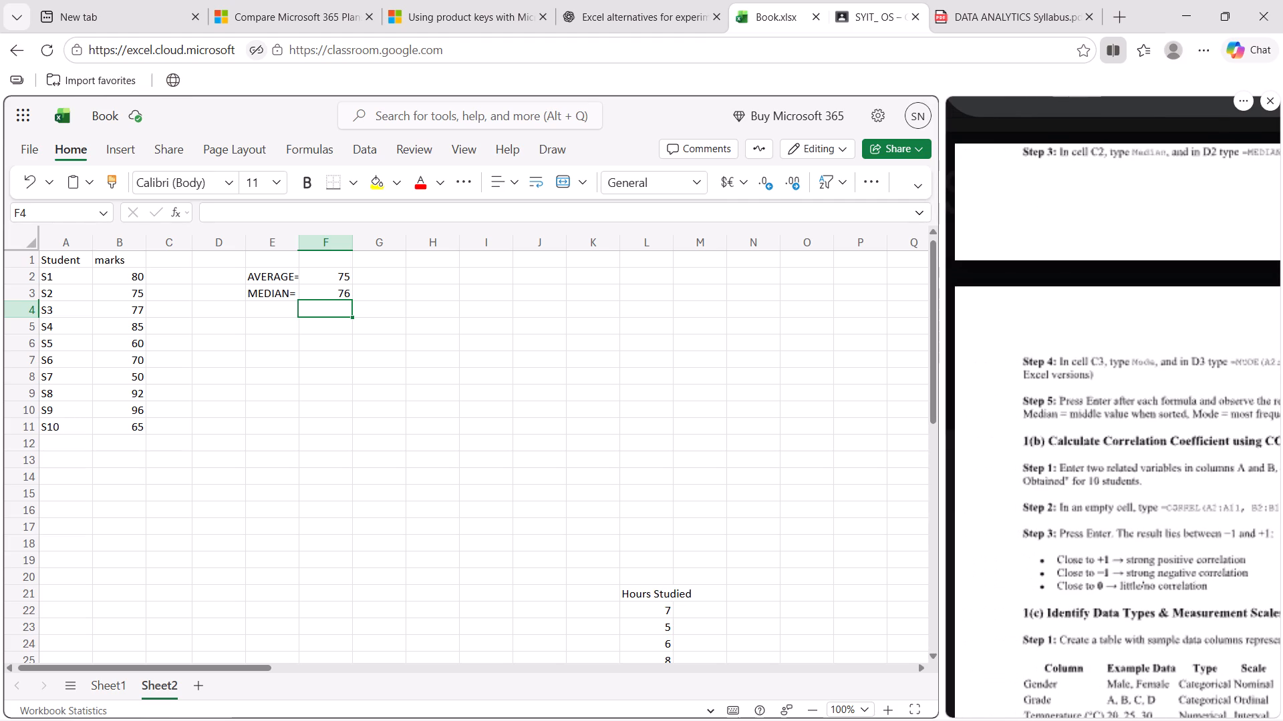
scroll(1010, 290, down, 1)
scroll(1010, 290, left, 1)
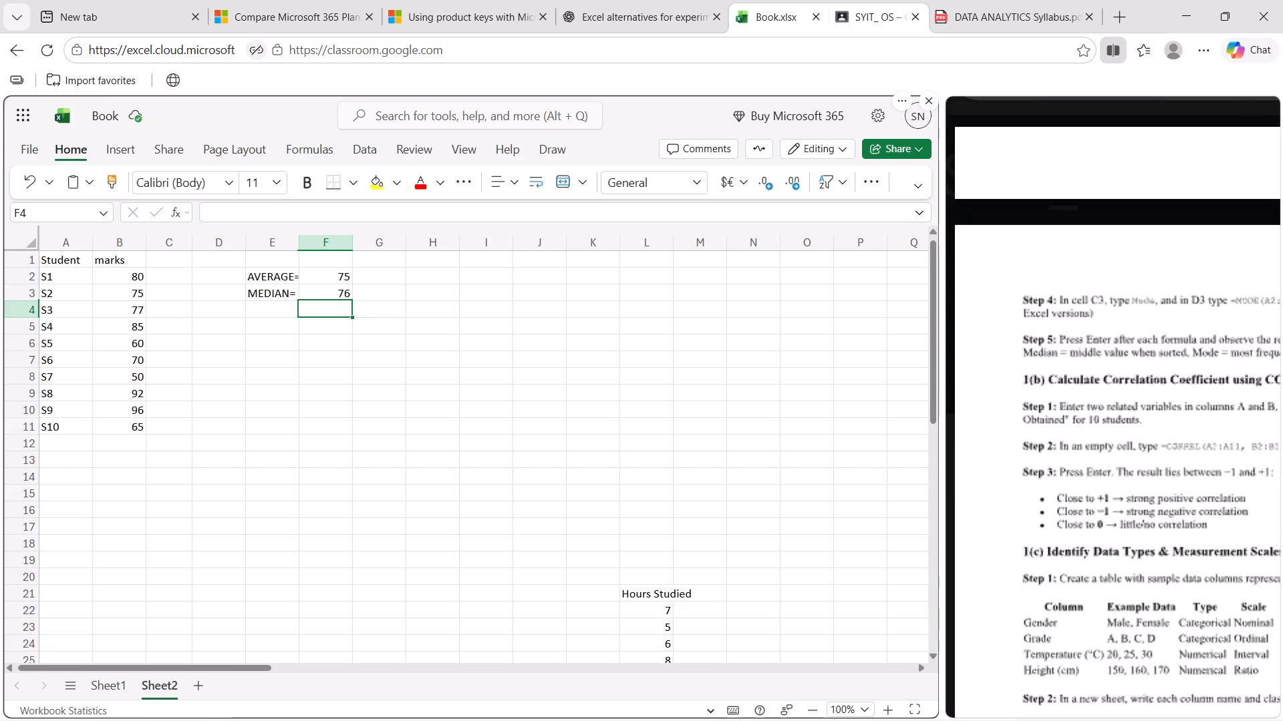
drag(114, 260, 134, 422)
key(ctrl+x)
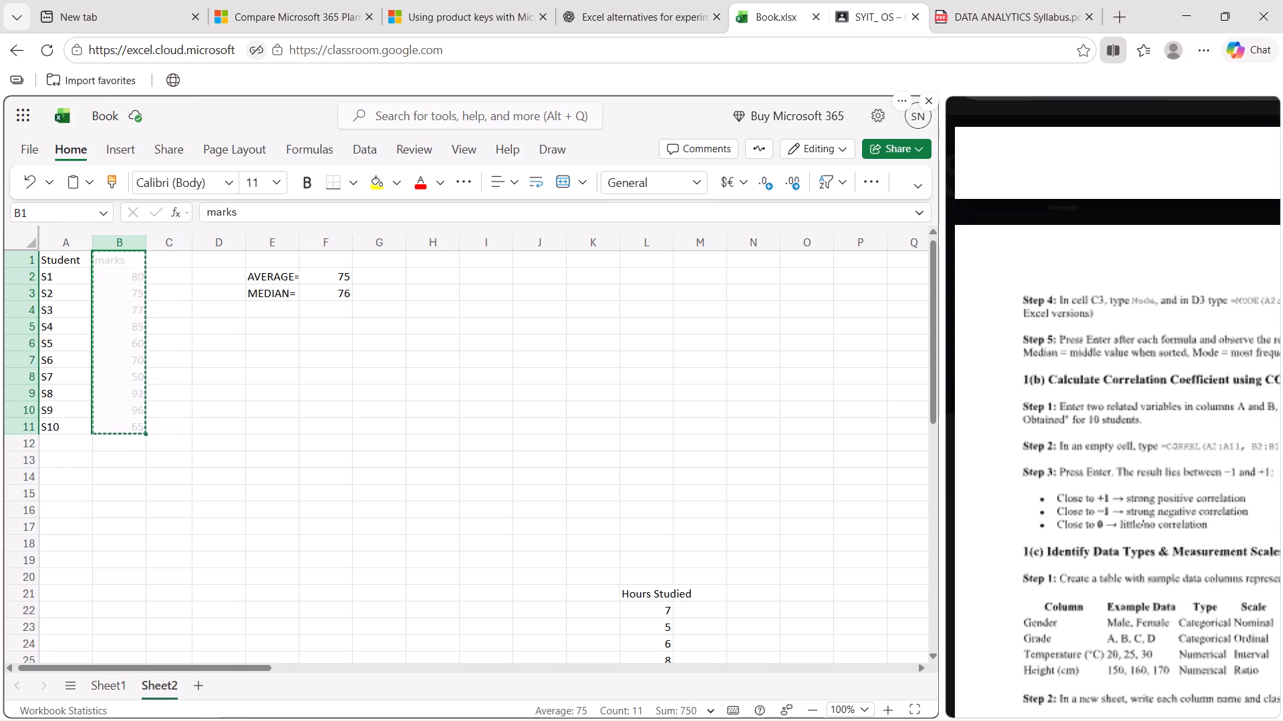
click(155, 260)
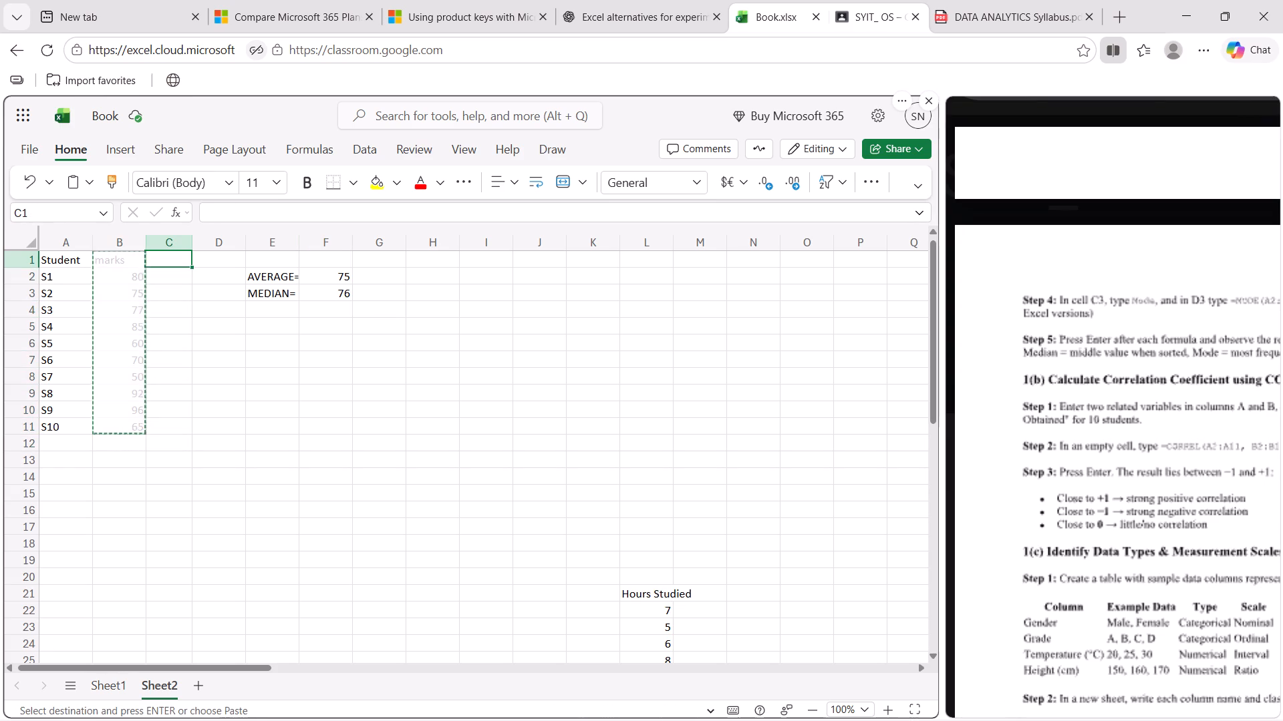
key(ctrl+v)
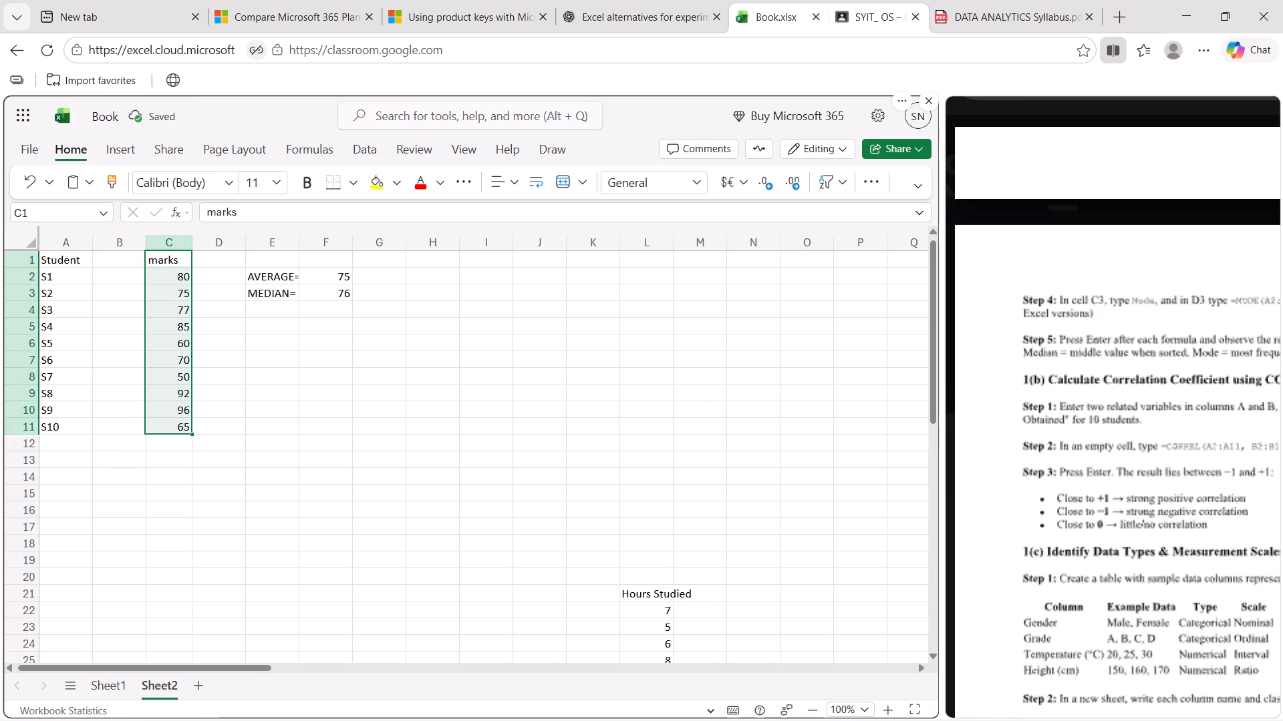
Move the Hours Studied column from L21:L31 to B1:B11, between the student and marks columns.
click(654, 595)
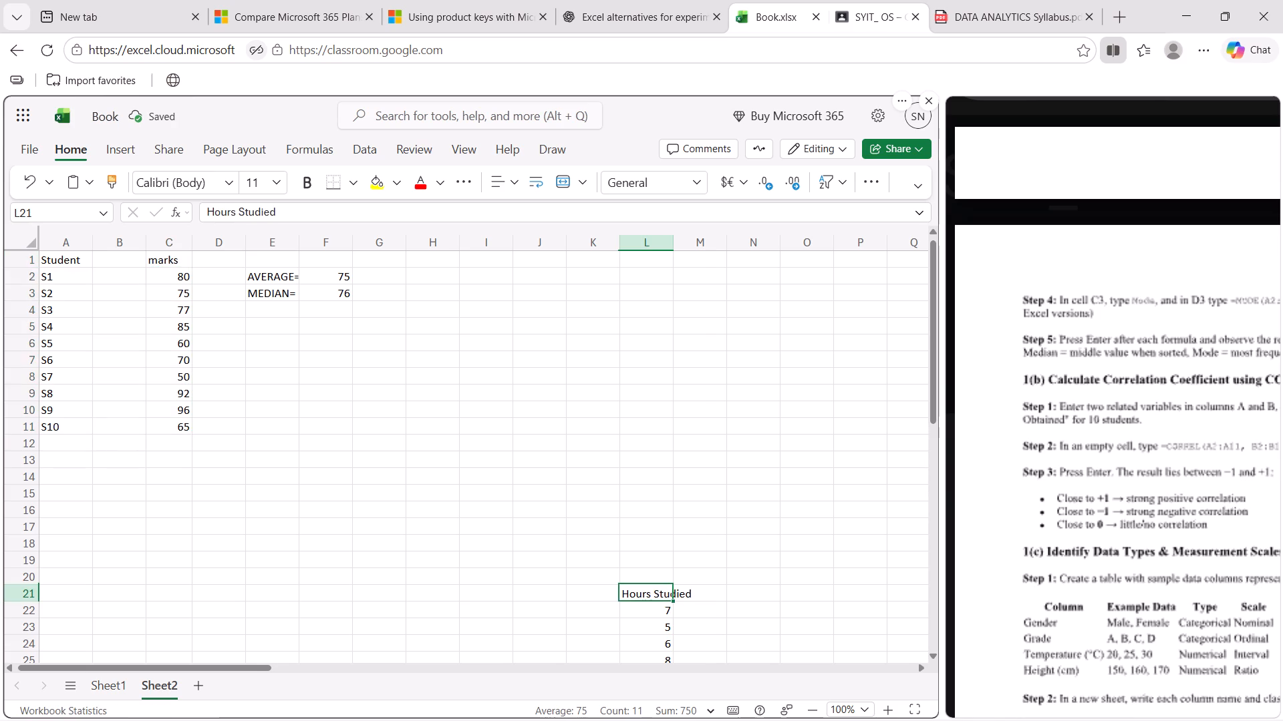
click(654, 595)
scroll(654, 595, down, 3)
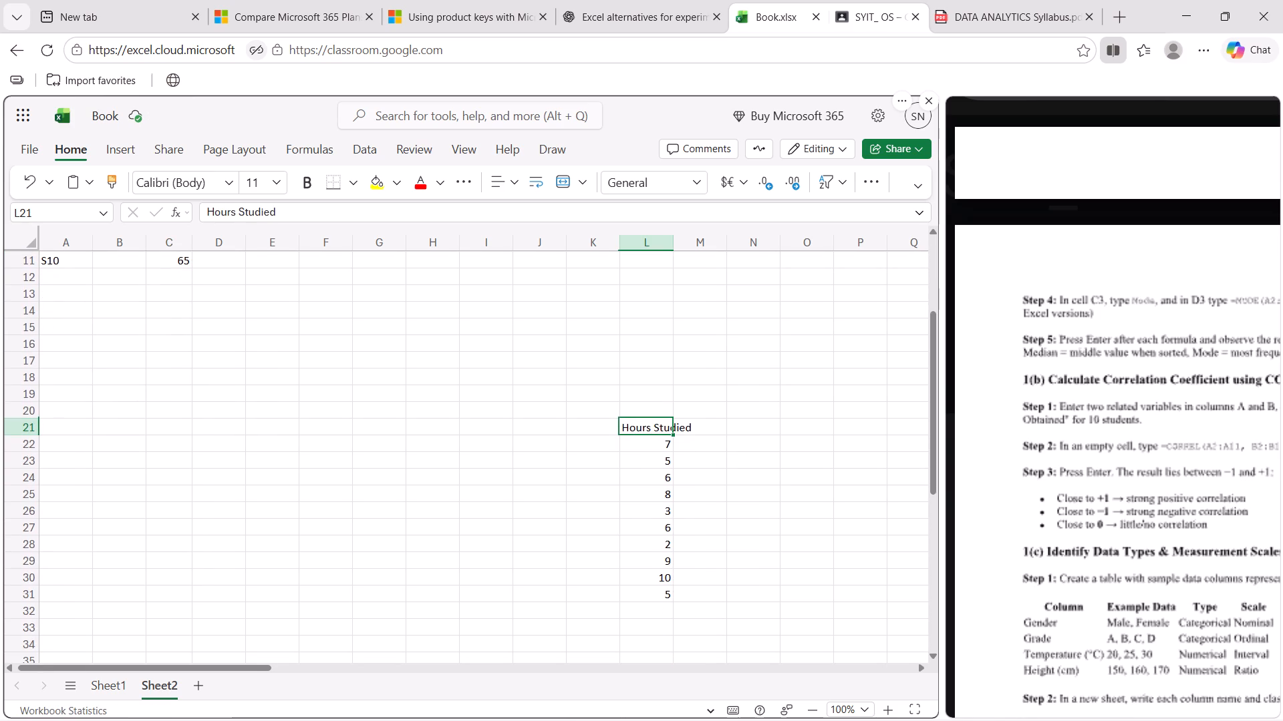
drag(663, 433, 668, 586)
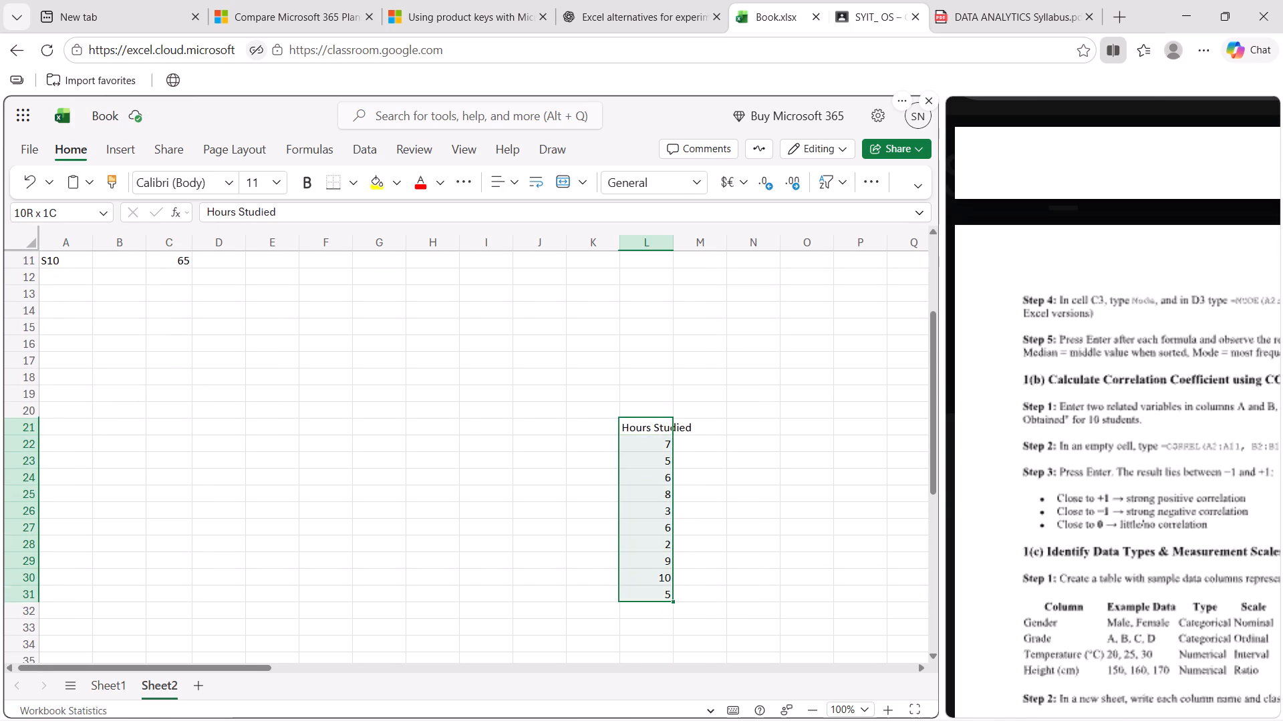
drag(668, 586, 668, 593)
key(ctrl+x)
scroll(668, 593, up, 7)
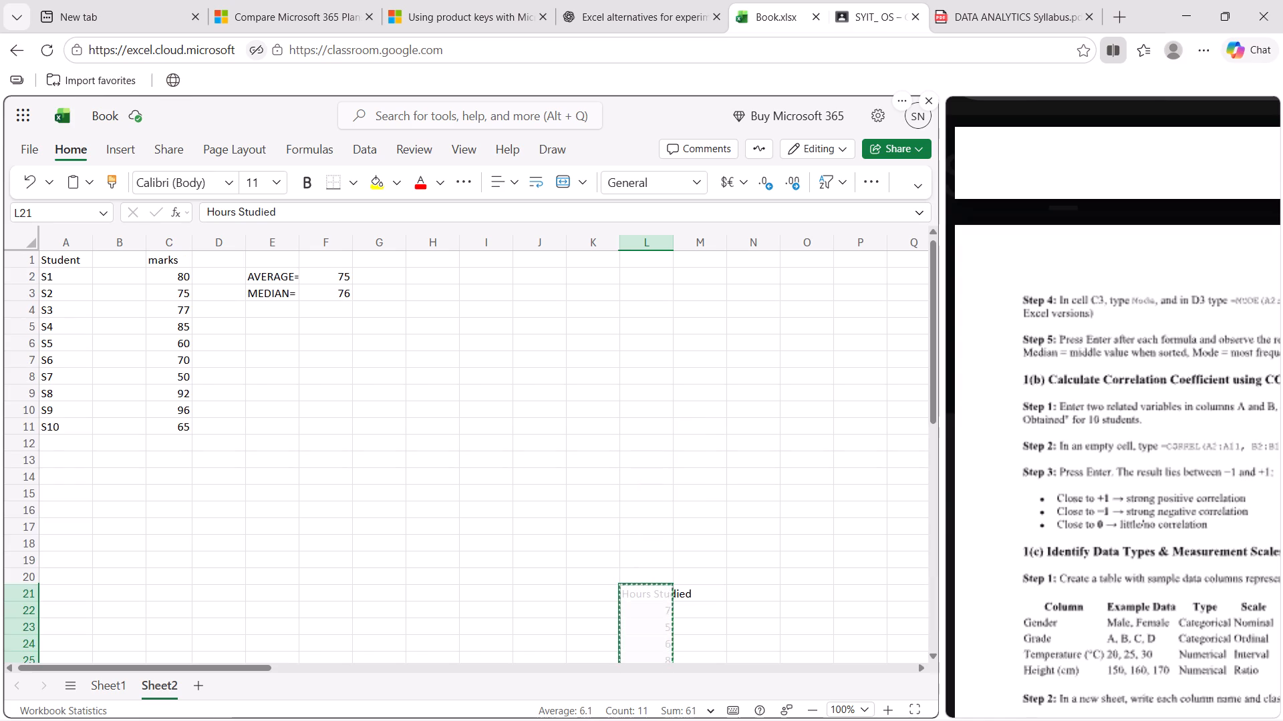
click(110, 264)
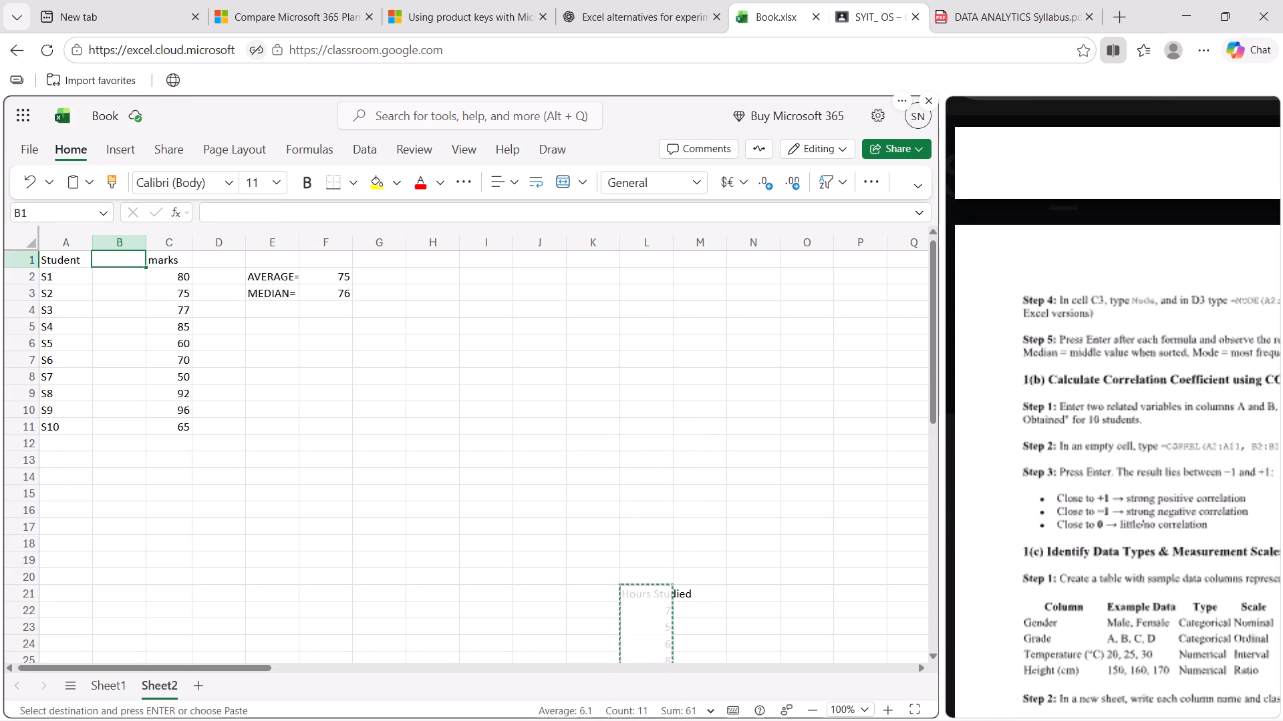
key(ctrl+v)
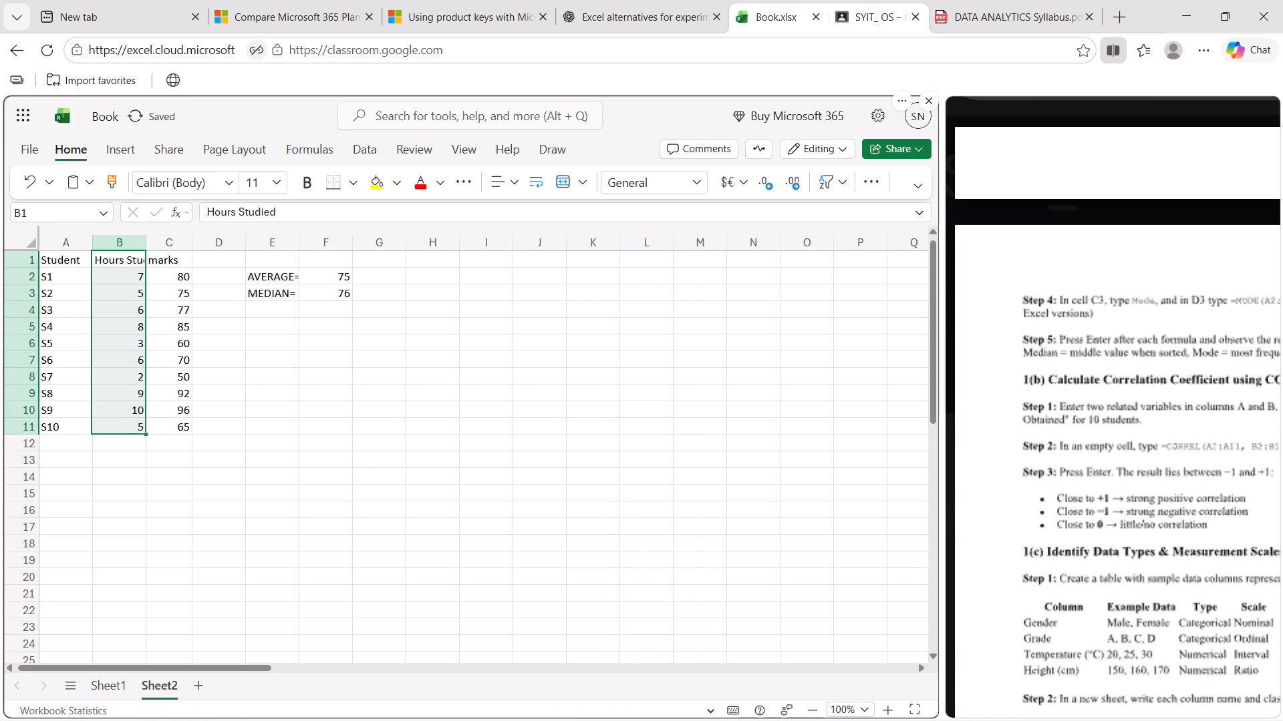
Read through the syllabus instructions from Experiment 1(b) on correlation to the start of Experiment 3.
click(277, 316)
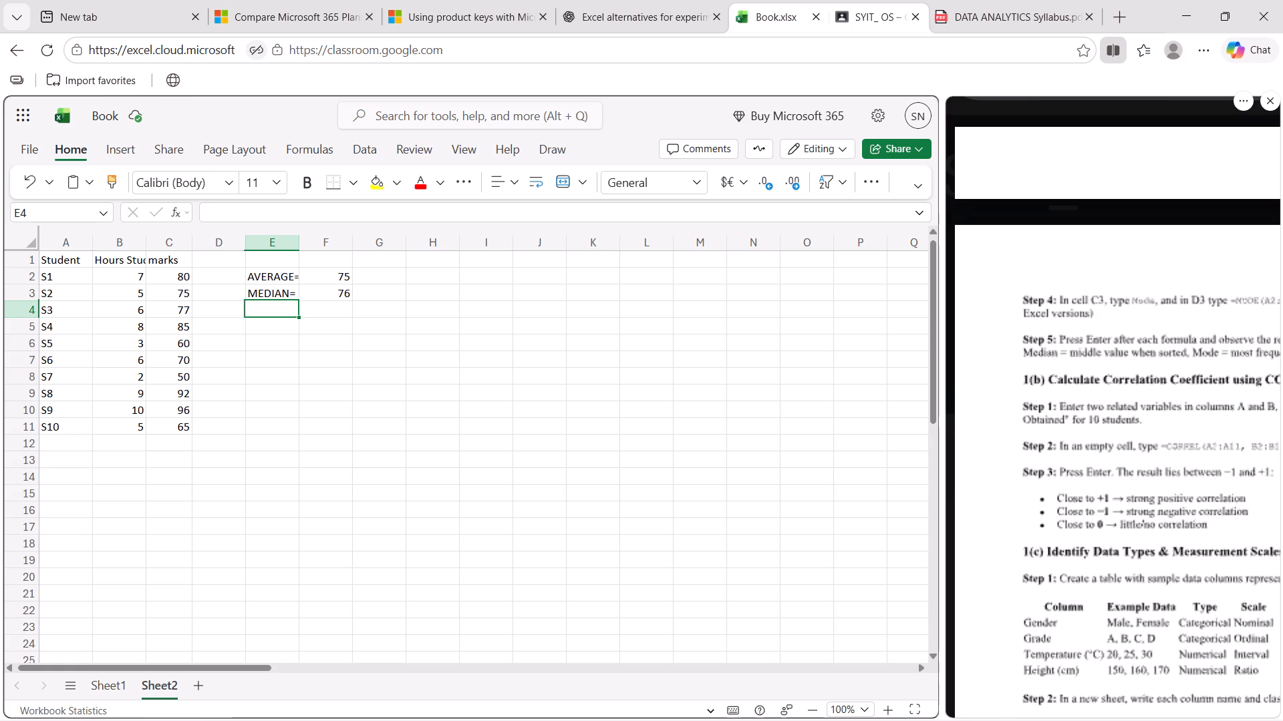
scroll(1081, 318, left, 2)
scroll(1081, 318, right, 1)
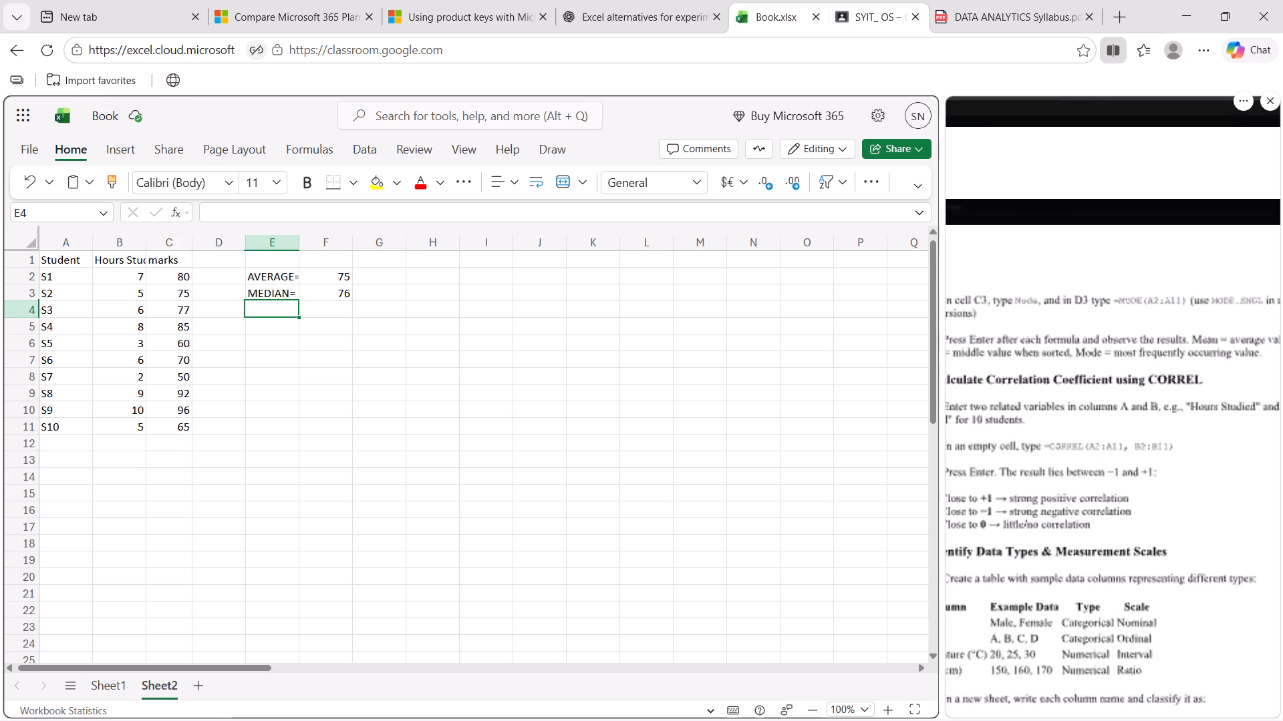
scroll(1081, 318, right, 1)
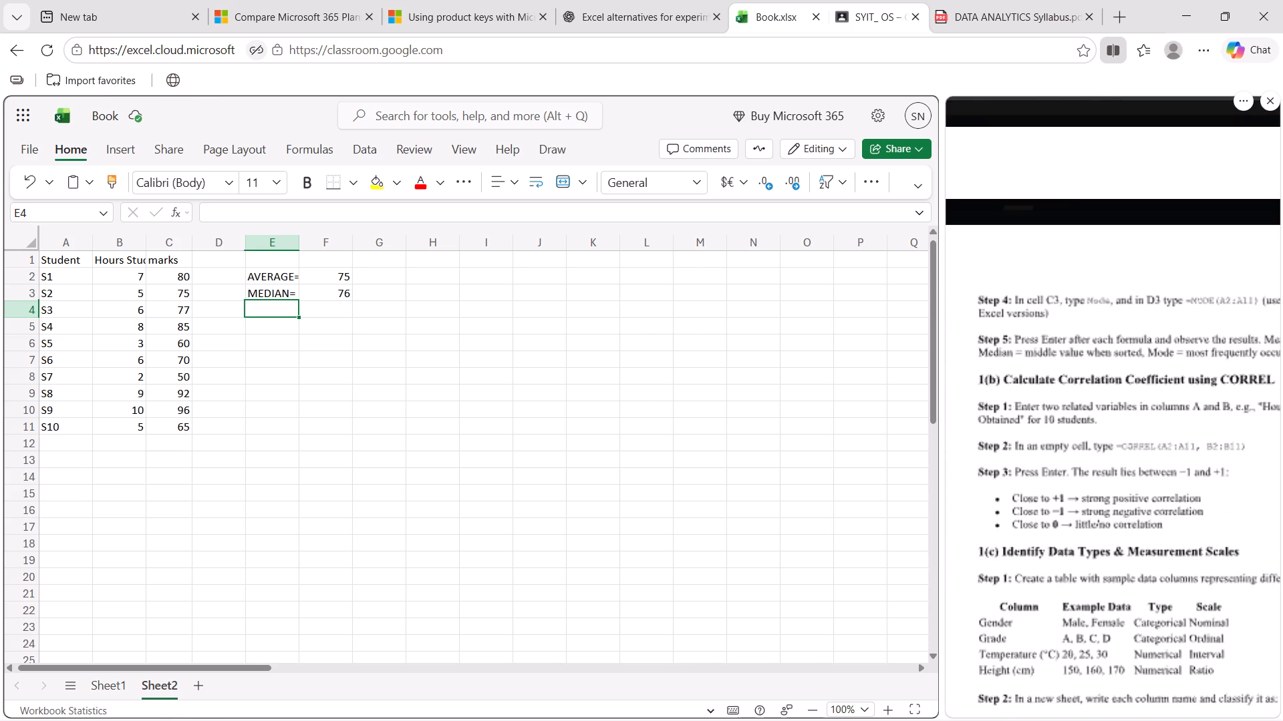
scroll(1081, 318, down, 2)
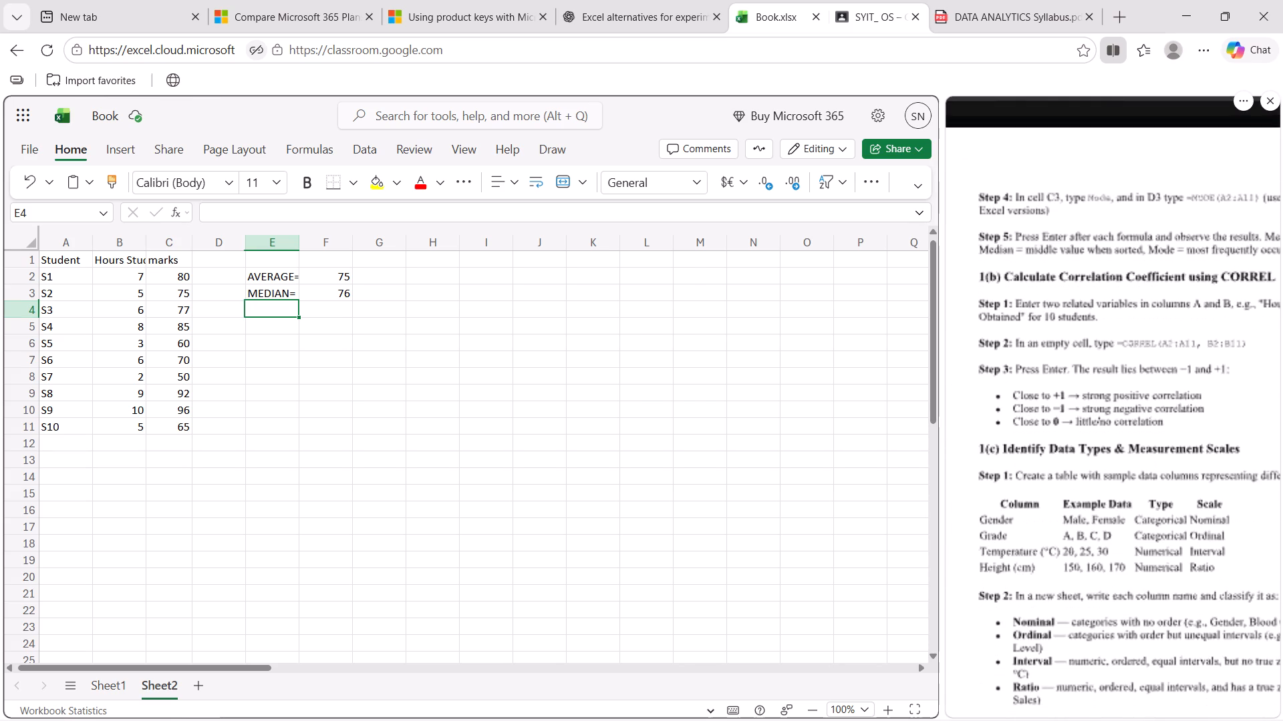
scroll(1081, 318, down, 1)
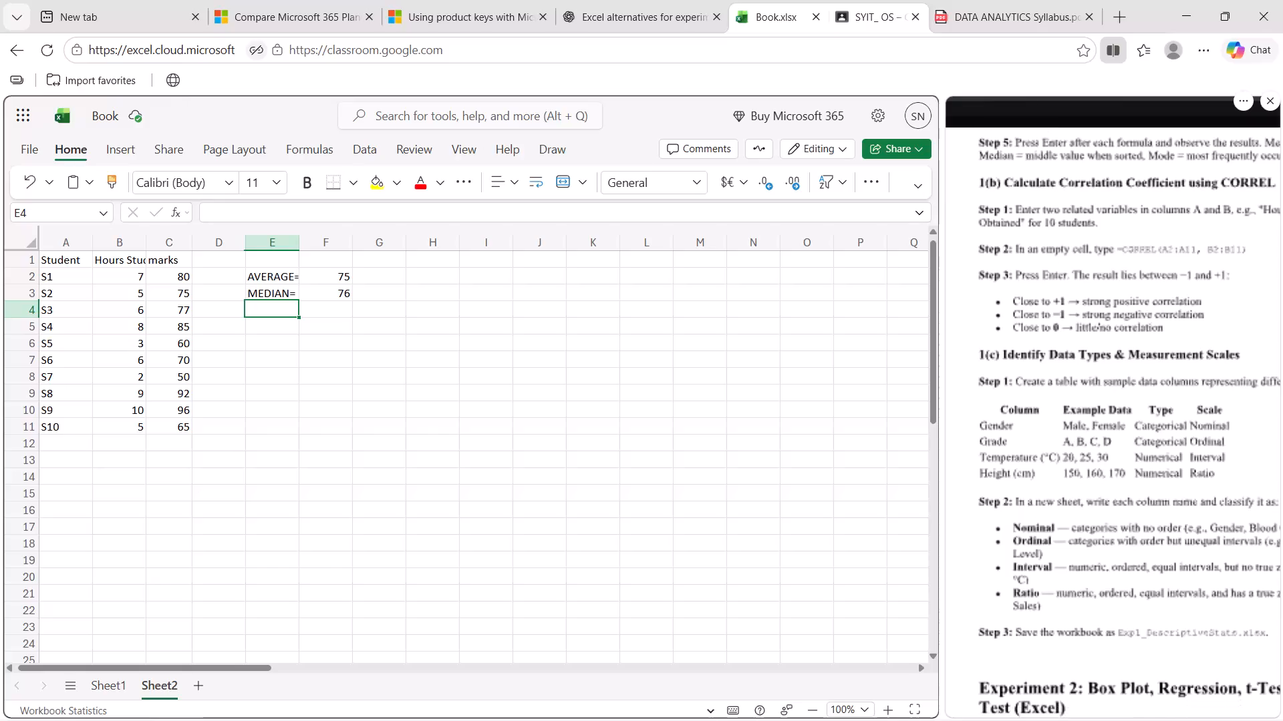
scroll(1081, 318, down, 2)
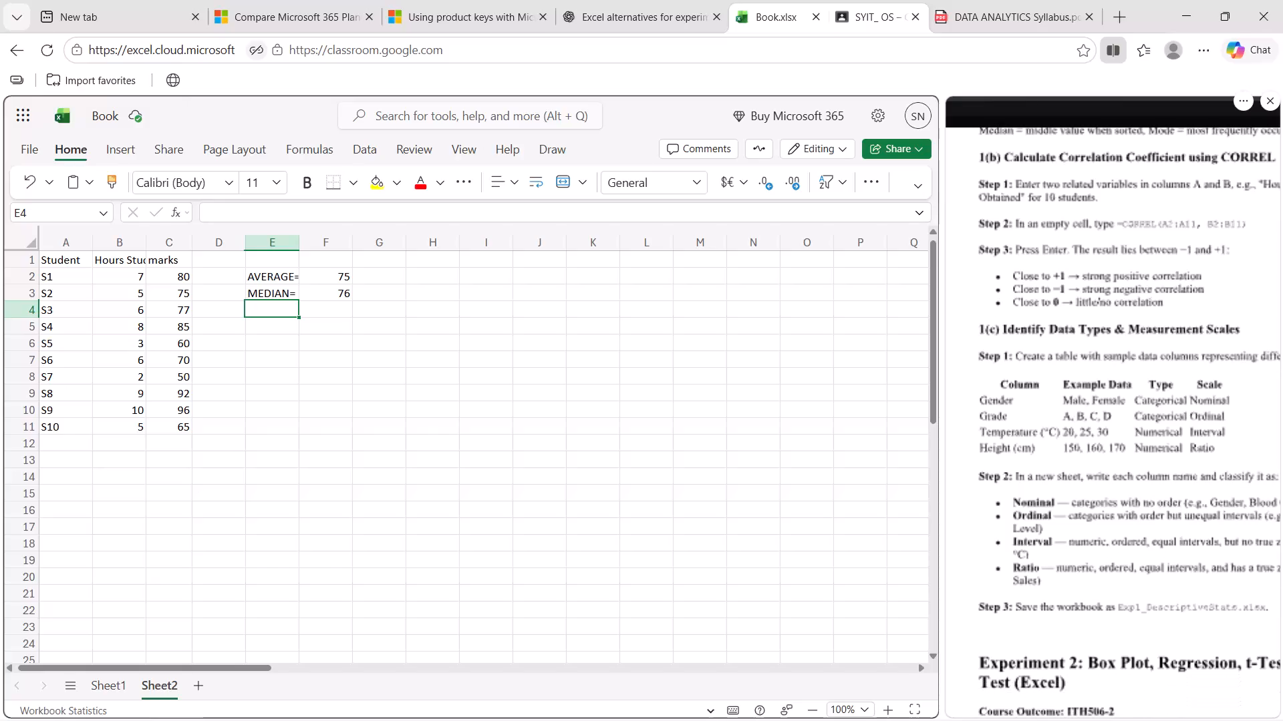
scroll(1081, 318, down, 4)
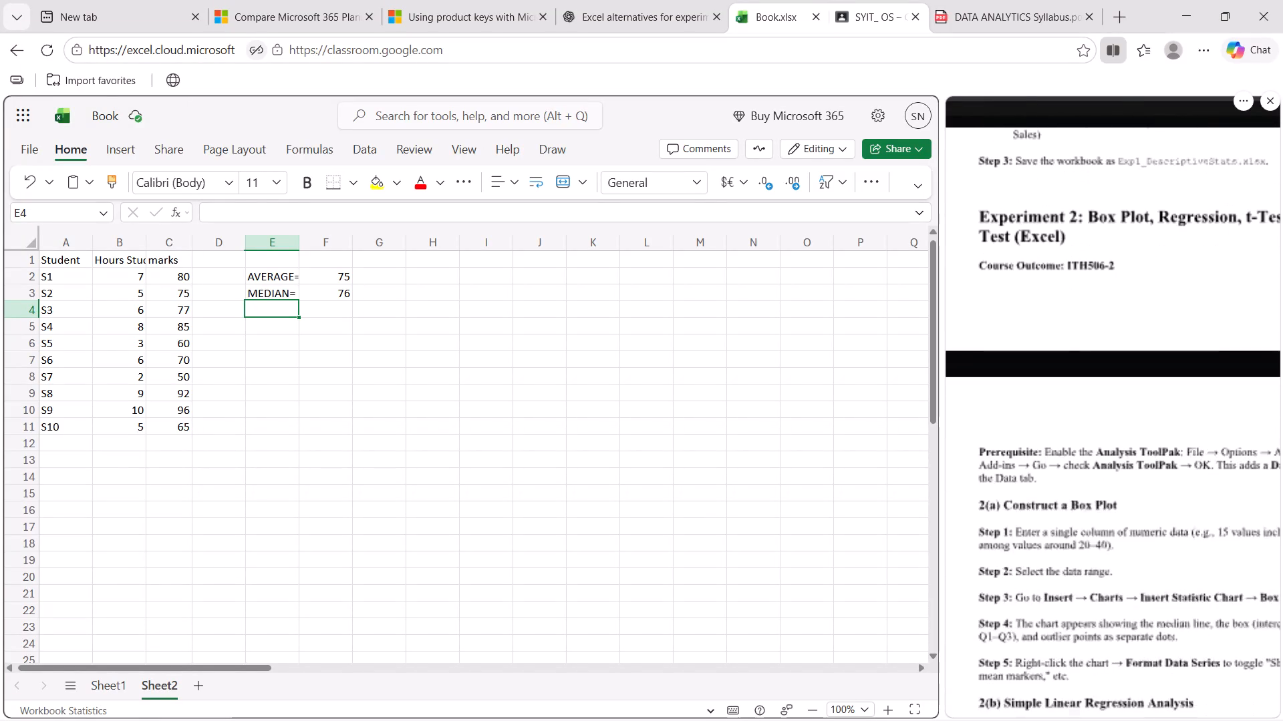
scroll(1081, 318, down, 6)
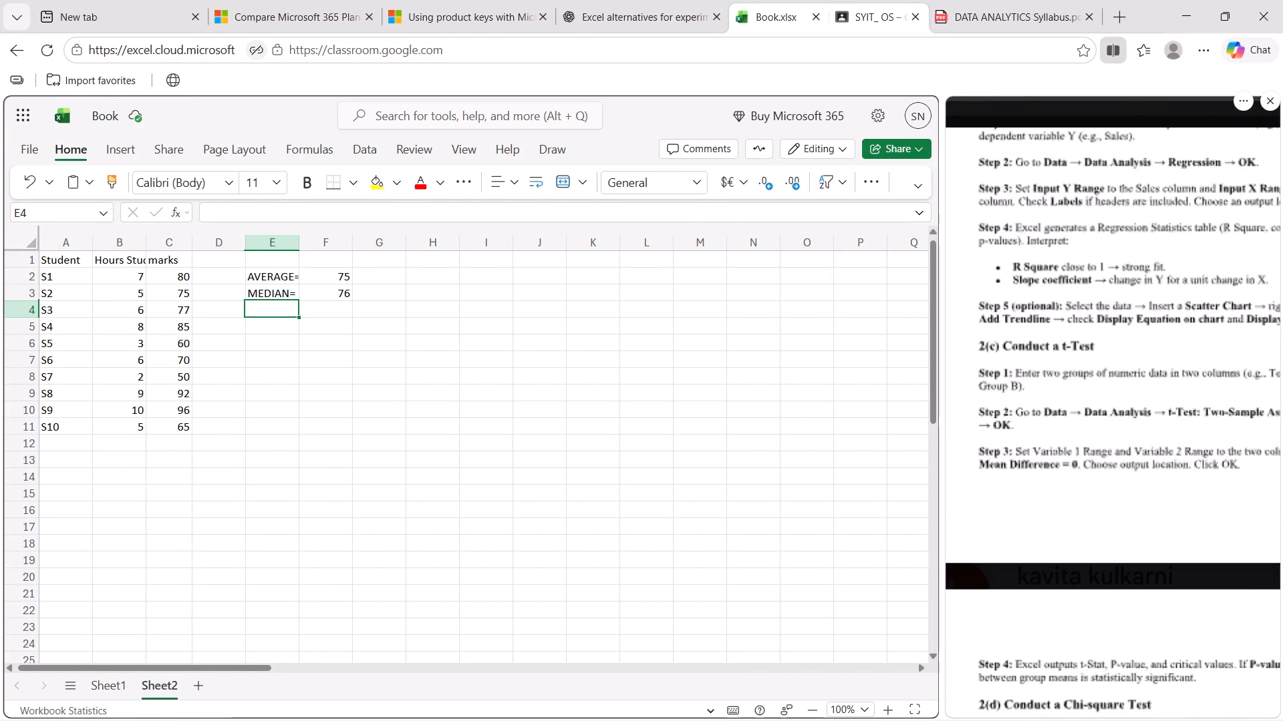
scroll(1081, 318, down, 5)
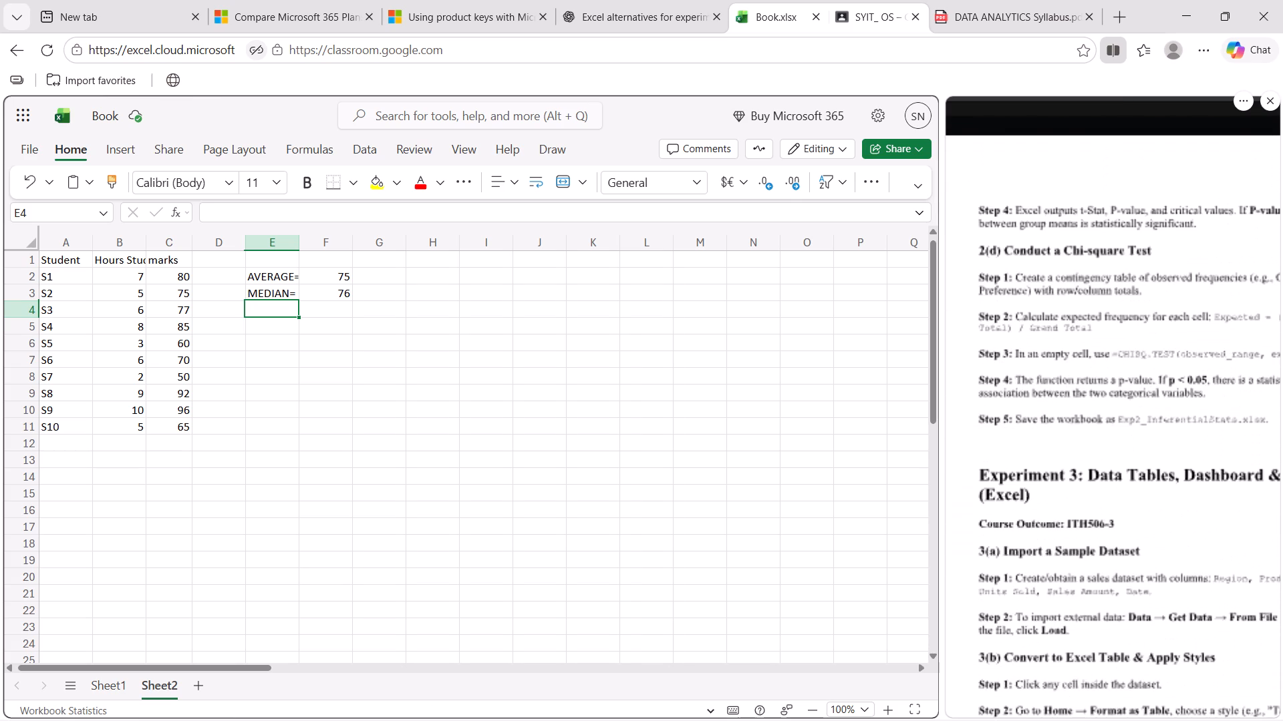
Using the Experiment 1(b) instructions in the syllabus, label cell E4 as corcoef= below the MEDIAN= label.
scroll(1081, 318, up, 8)
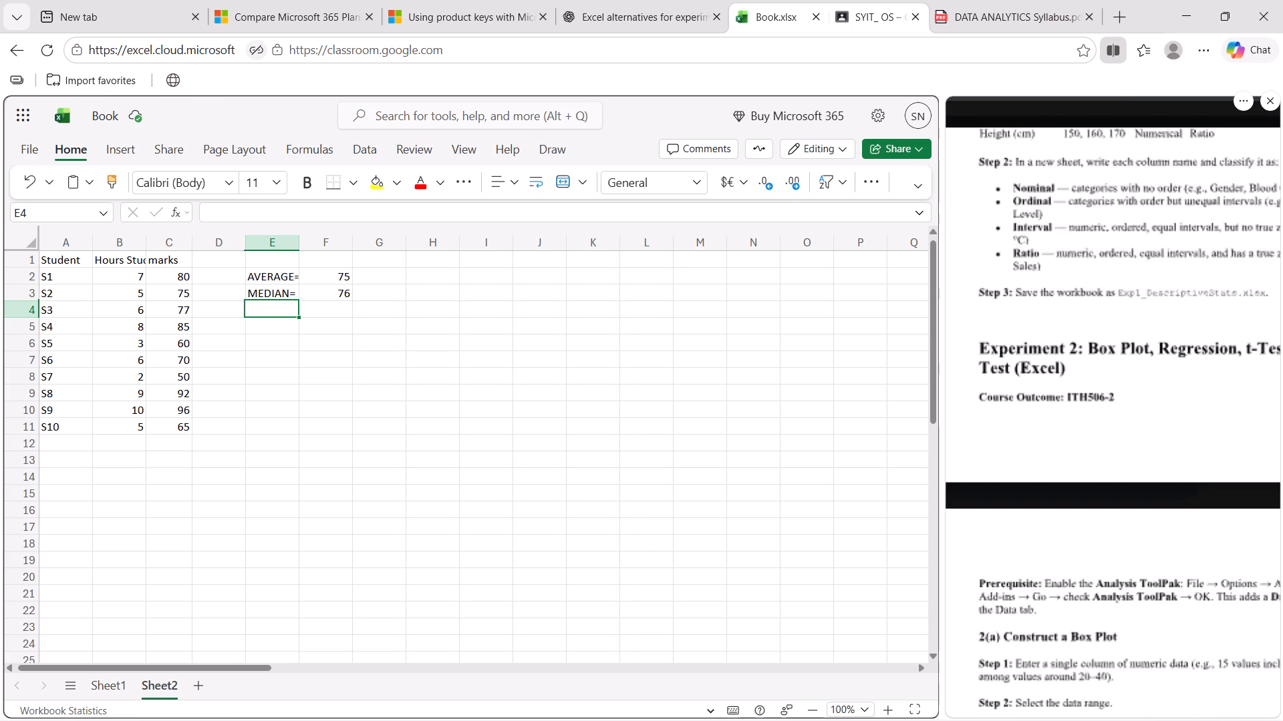
scroll(1081, 318, up, 3)
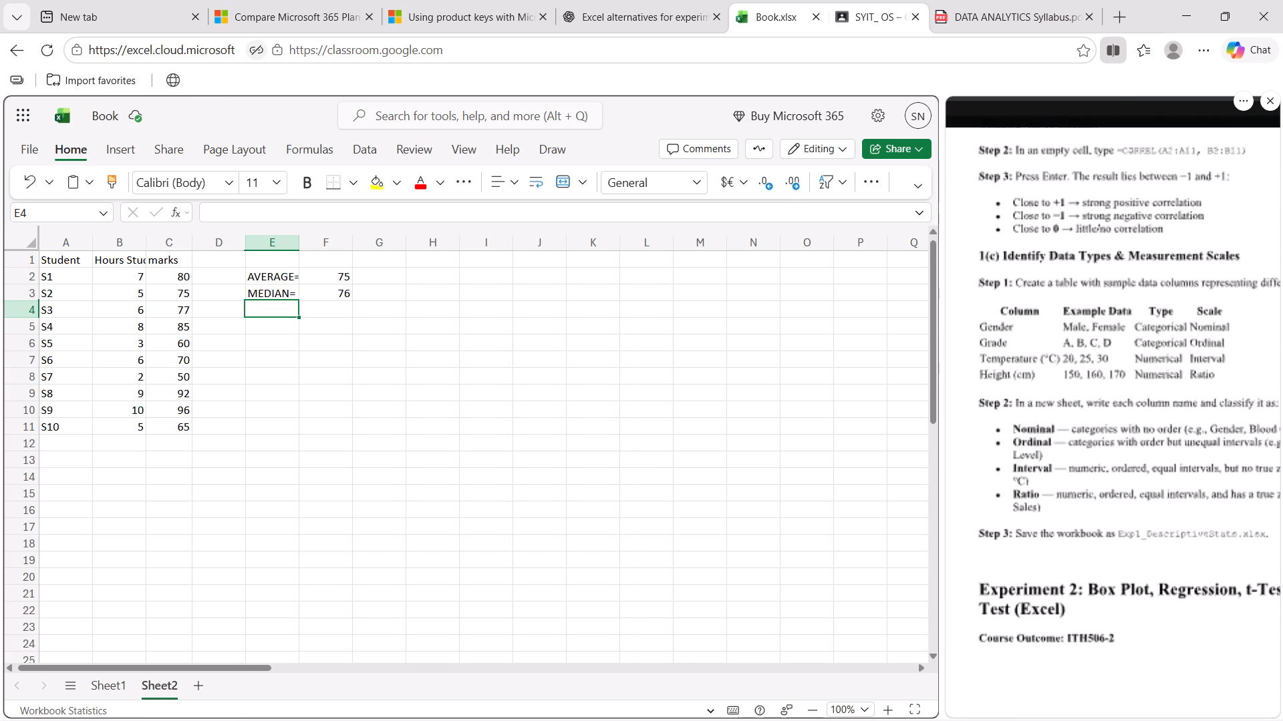
scroll(1081, 318, up, 1)
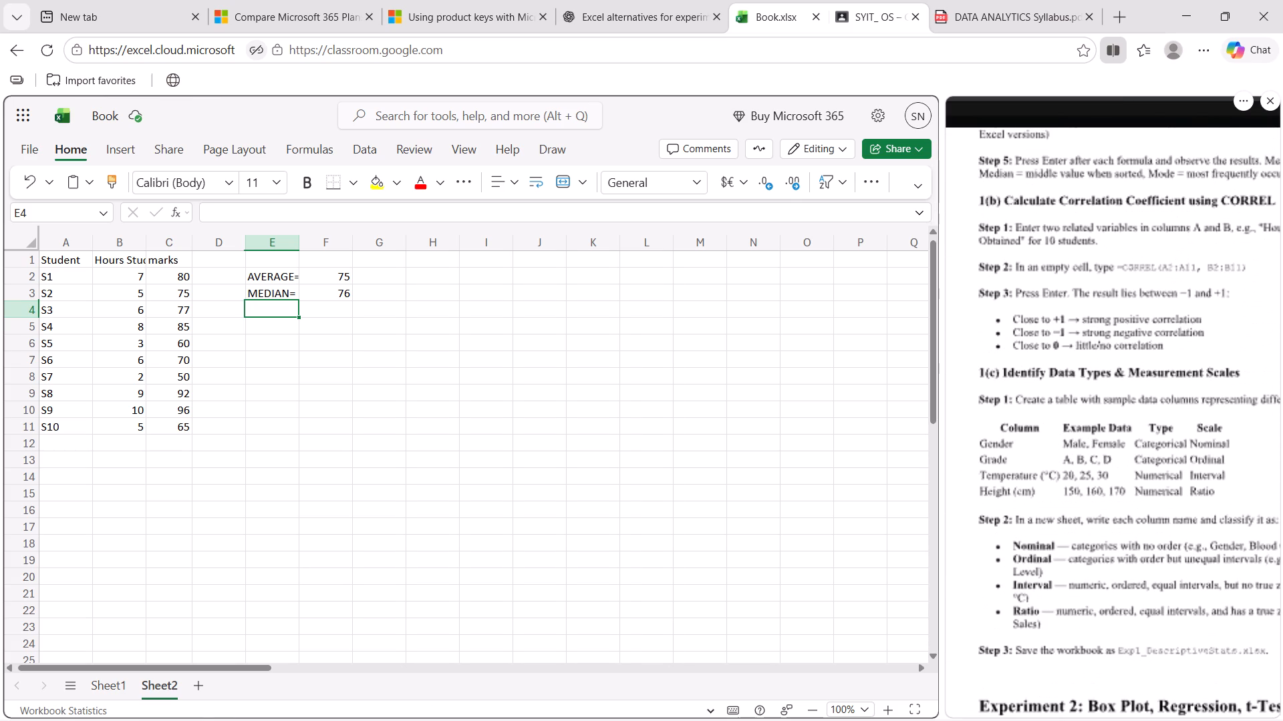
scroll(1081, 318, up, 3)
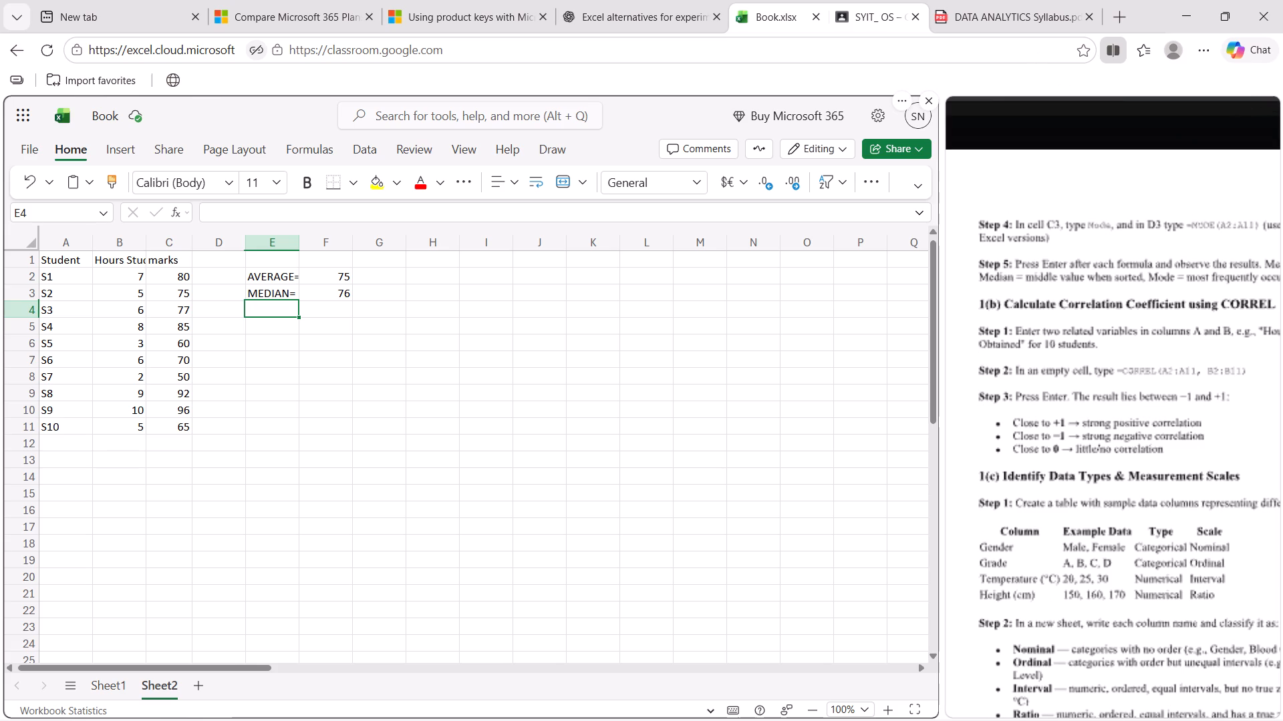
text(co)
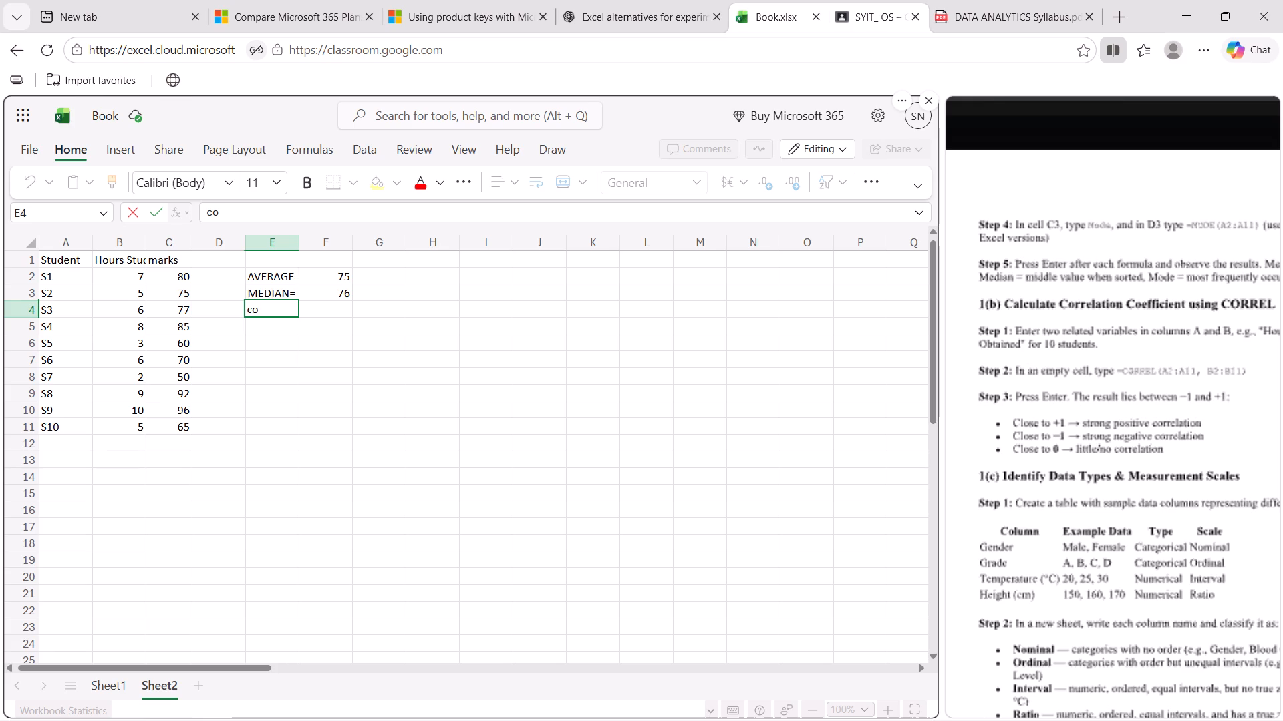
key(r)
text(coes)
key(BackSpace)
key(f)
key(equal)
key(Right)
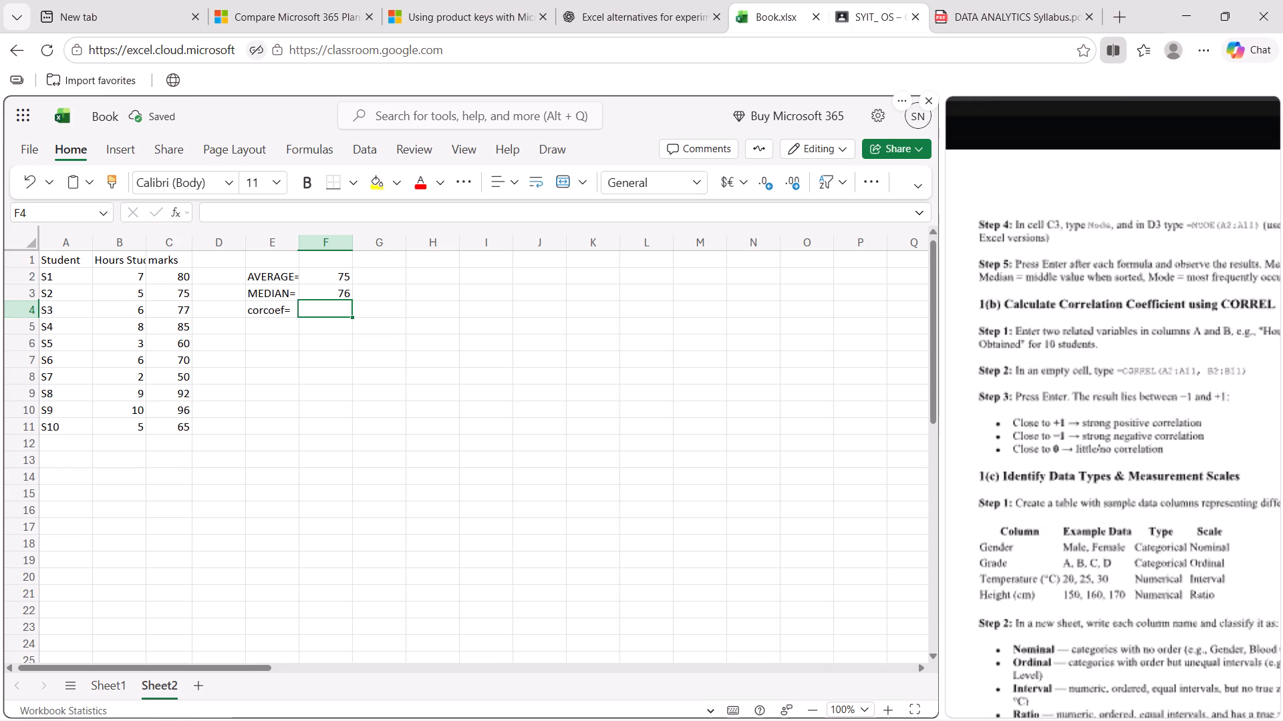
Calculate the correlation between hours studied and marks in cell F4 with the formula =CORREL(B2:B11,C2:C11).
key(equal)
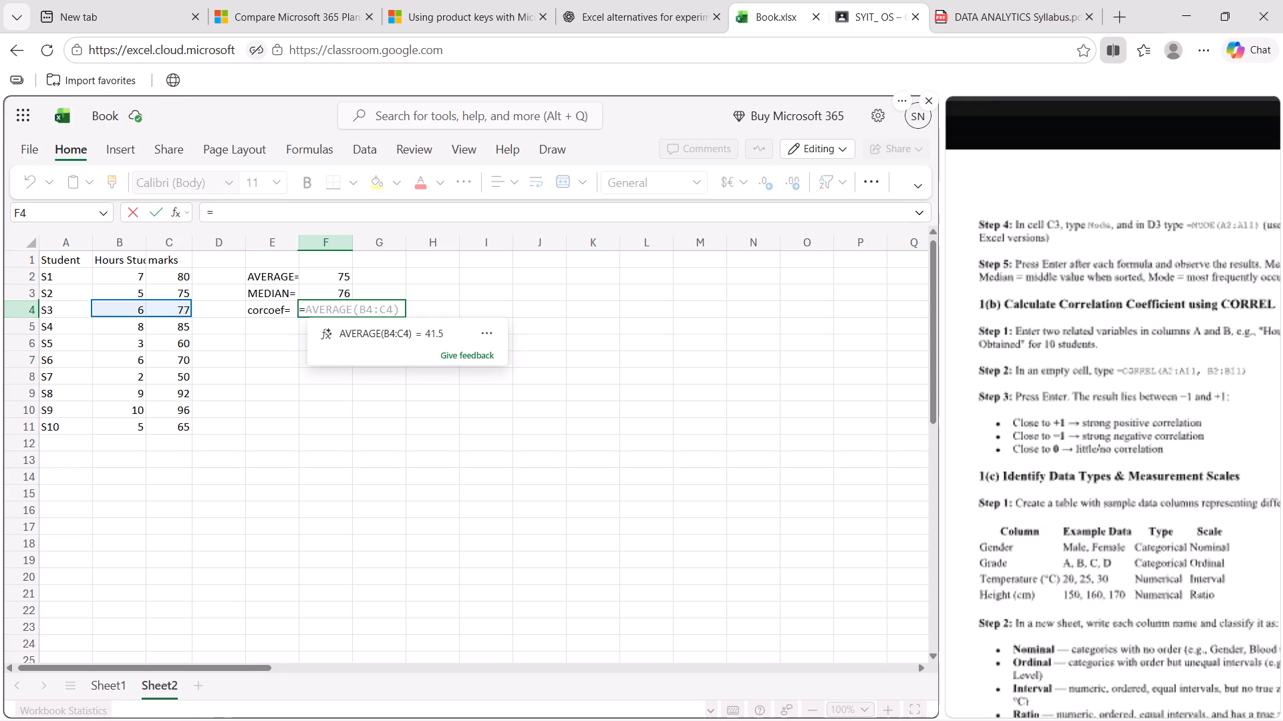
key(shift+c)
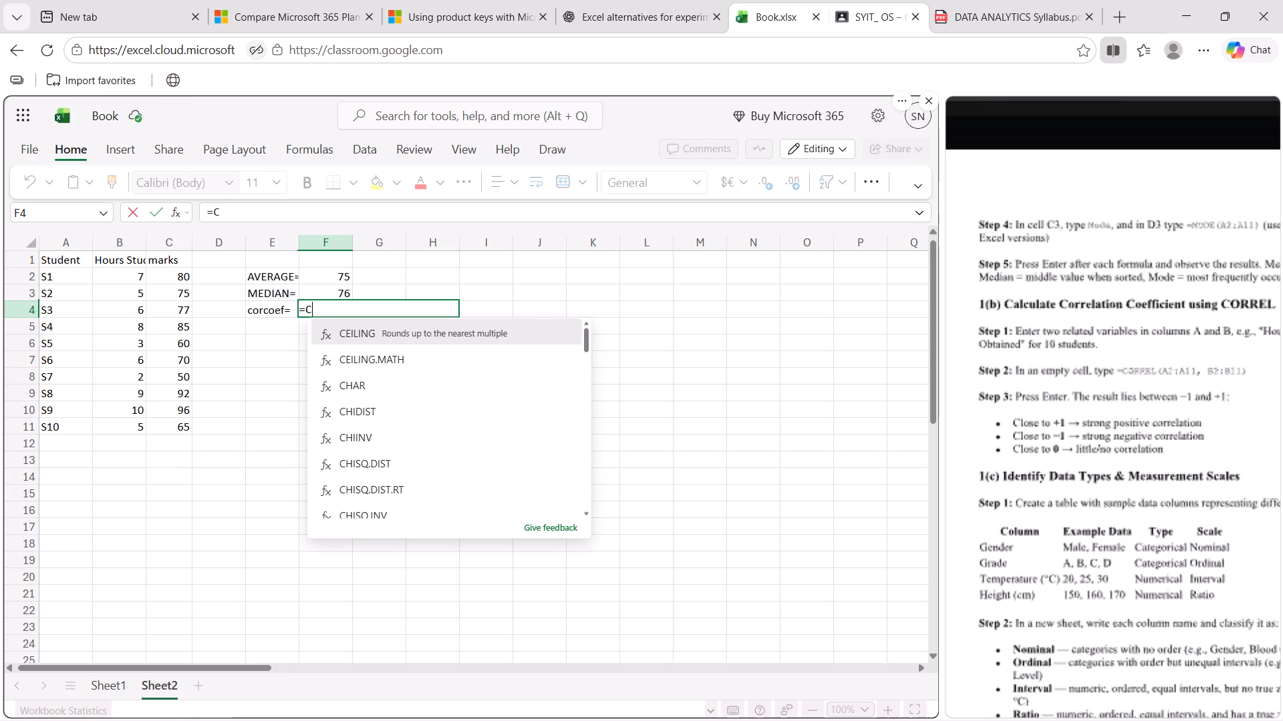
key(shift+o)
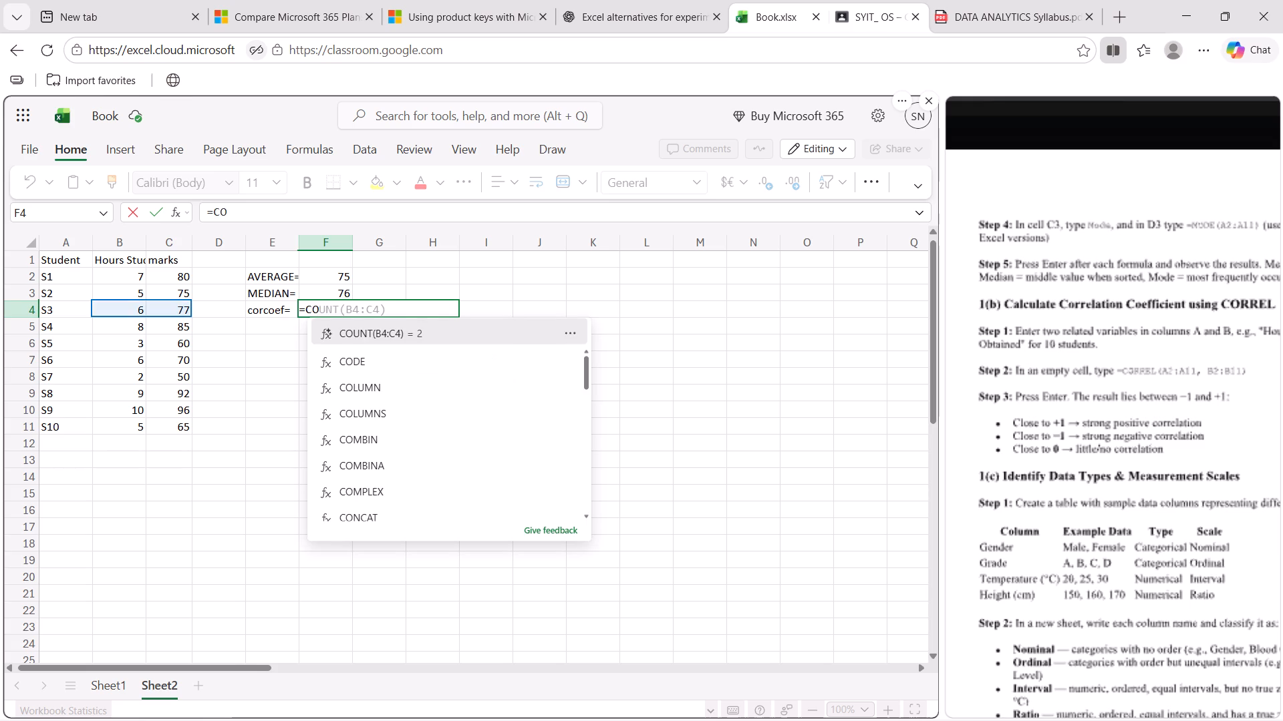
key(shift+r)
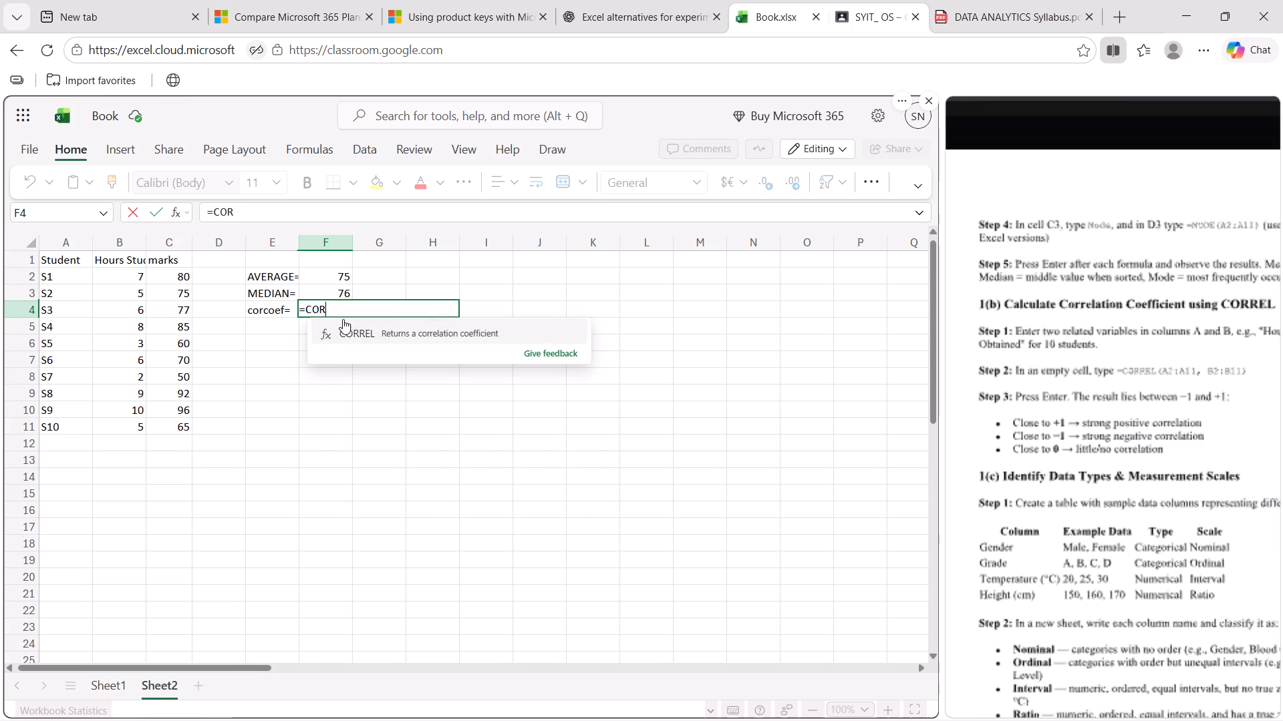
click(359, 336)
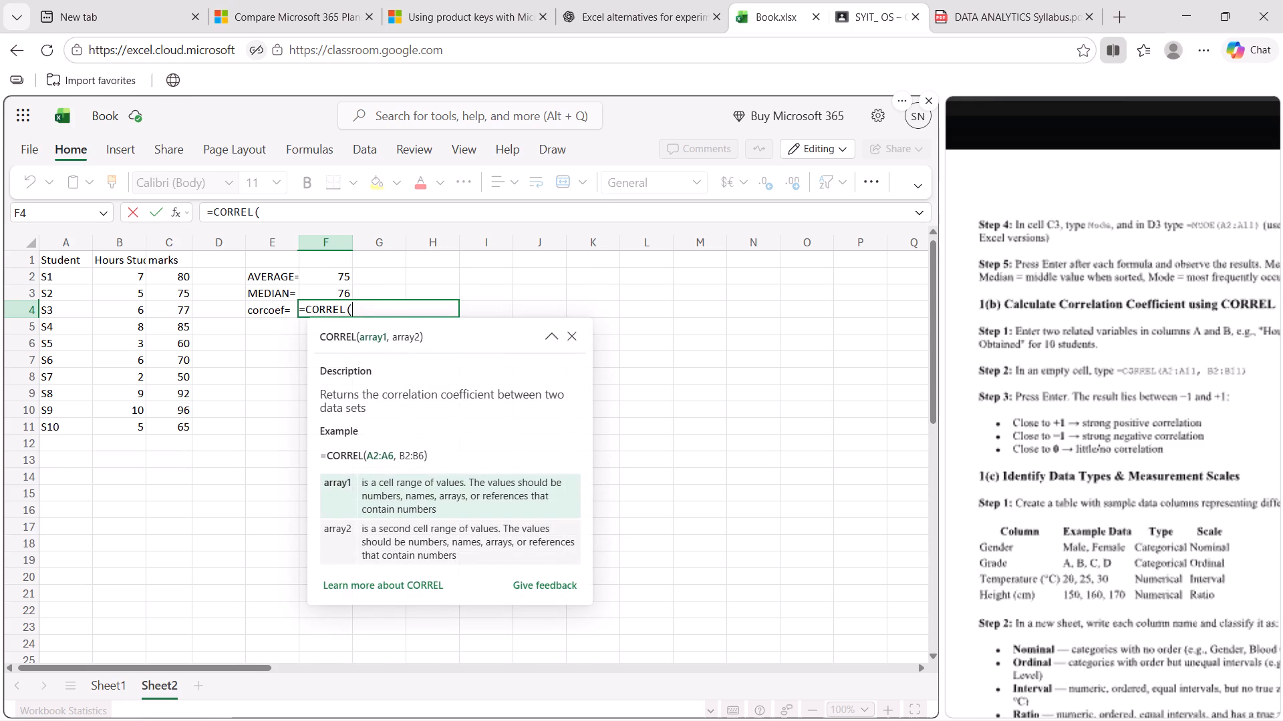
drag(133, 279, 138, 312)
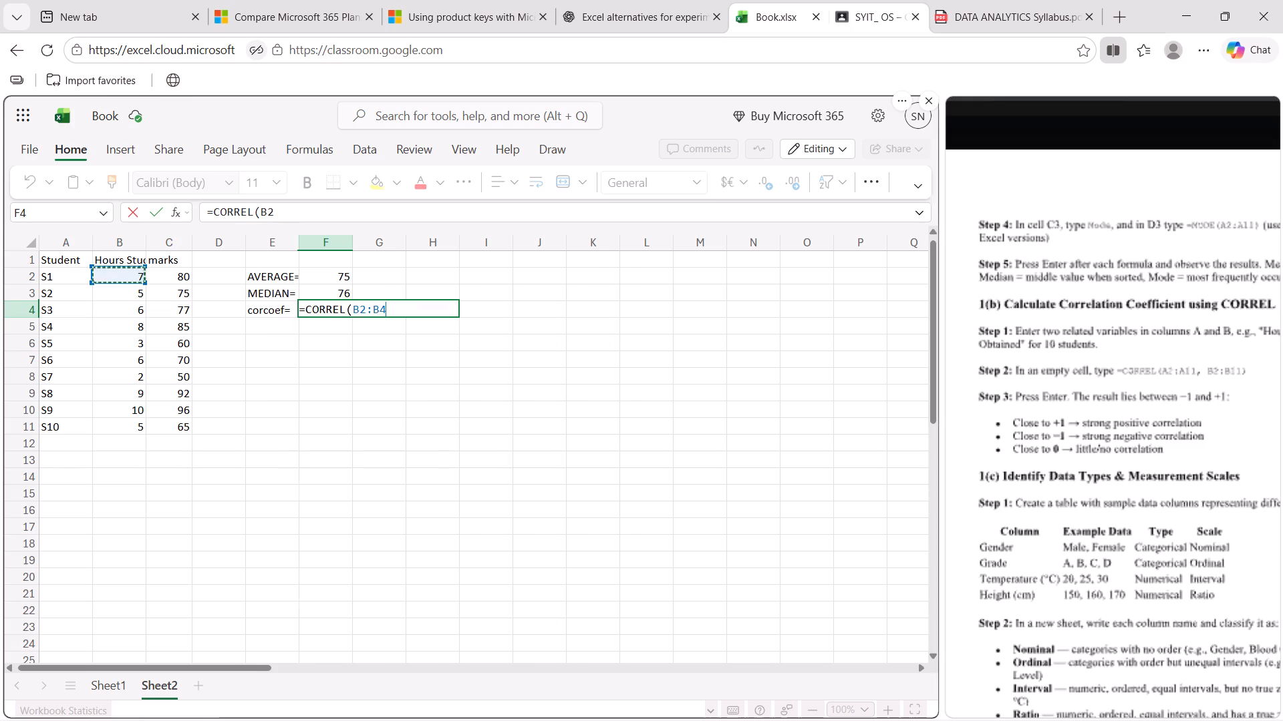
drag(138, 312, 144, 433)
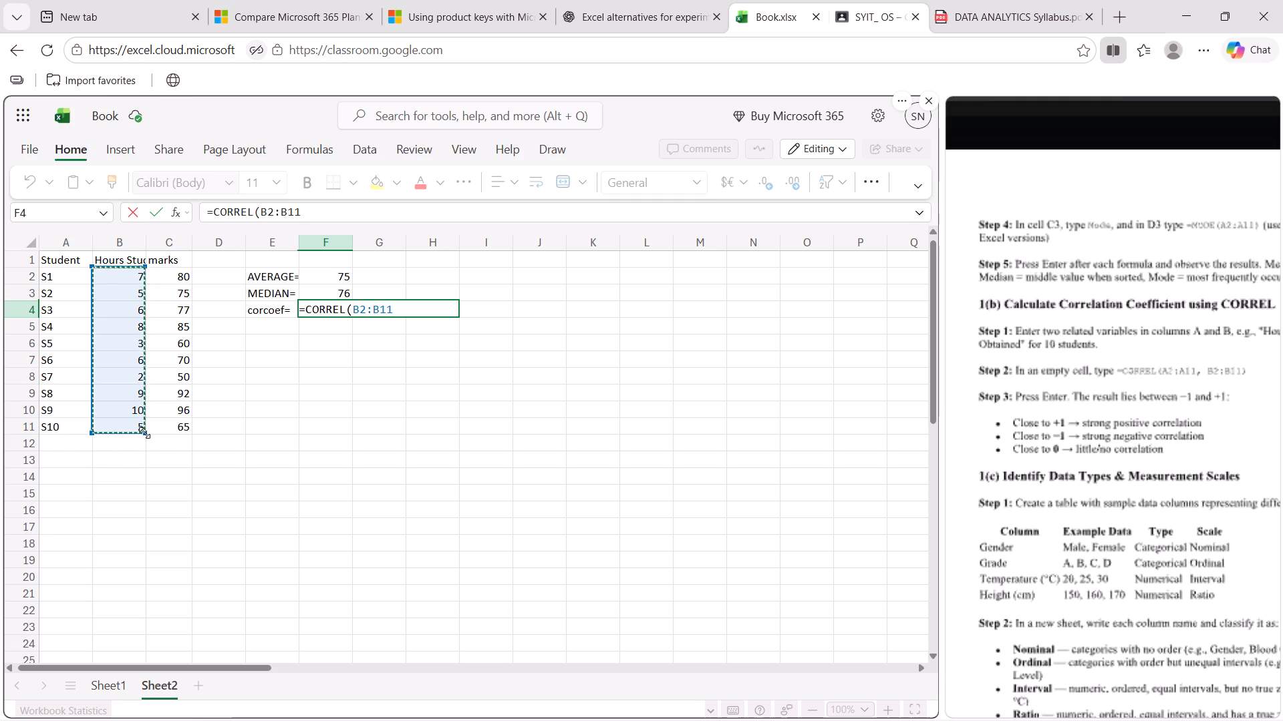
key(comma)
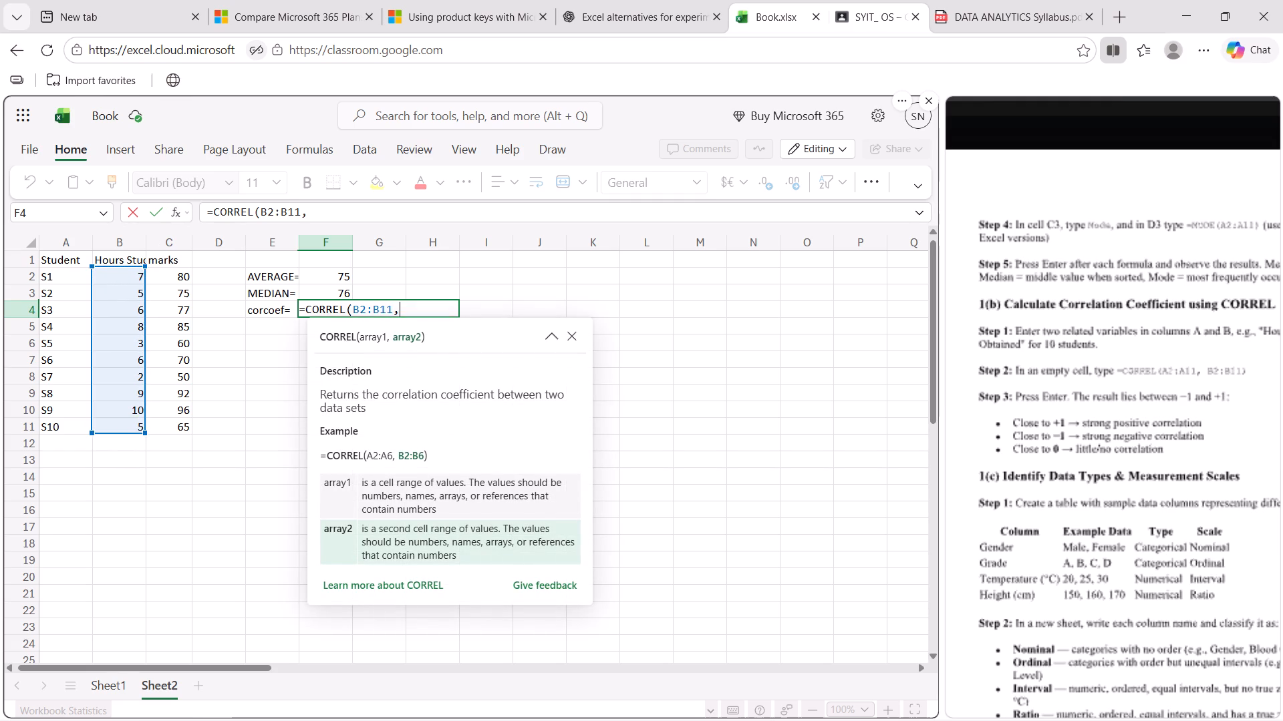
drag(165, 278, 176, 421)
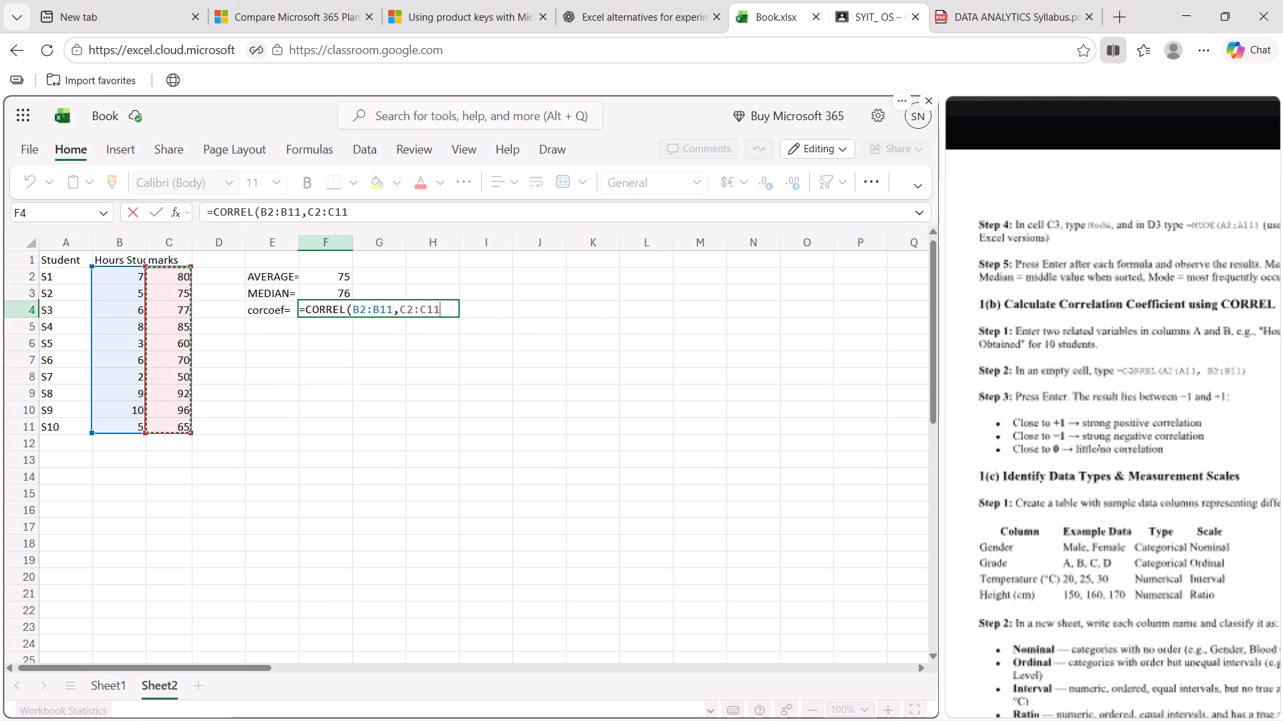
drag(176, 421, 176, 428)
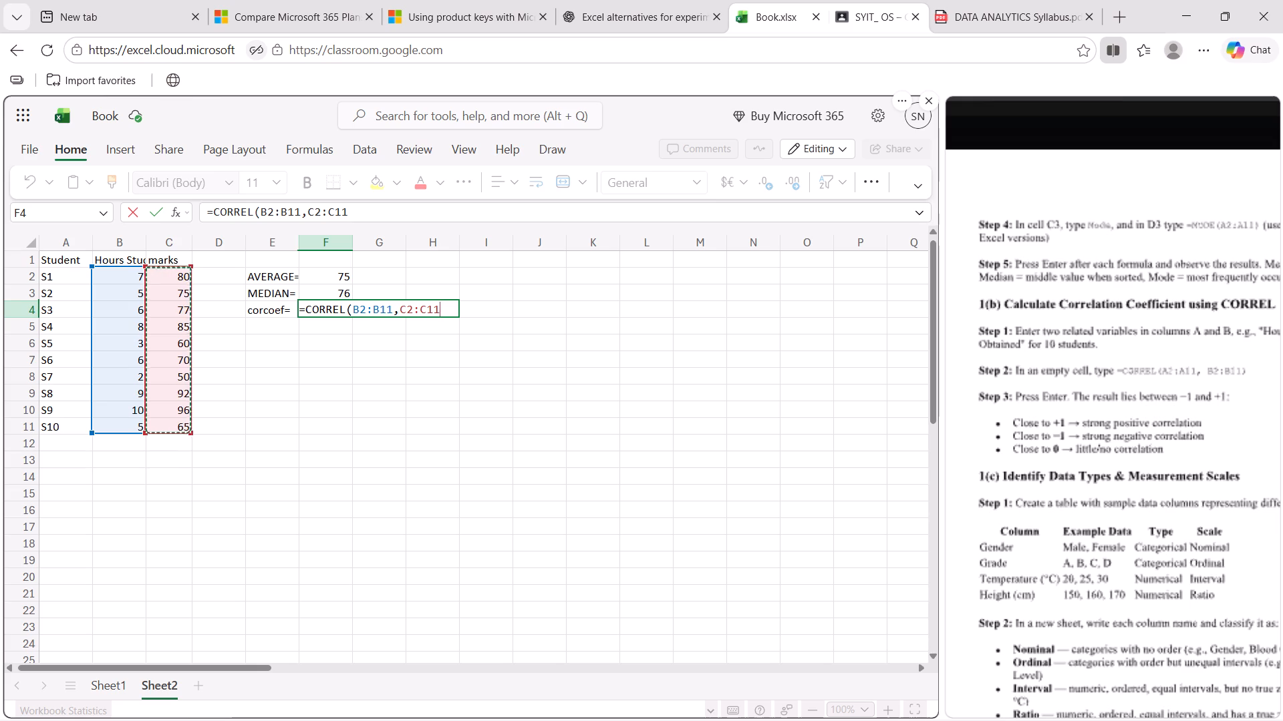
key(shift+parenright)
key(Return)
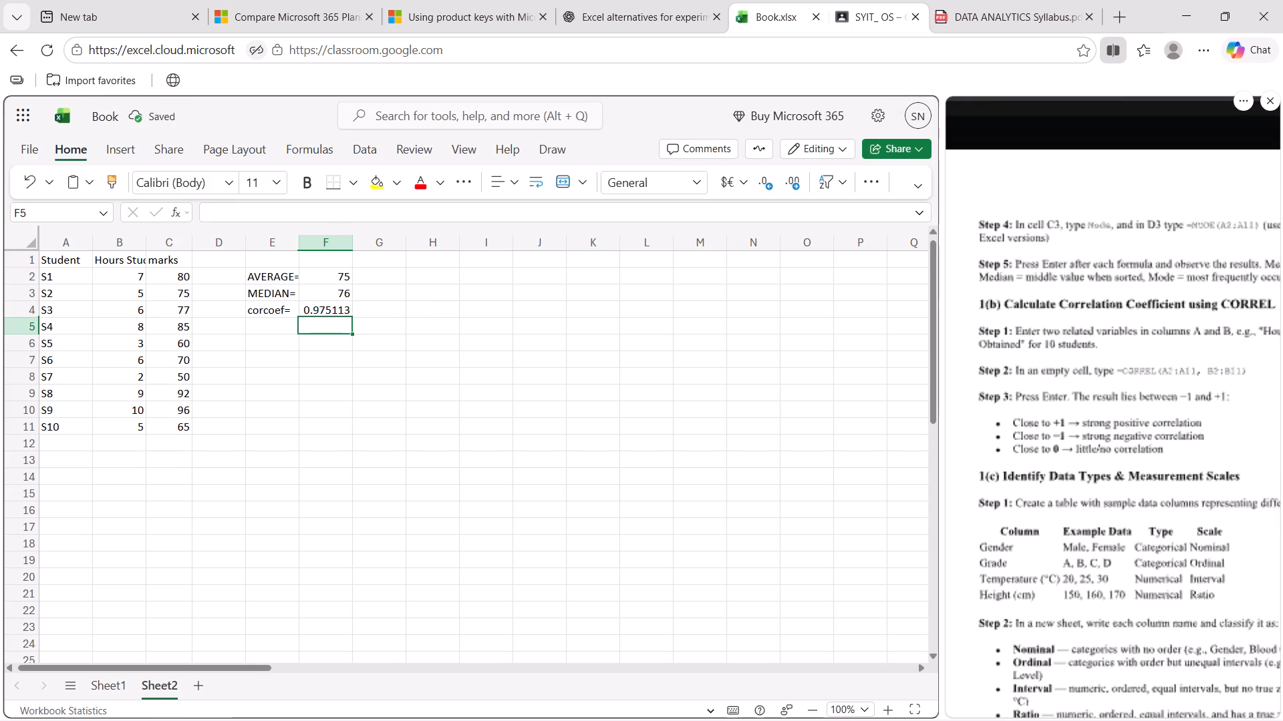
Examine the Experiment 1(c) instructions on identifying data types and measurement scales in the syllabus.
scroll(982, 299, down, 2)
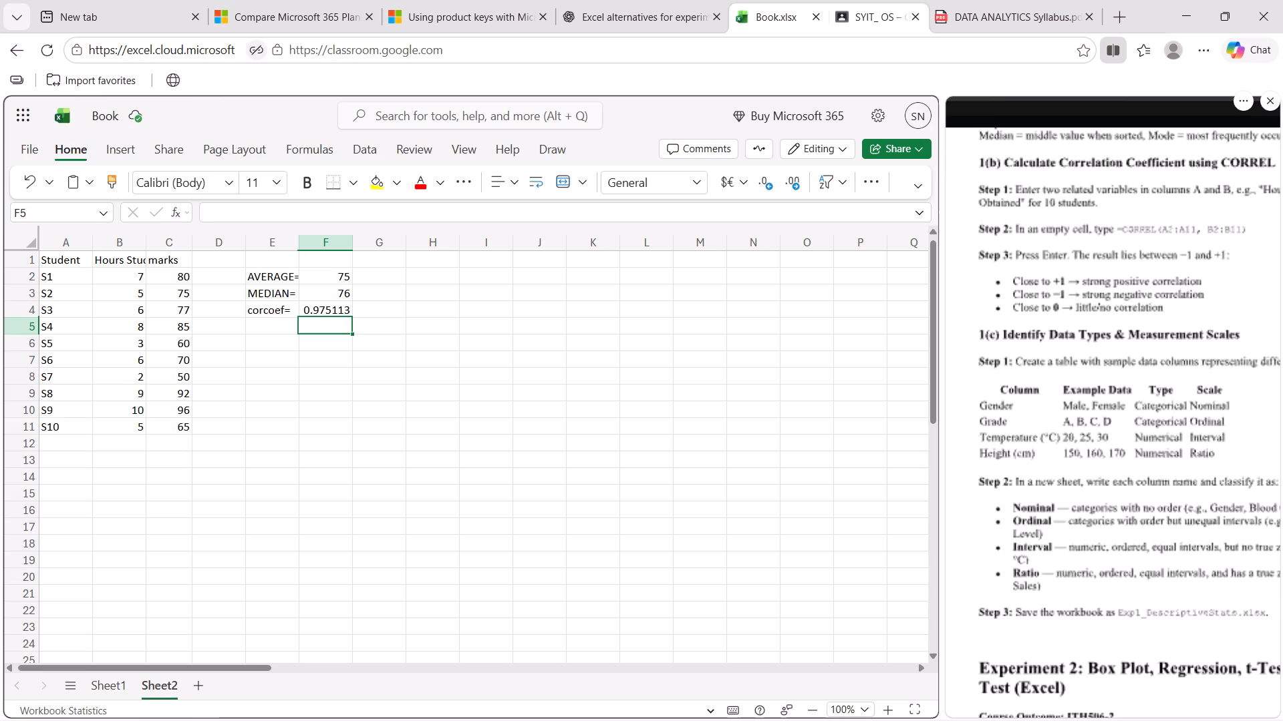
click(982, 299)
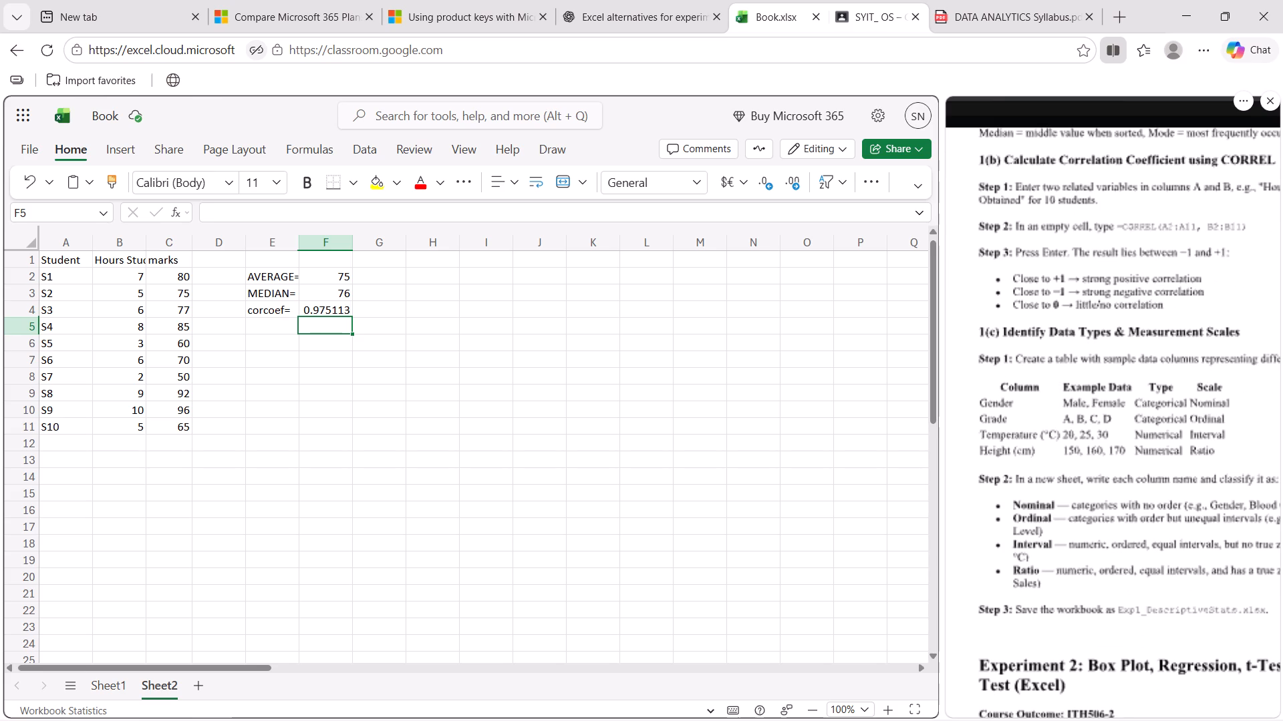
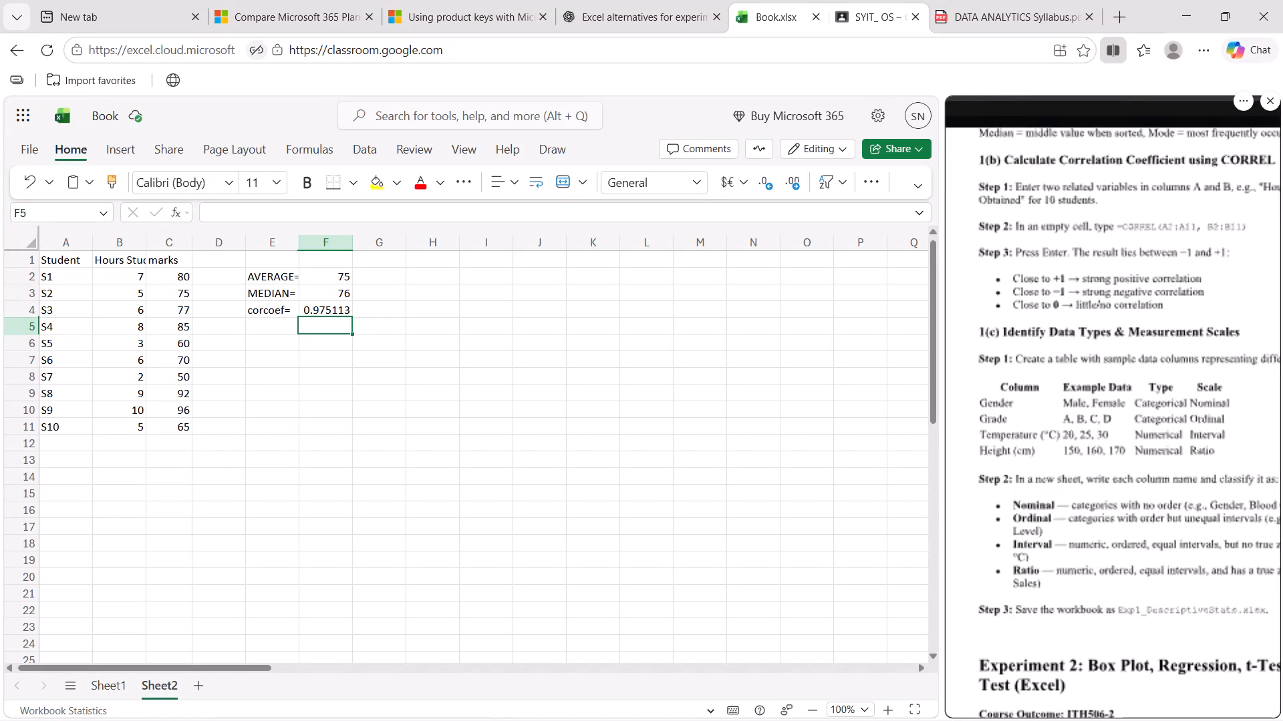
scroll(1098, 296, left, 1)
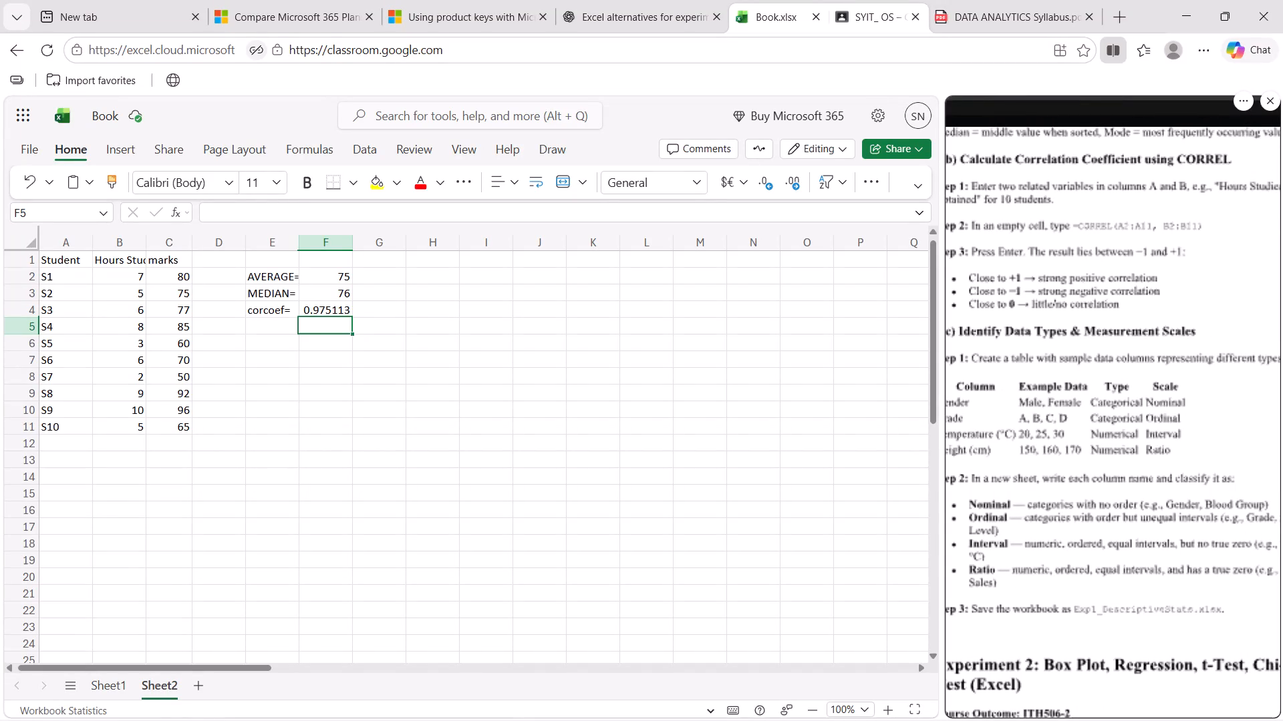
scroll(1098, 296, right, 1)
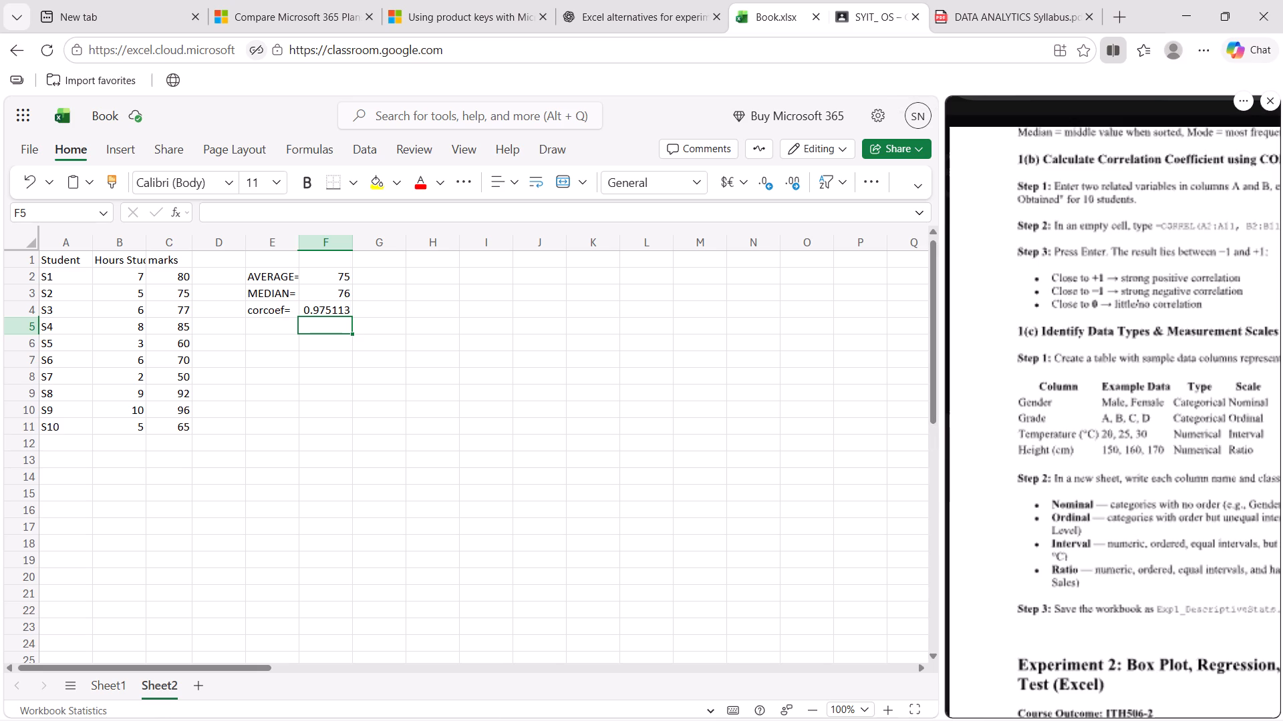
scroll(1054, 448, left, 1)
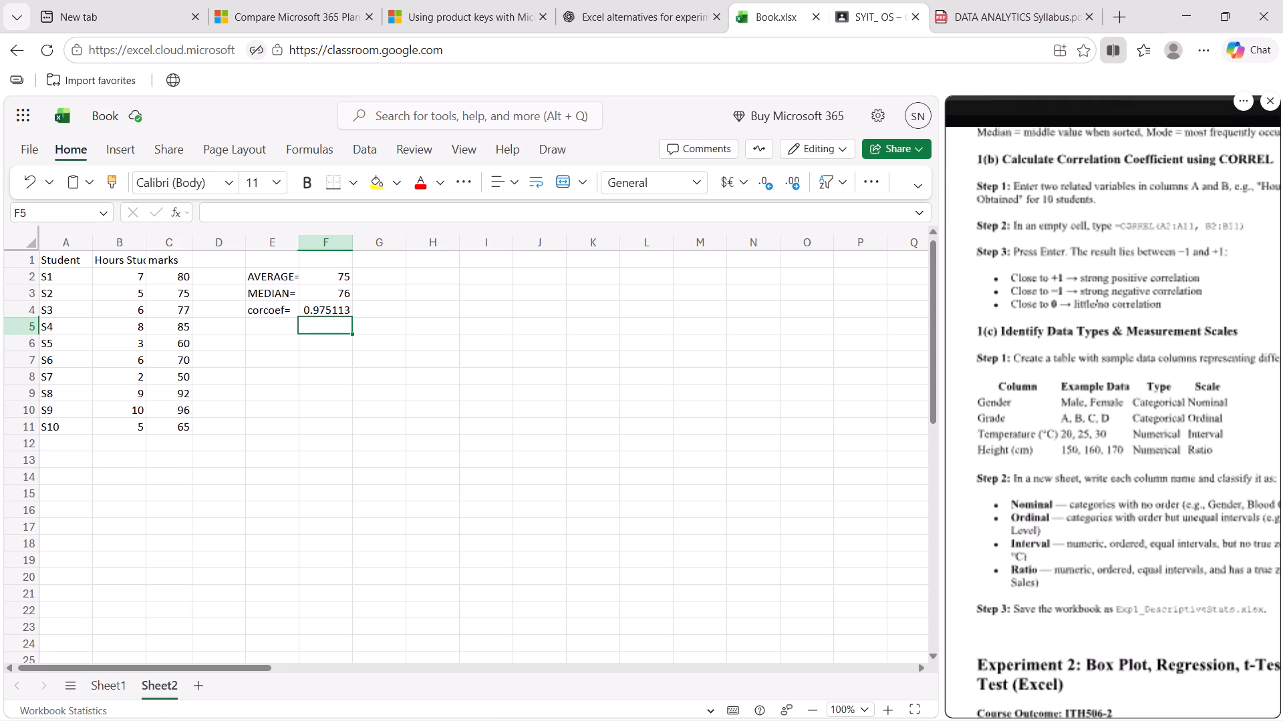
scroll(1054, 448, down, 1)
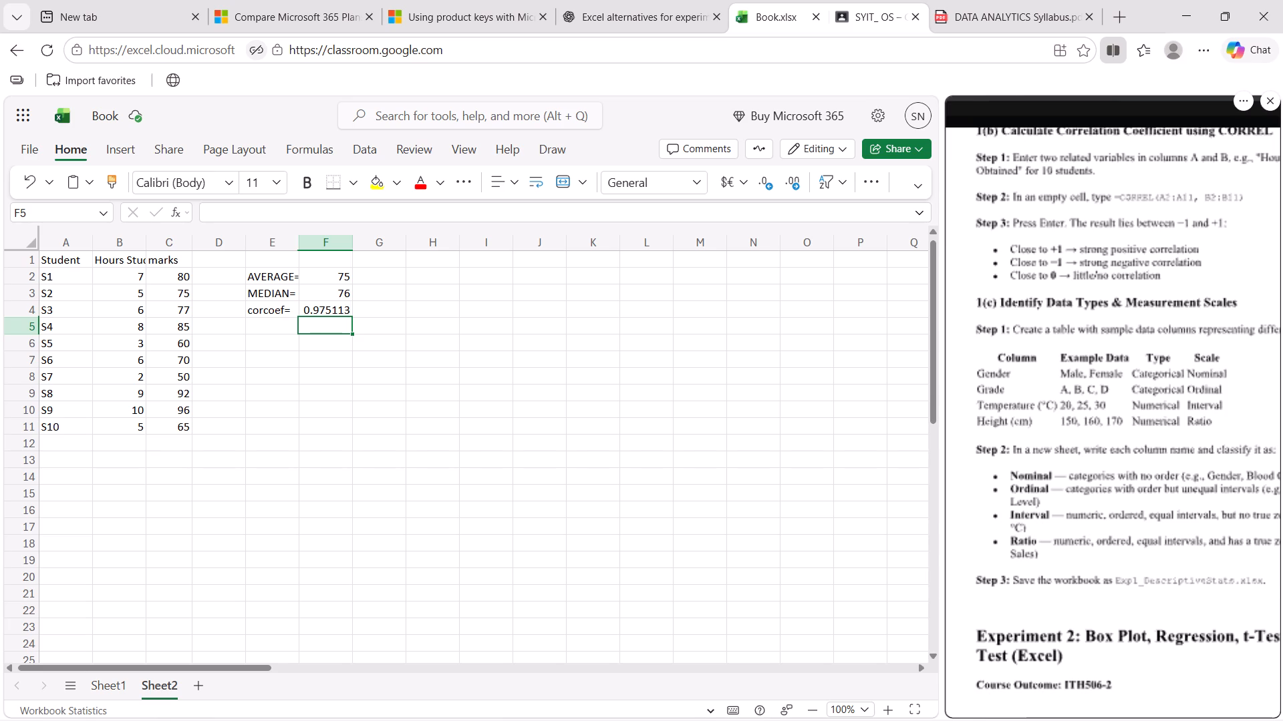
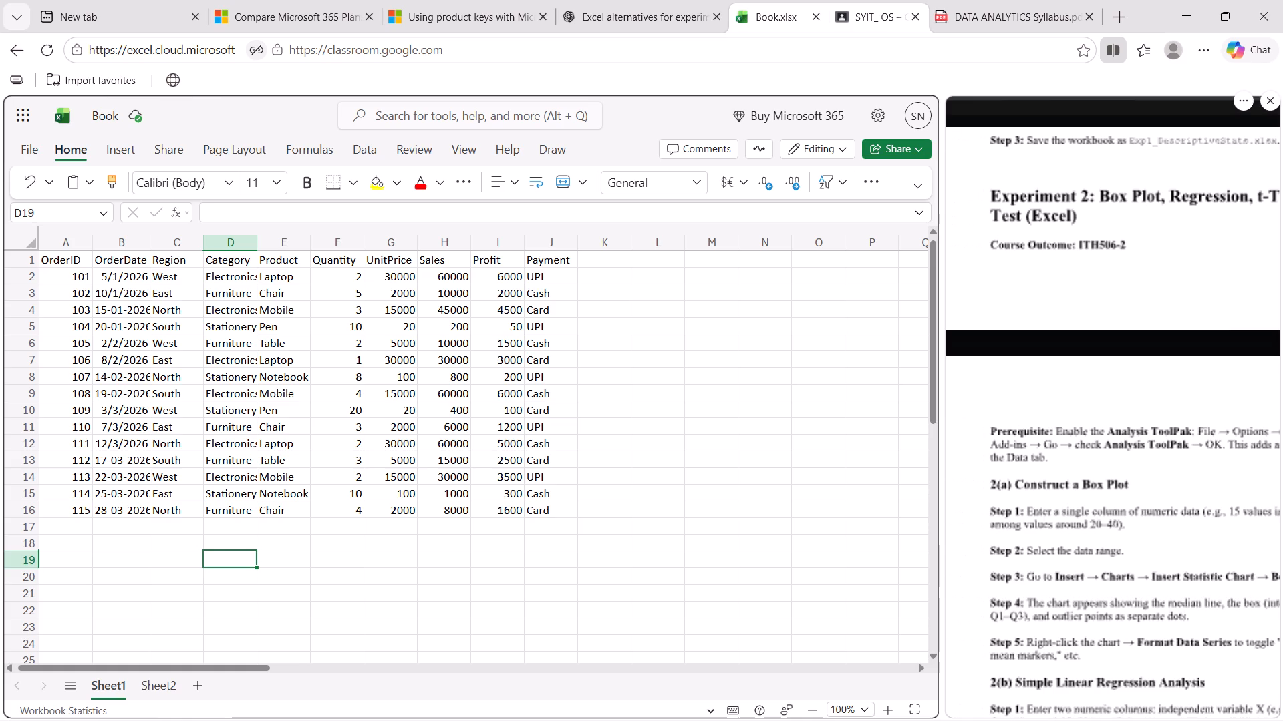
scroll(1004, 485, left, 1)
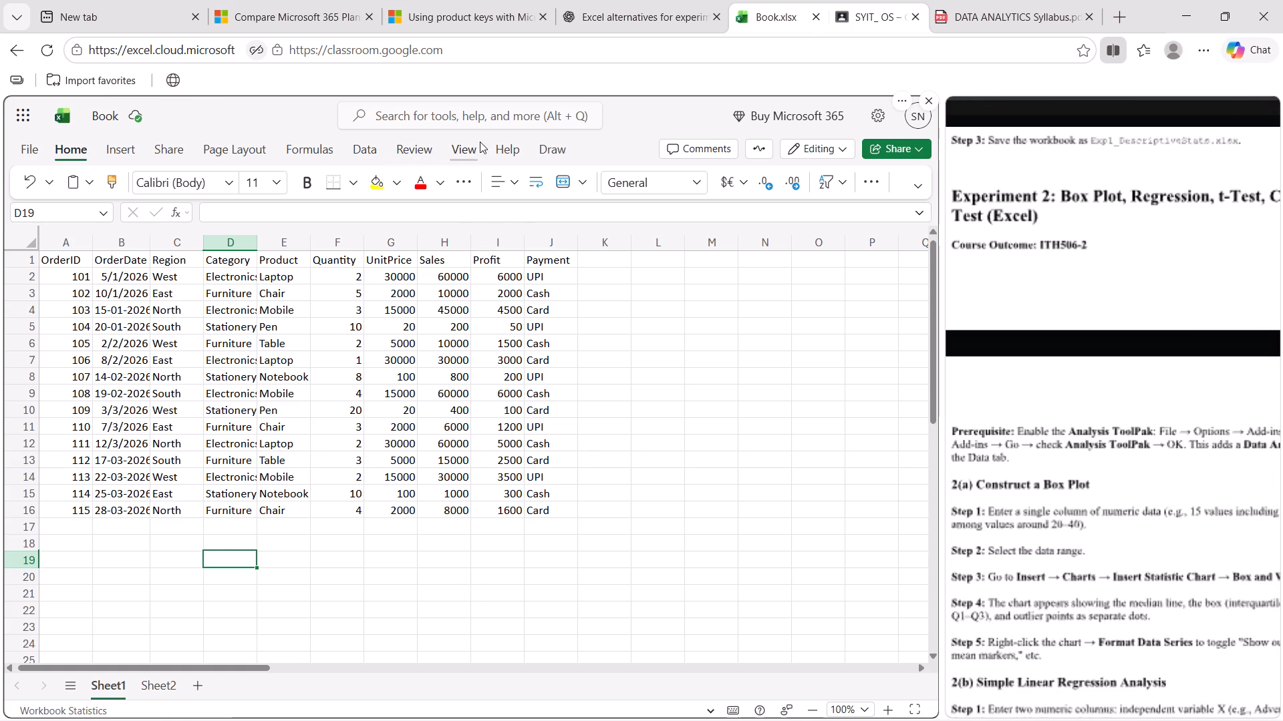
Insert a statistical Box and Whisker chart on Sheet1 with empty cell D19 as the current selection.
click(122, 150)
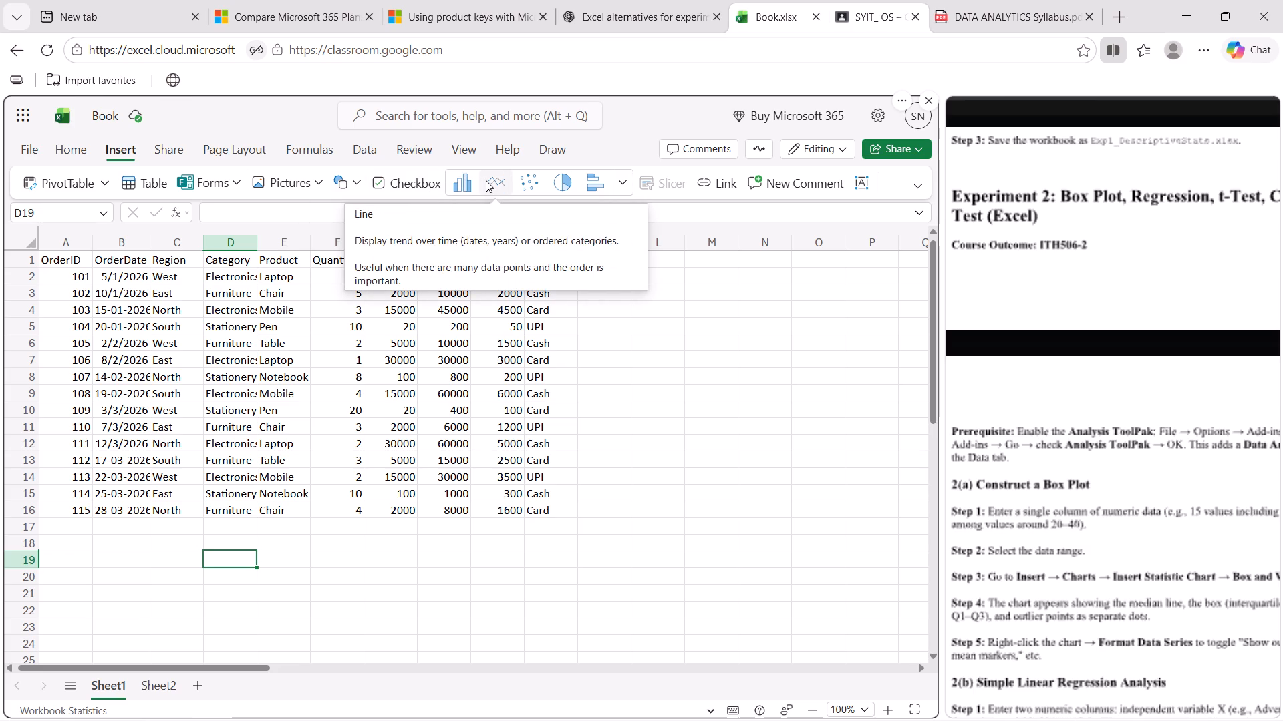
click(624, 184)
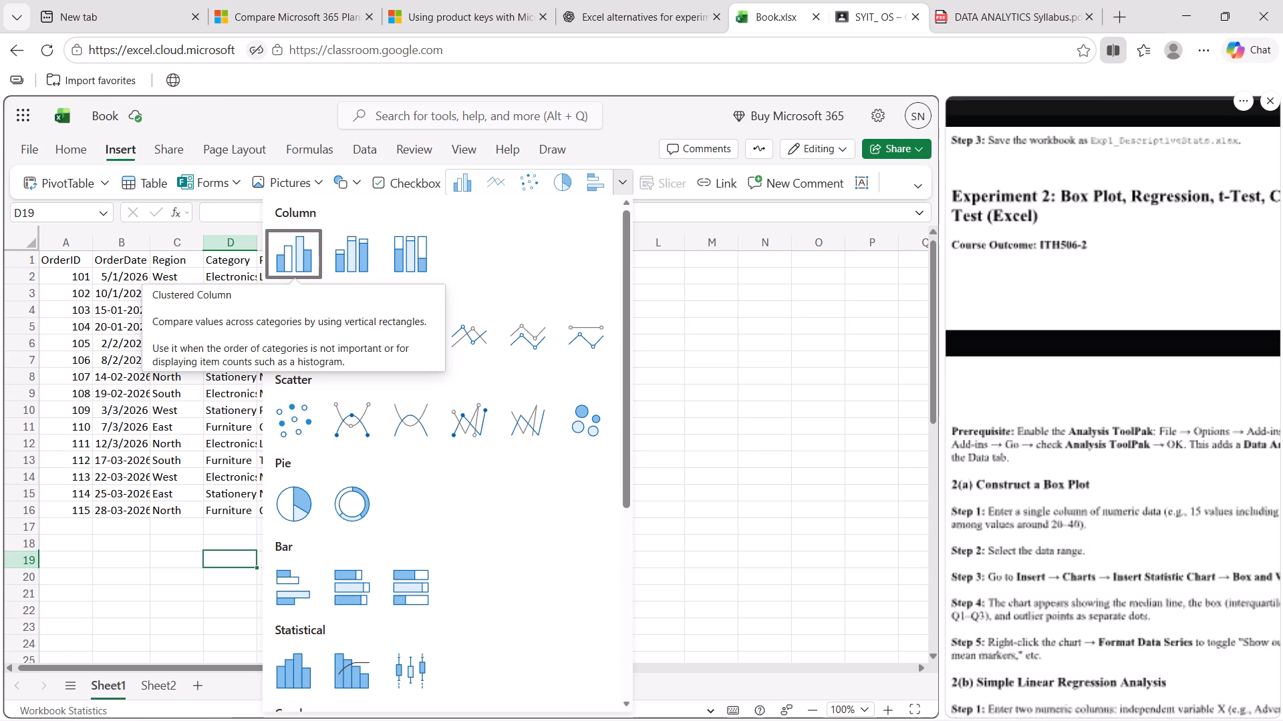
scroll(1013, 540, left, 2)
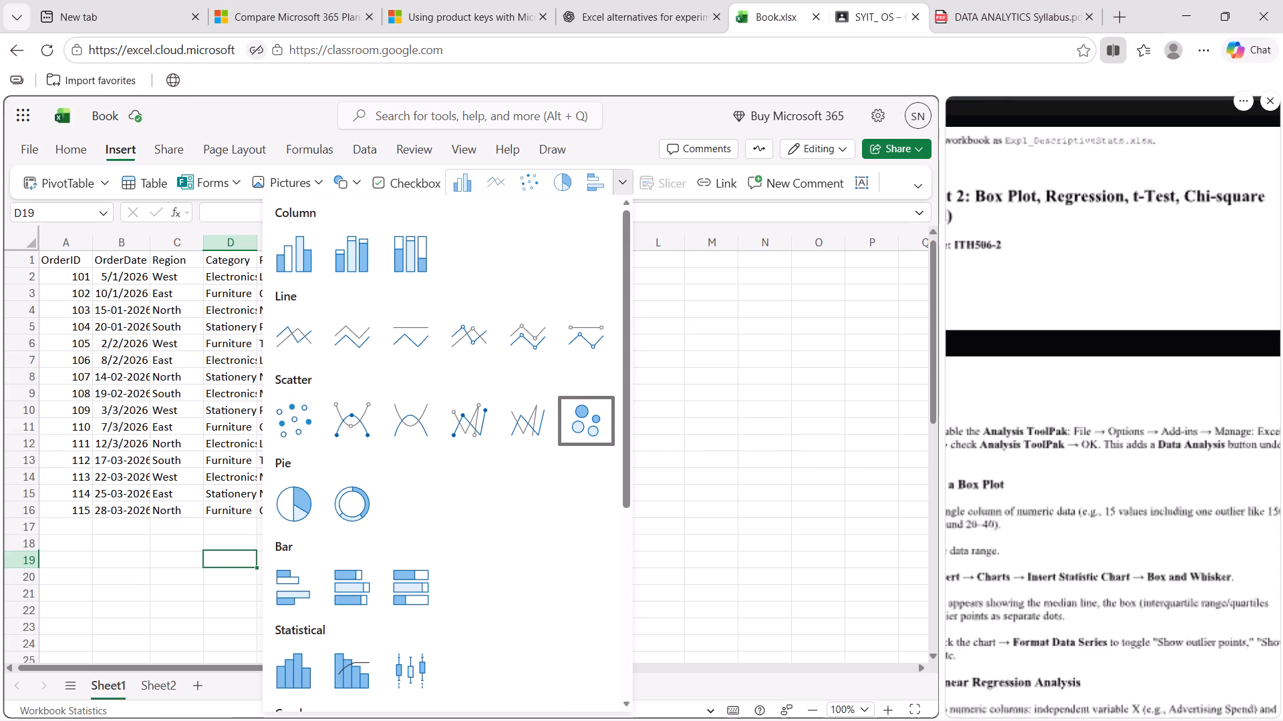
scroll(1103, 455, right, 2)
scroll(1103, 455, left, 1)
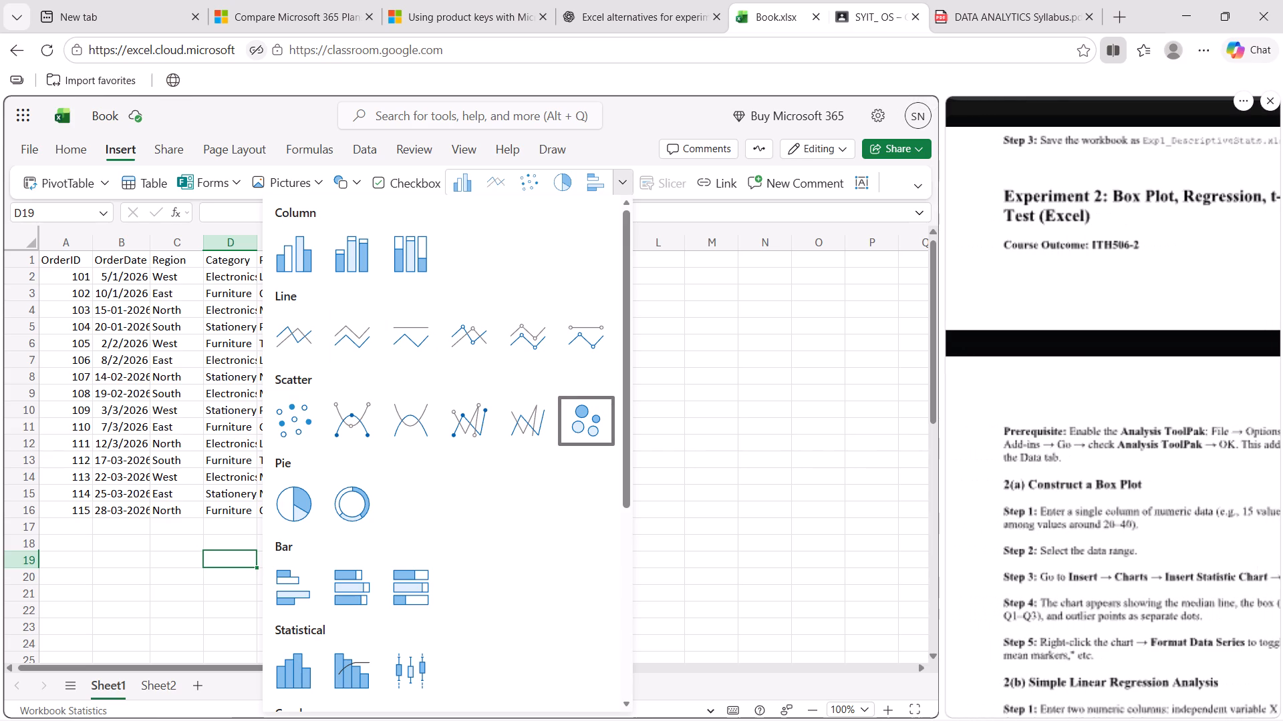
scroll(1103, 455, left, 3)
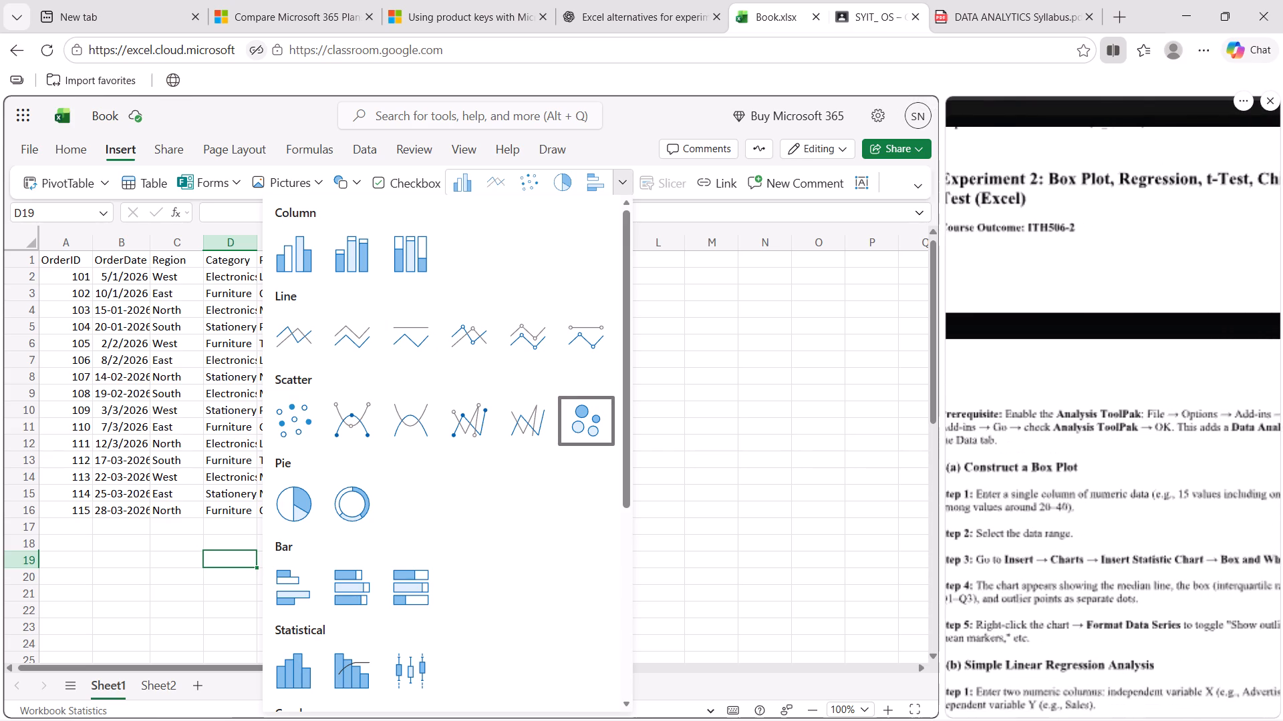
scroll(1103, 455, left, 2)
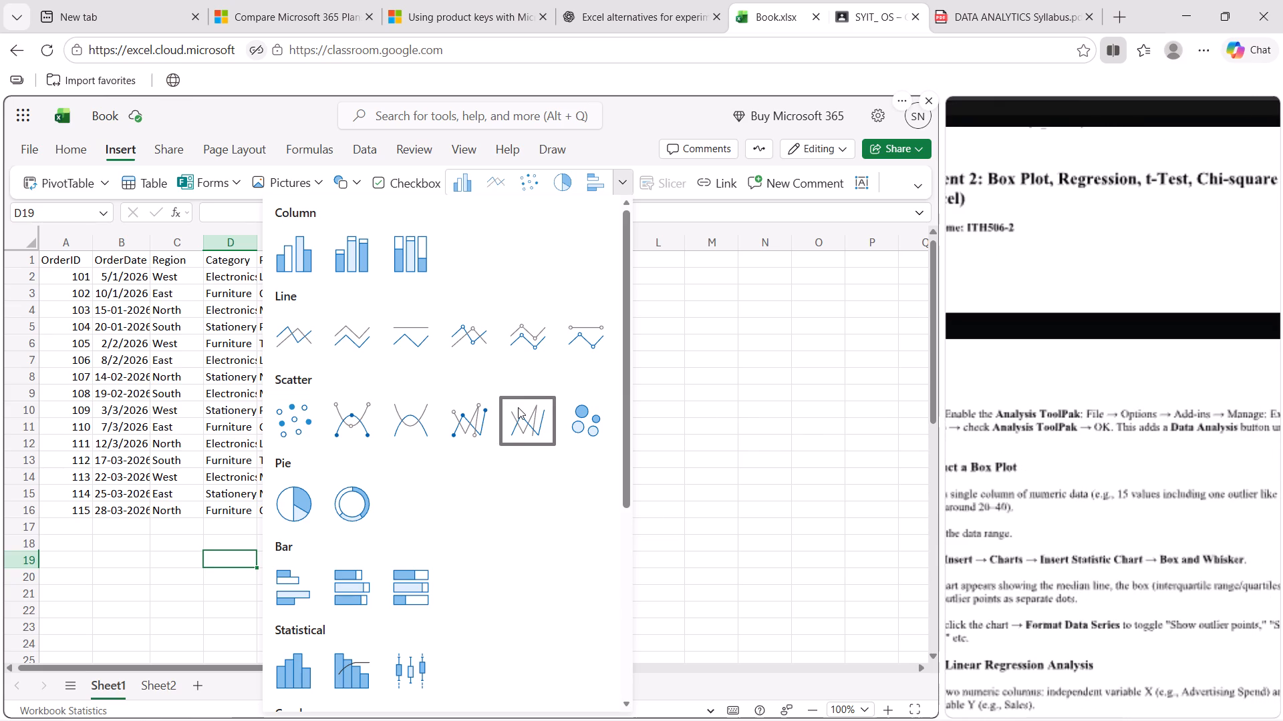
scroll(518, 407, down, 5)
scroll(518, 407, up, 6)
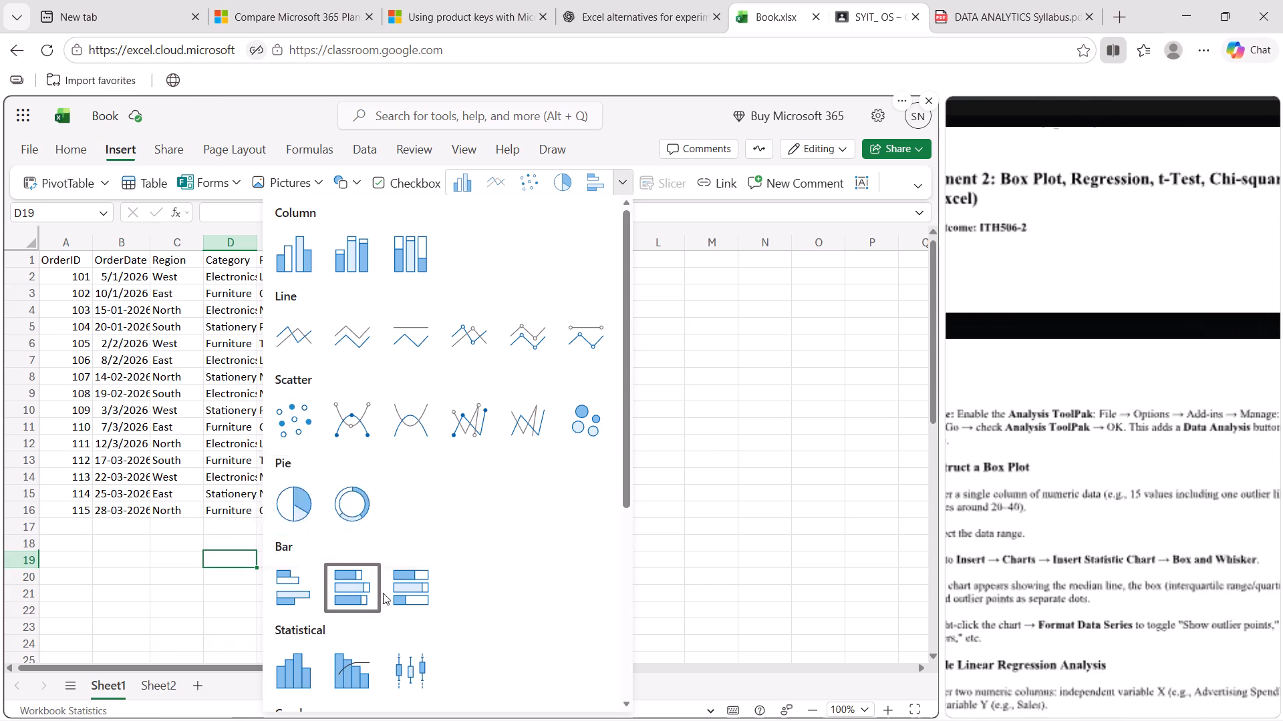
scroll(386, 593, down, 3)
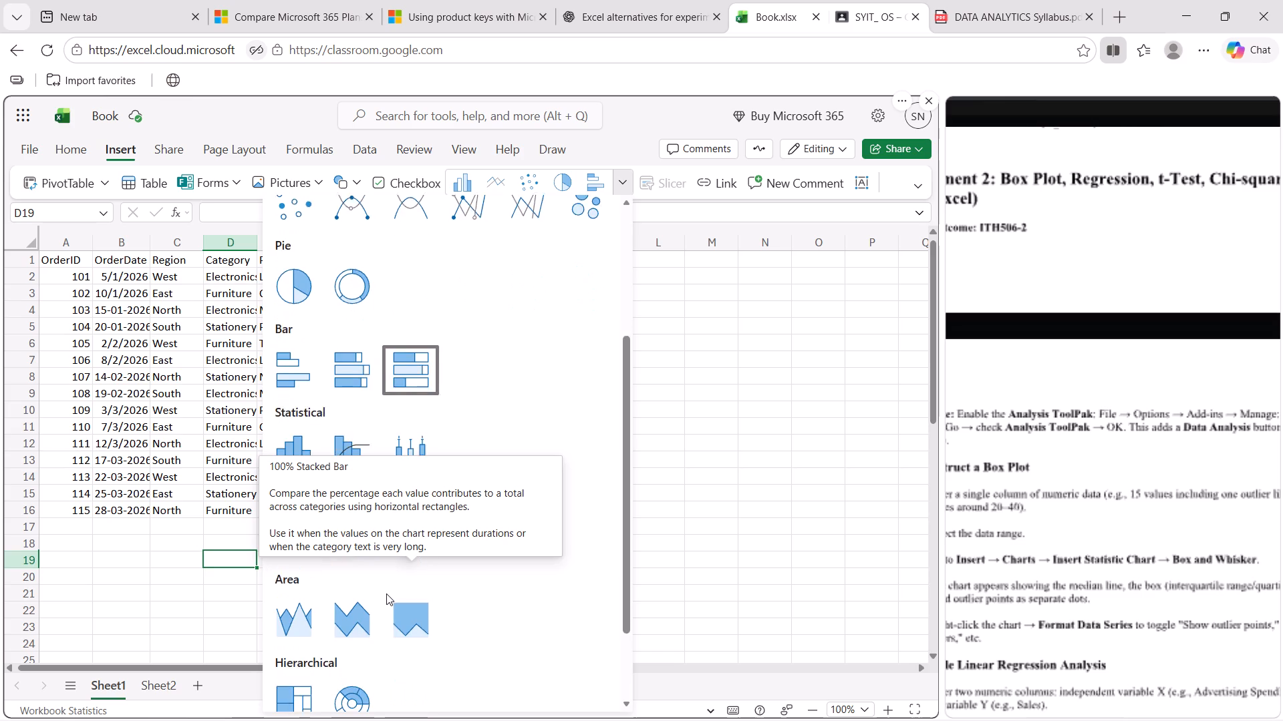
scroll(386, 593, down, 3)
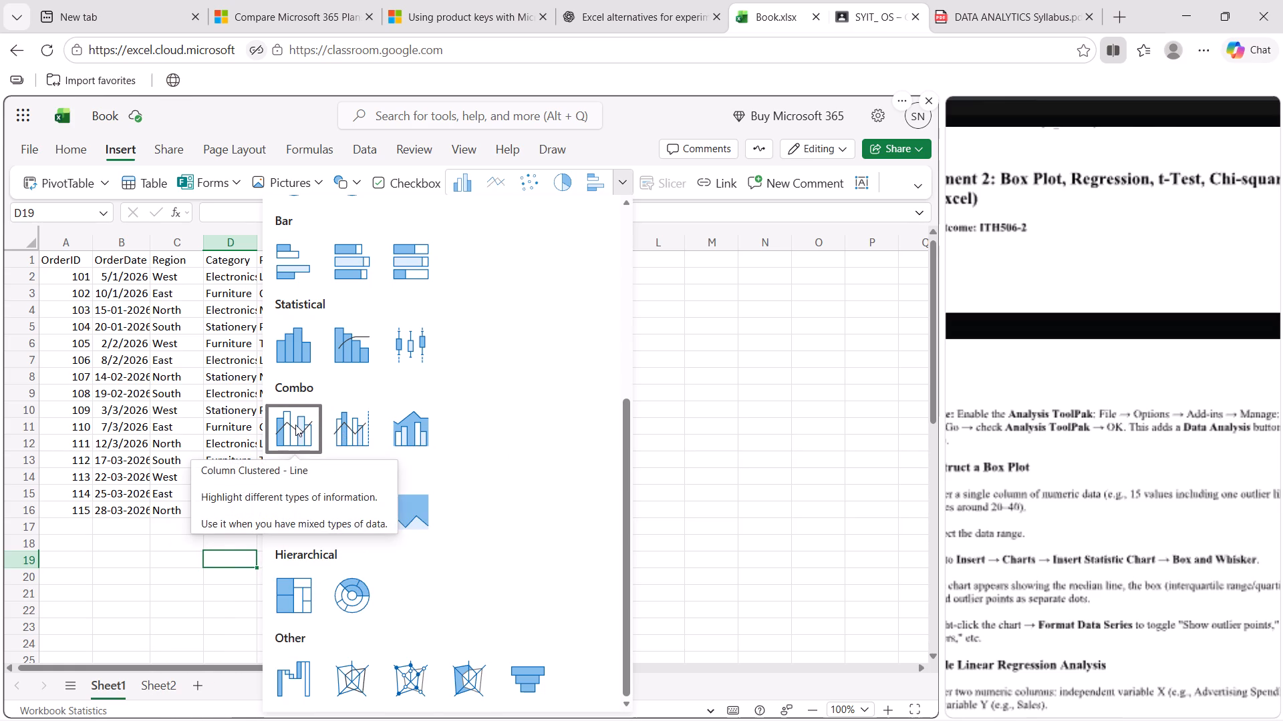
scroll(295, 425, up, 1)
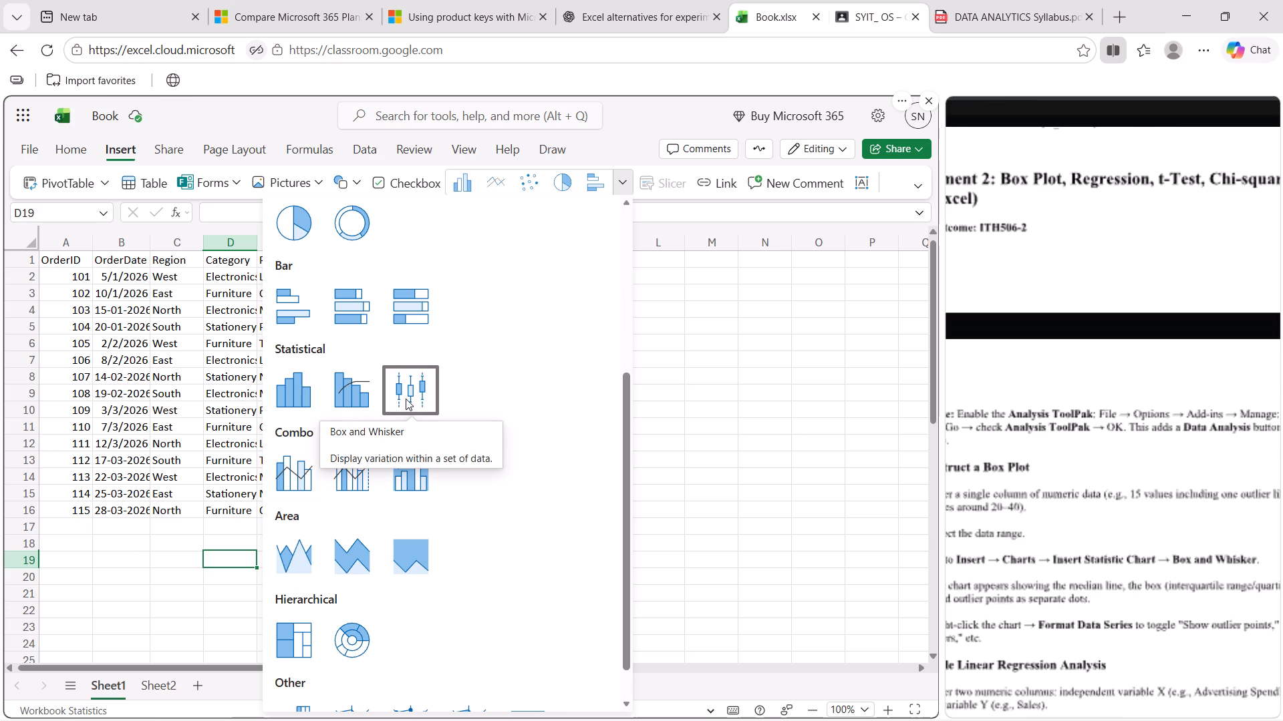
click(409, 396)
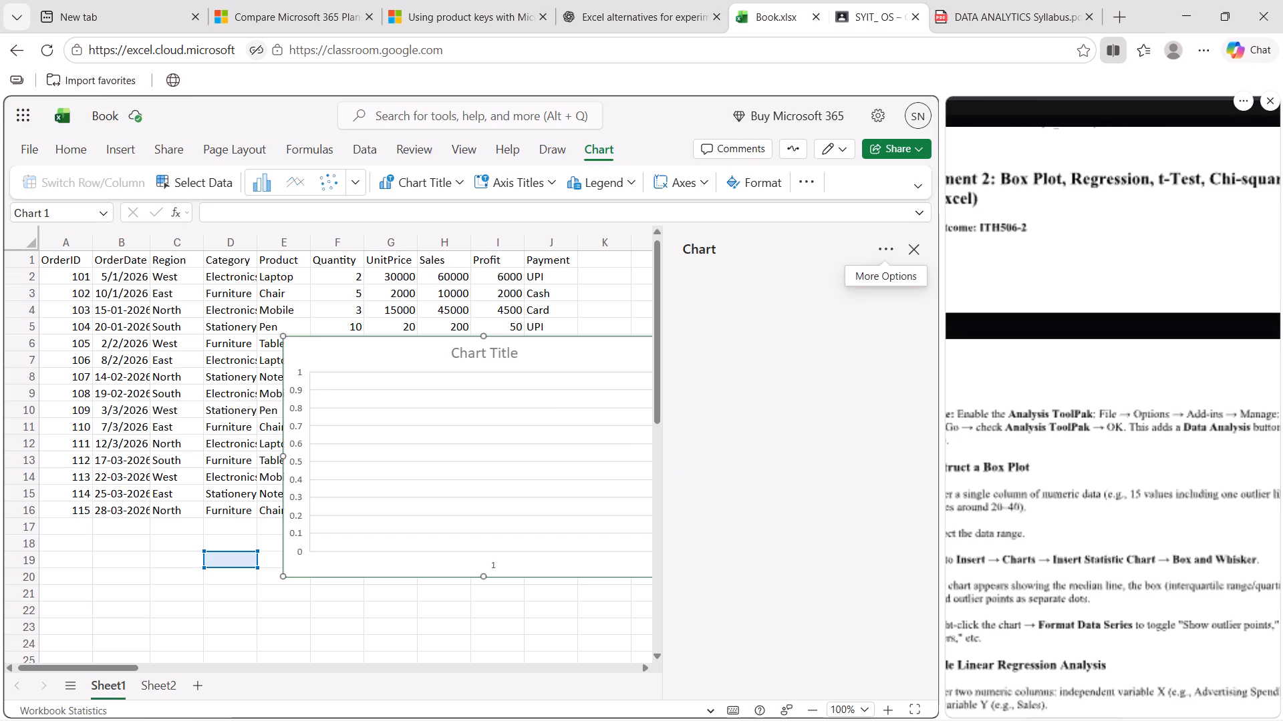
Widen the lab manual pane beside the workbook and examine the steps for 2(a) Construct a Box Plot.
scroll(1032, 539, down, 2)
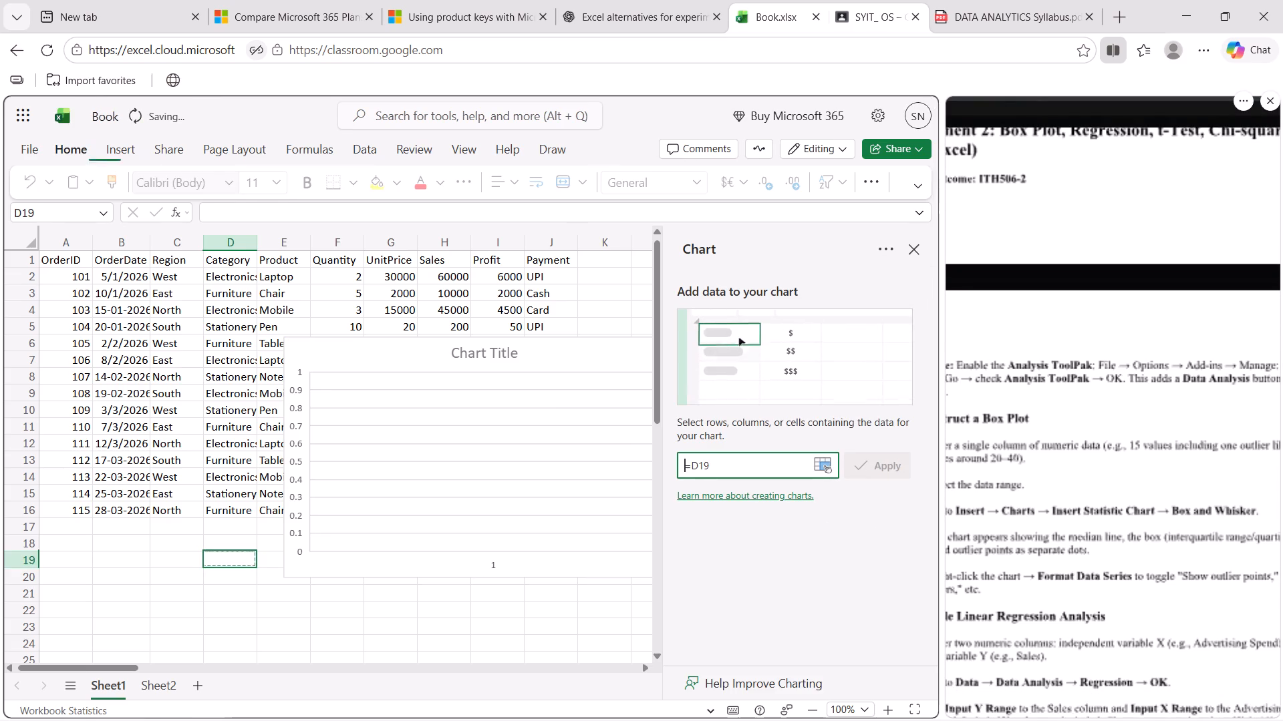
scroll(1032, 539, down, 1)
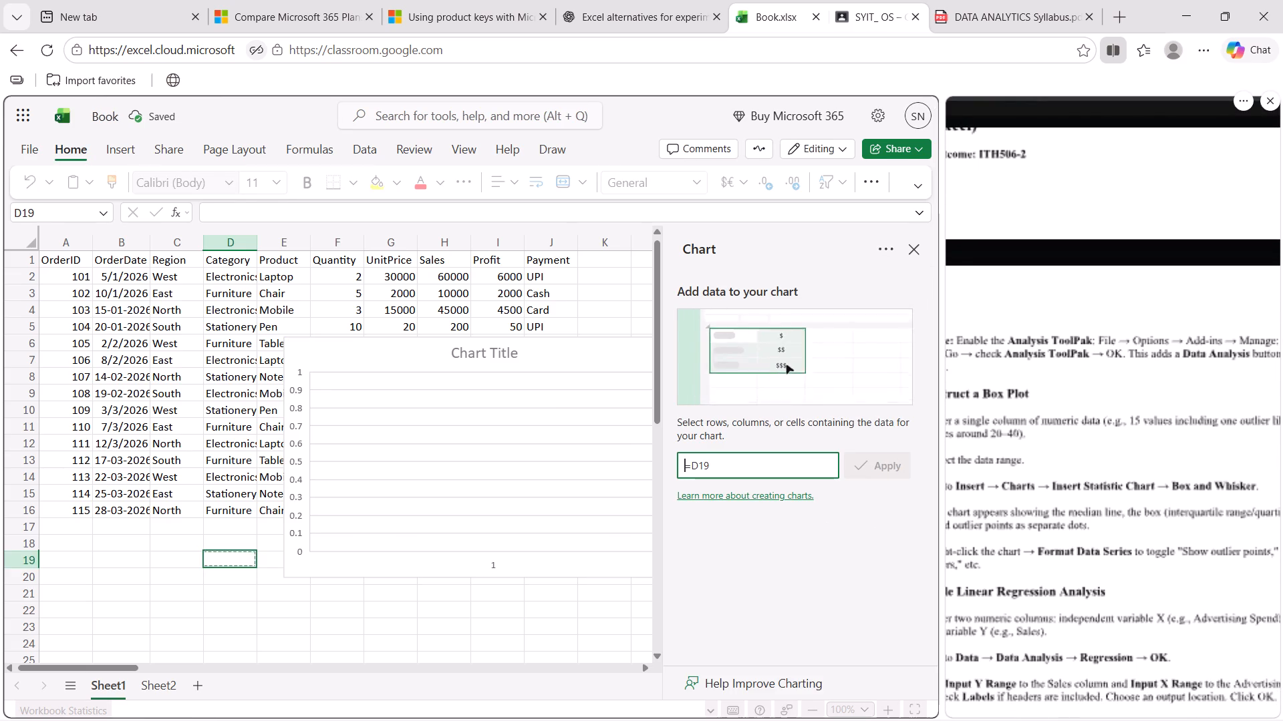
scroll(1032, 539, right, 1)
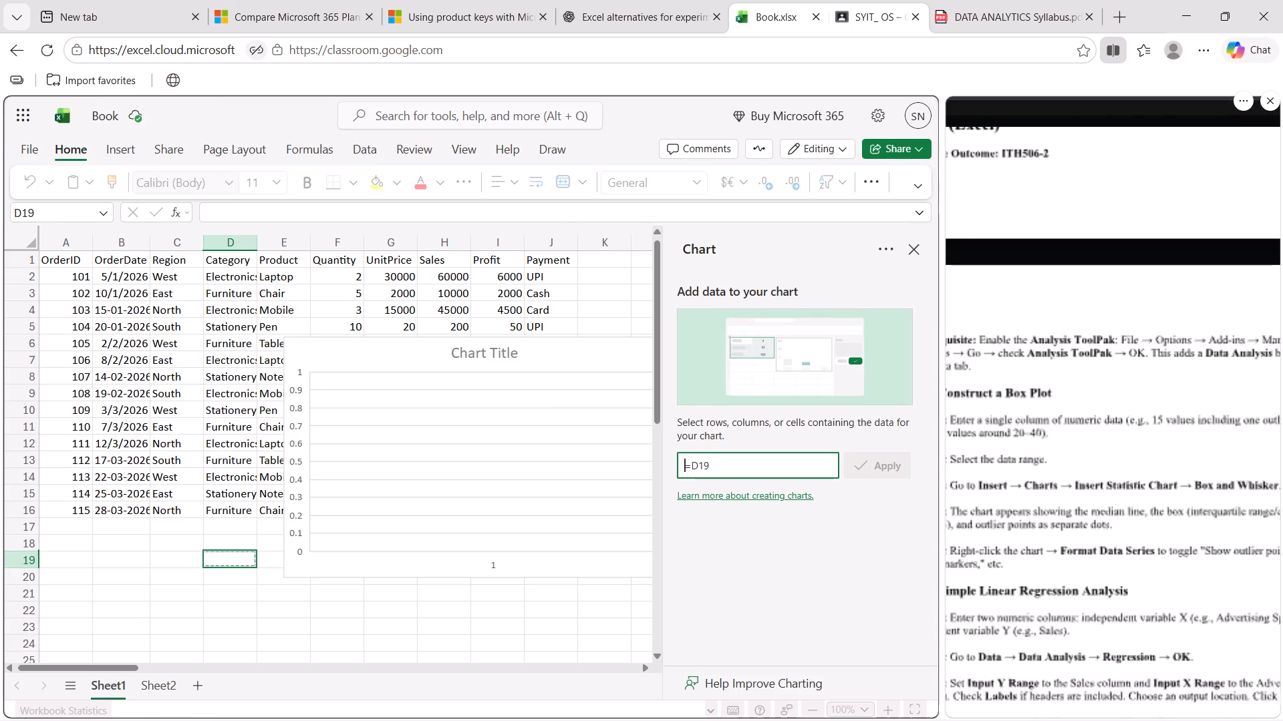
scroll(1032, 539, right, 2)
scroll(1032, 539, left, 1)
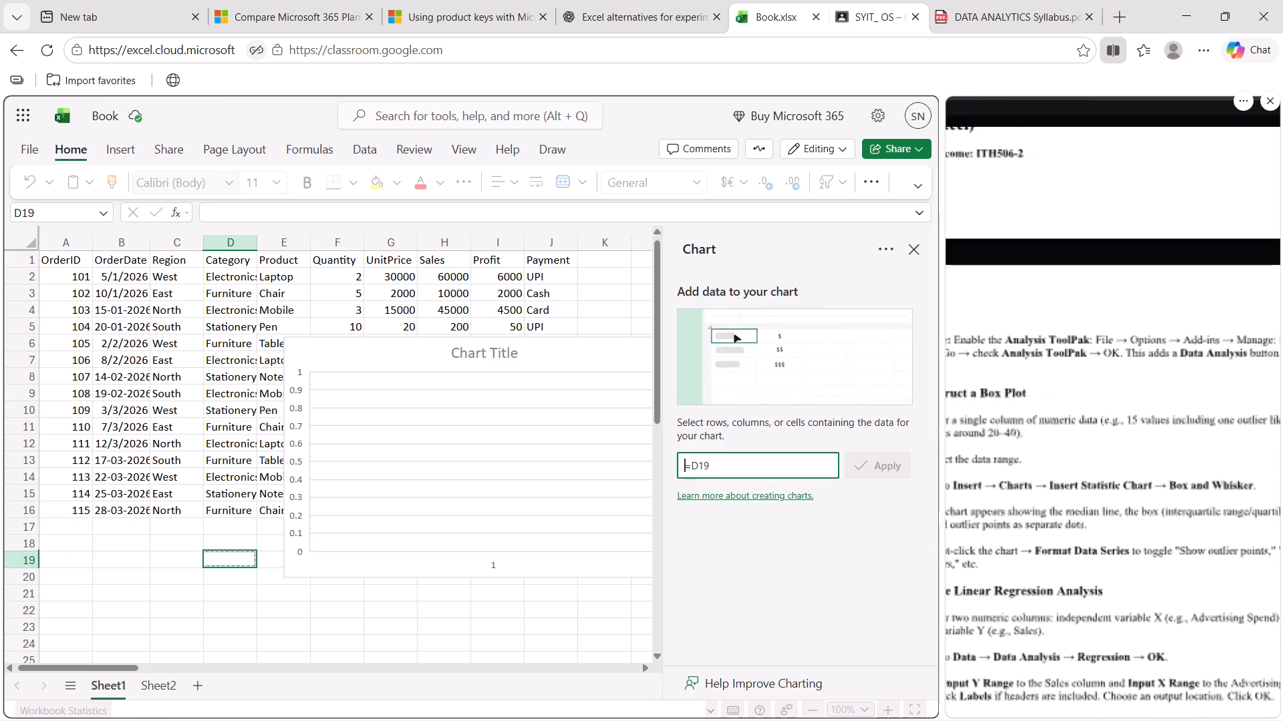
scroll(1032, 539, left, 1)
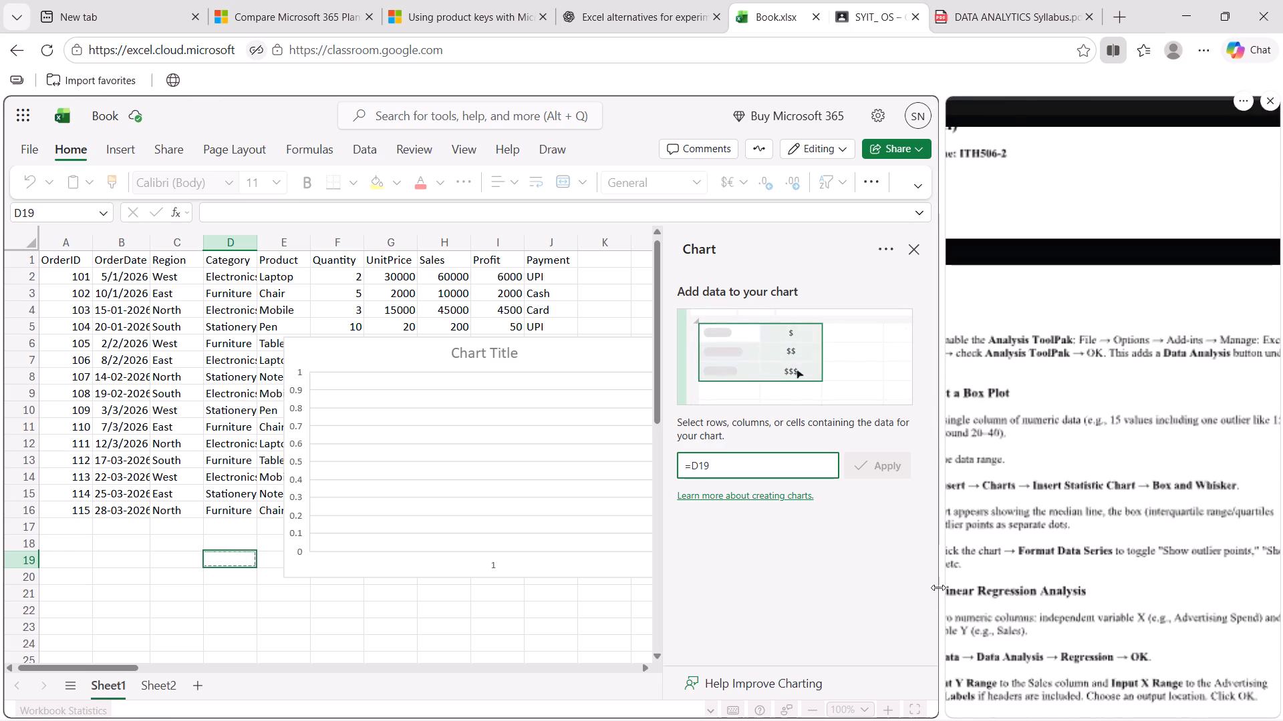
drag(943, 542, 876, 547)
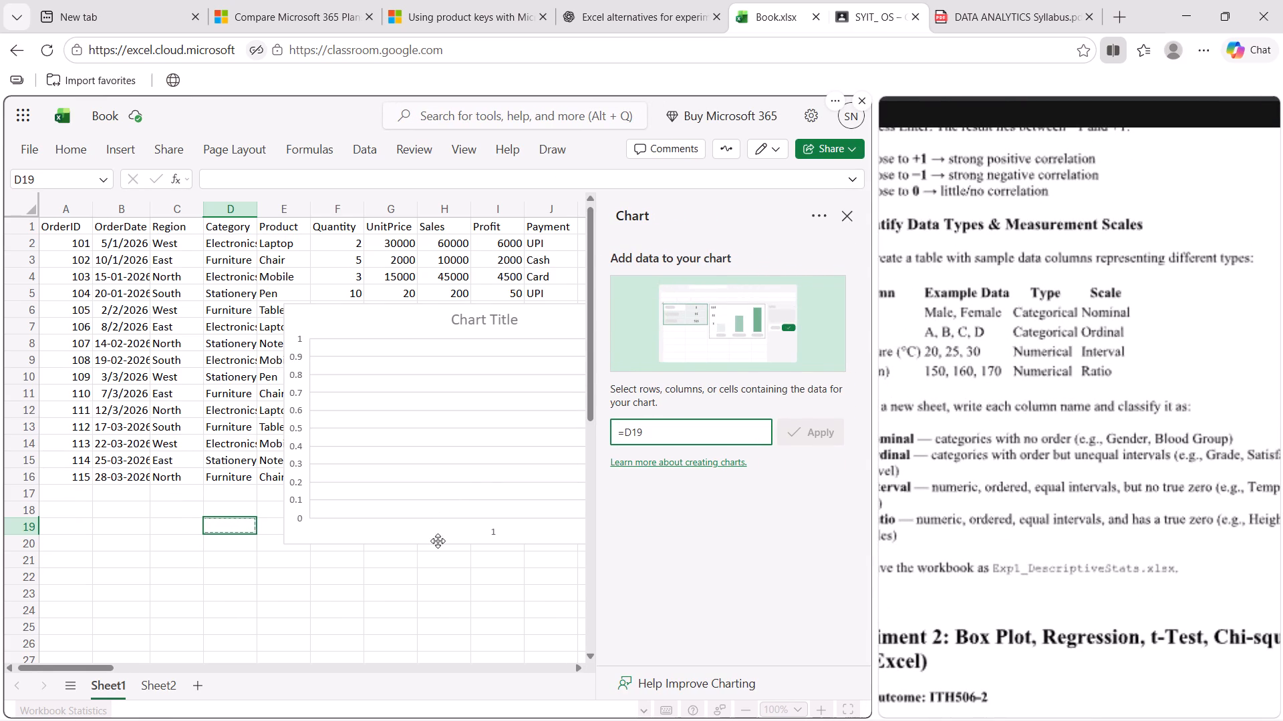
scroll(438, 541, left, 3)
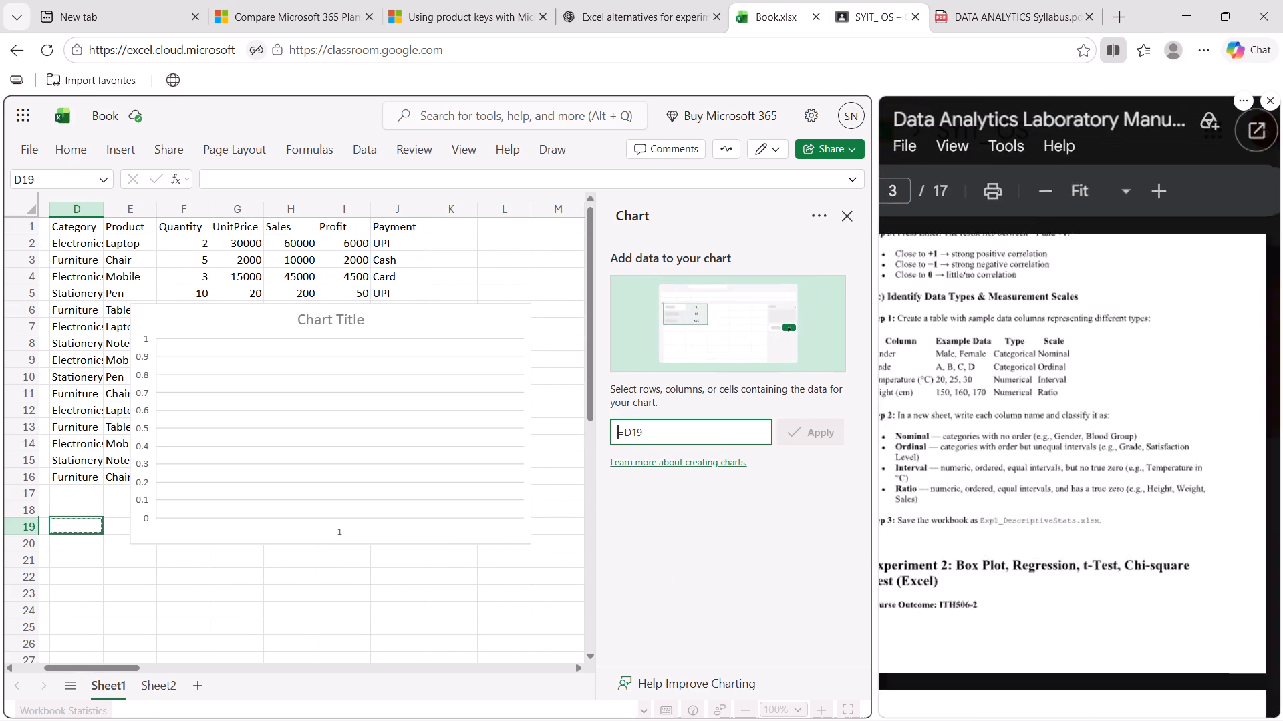
scroll(1014, 535, right, 1)
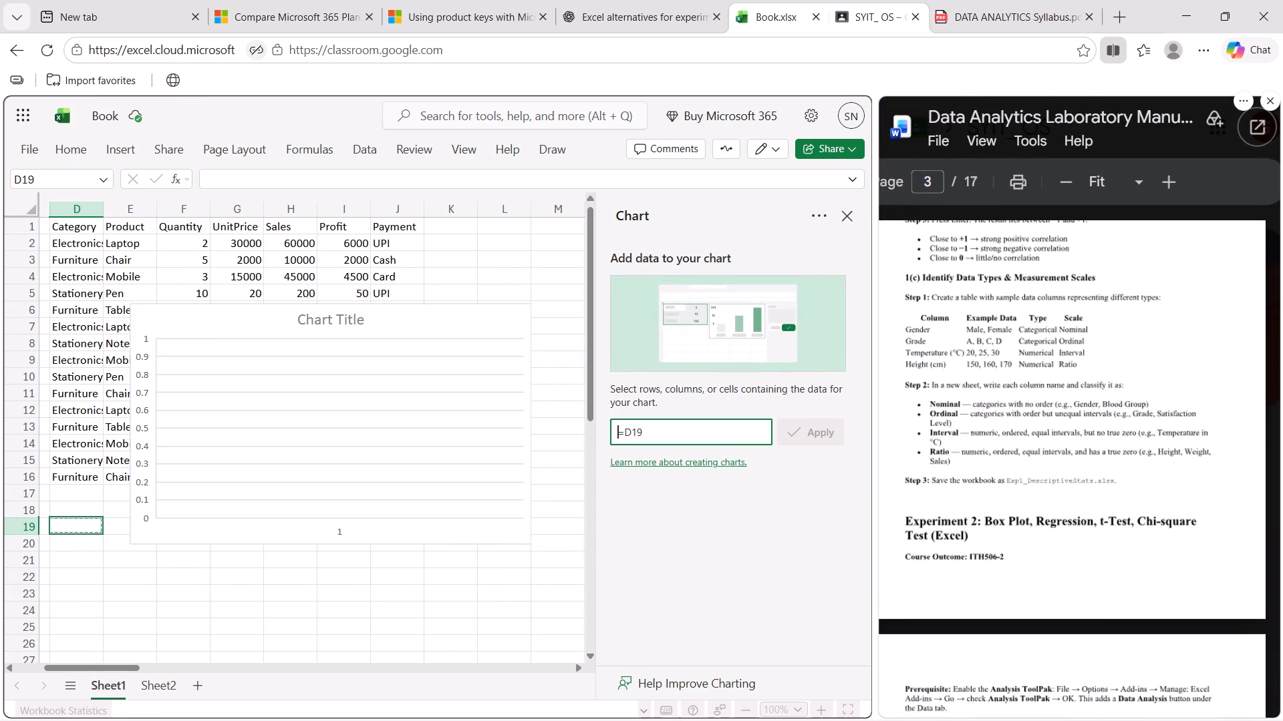
scroll(1010, 469, up, 1)
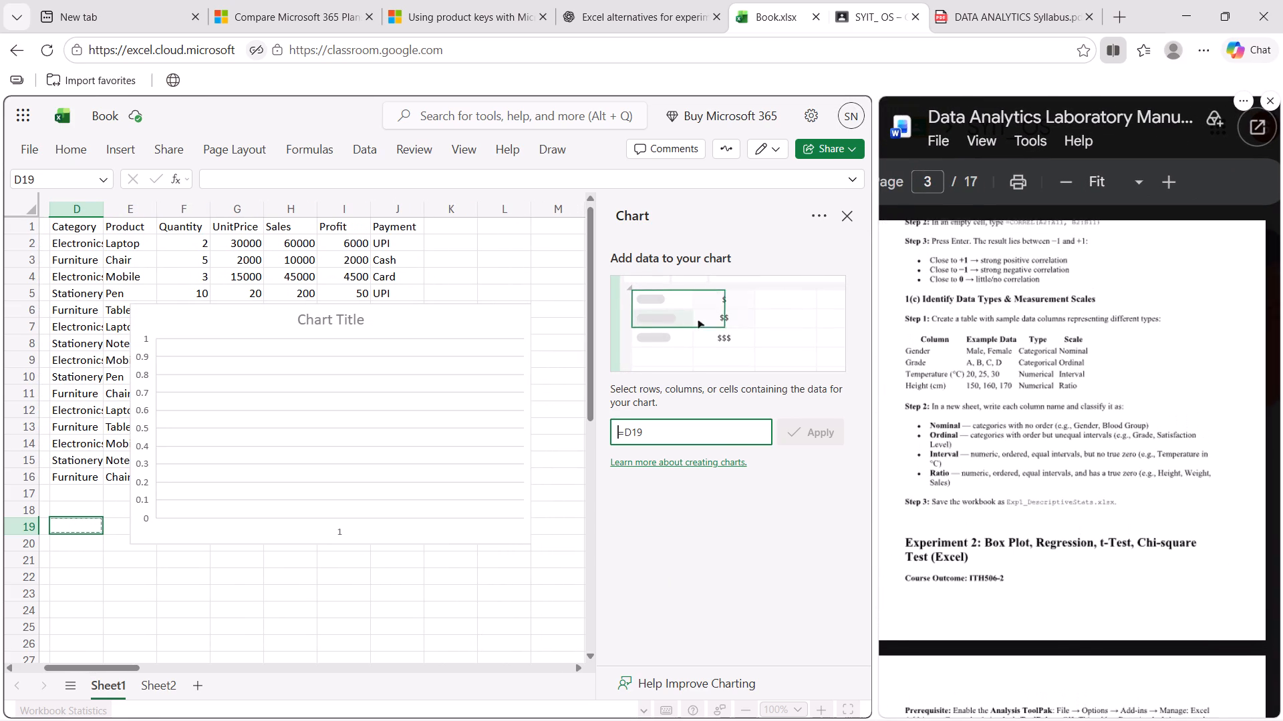
scroll(987, 412, down, 1)
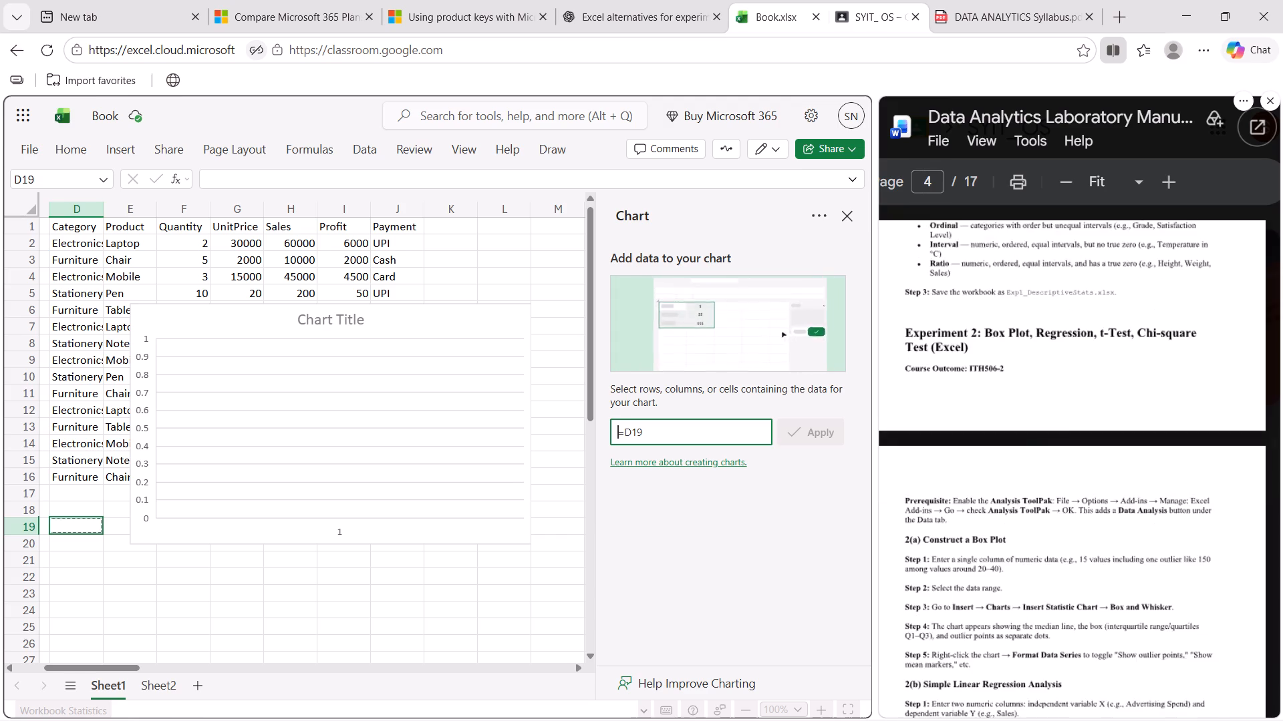
scroll(987, 412, down, 2)
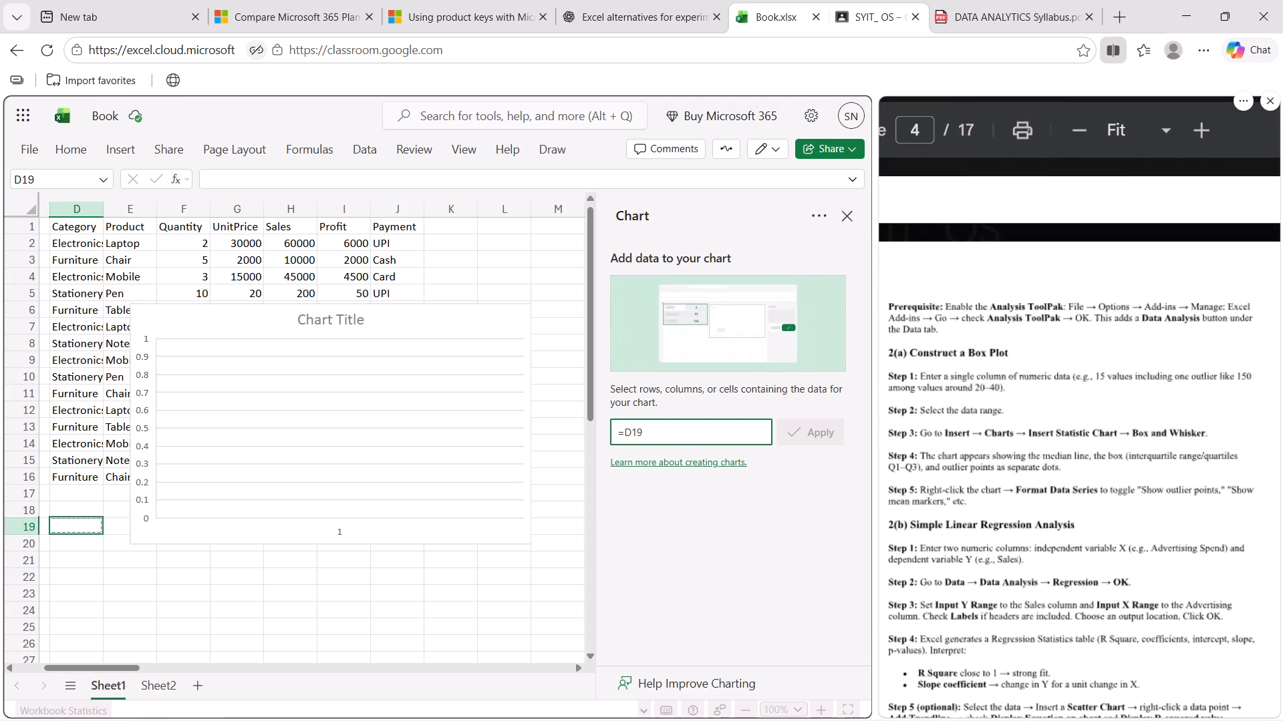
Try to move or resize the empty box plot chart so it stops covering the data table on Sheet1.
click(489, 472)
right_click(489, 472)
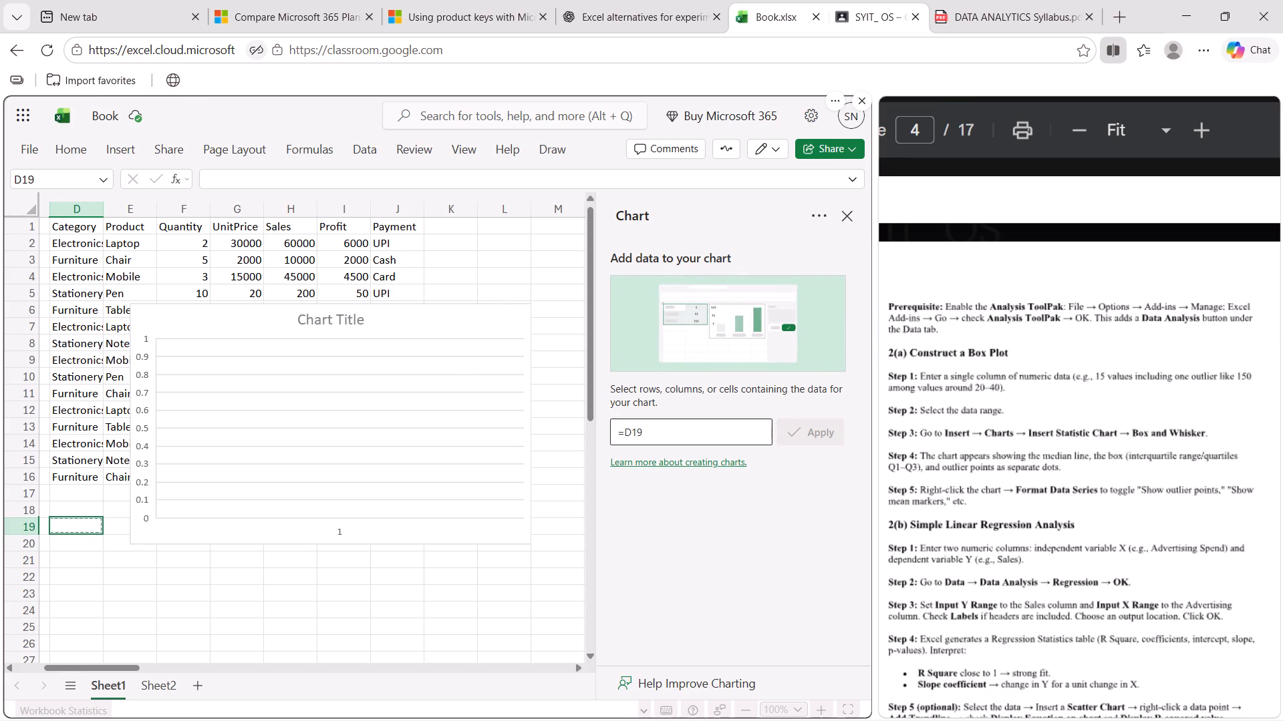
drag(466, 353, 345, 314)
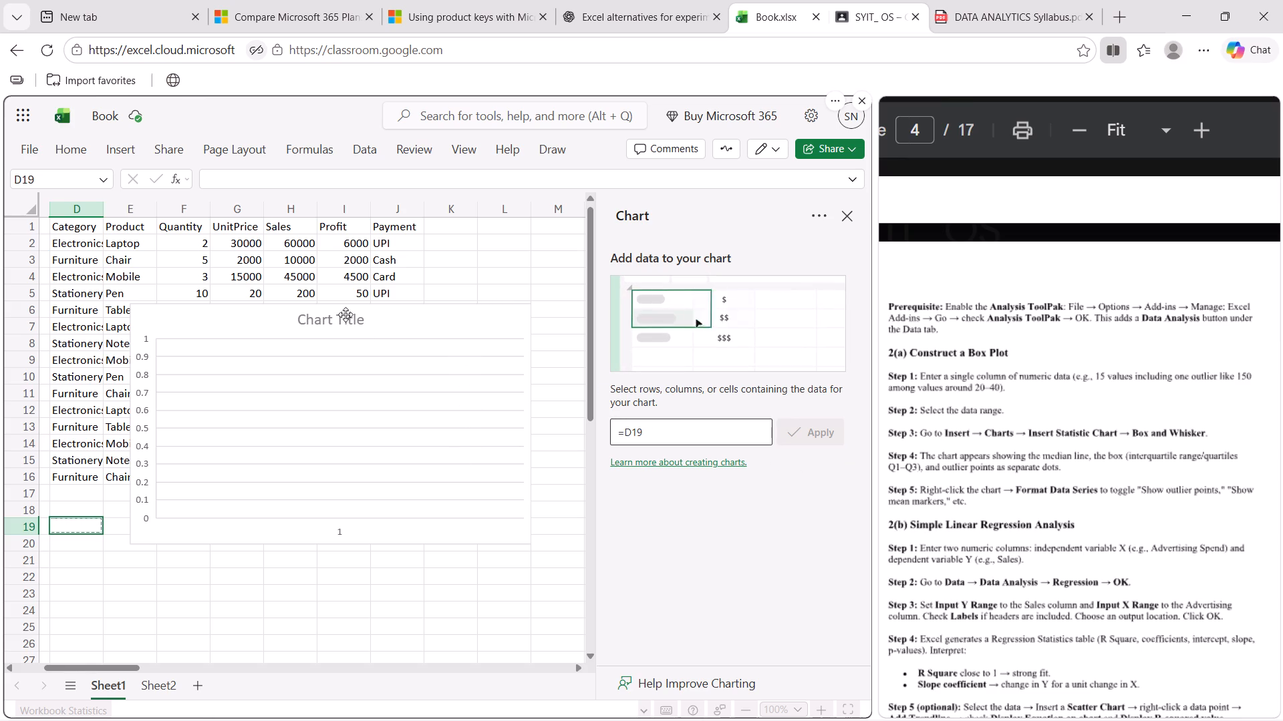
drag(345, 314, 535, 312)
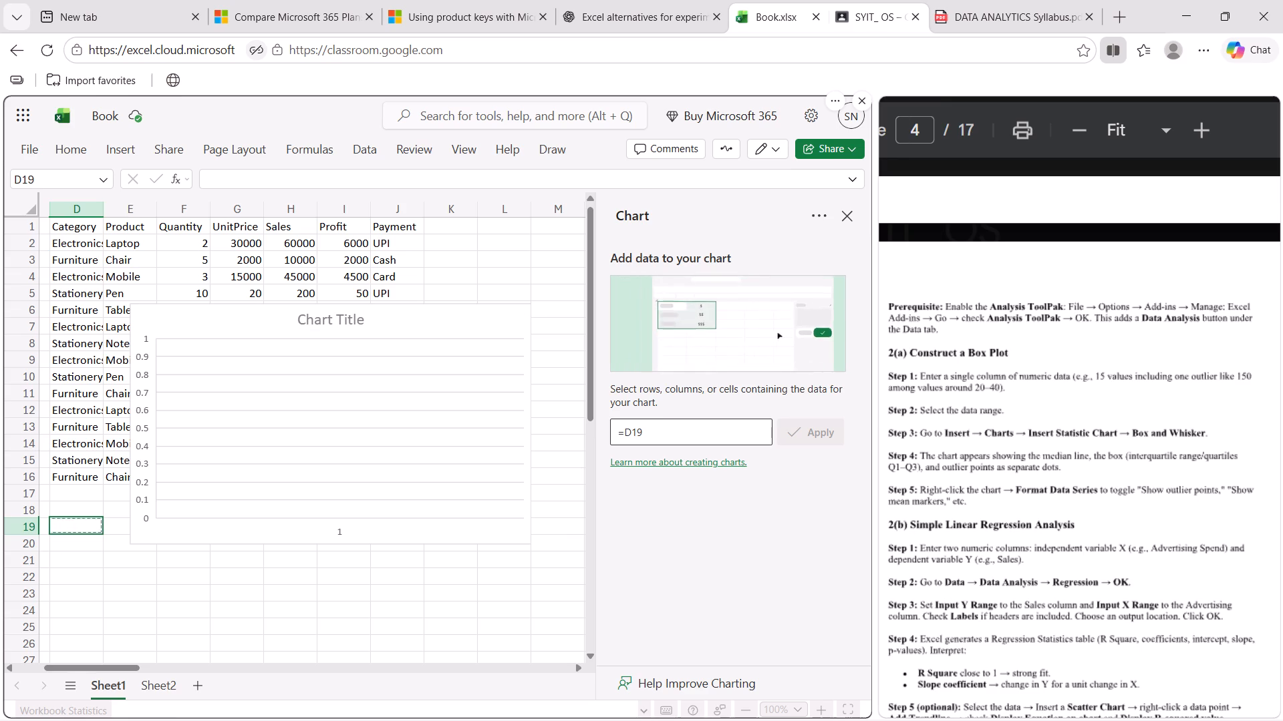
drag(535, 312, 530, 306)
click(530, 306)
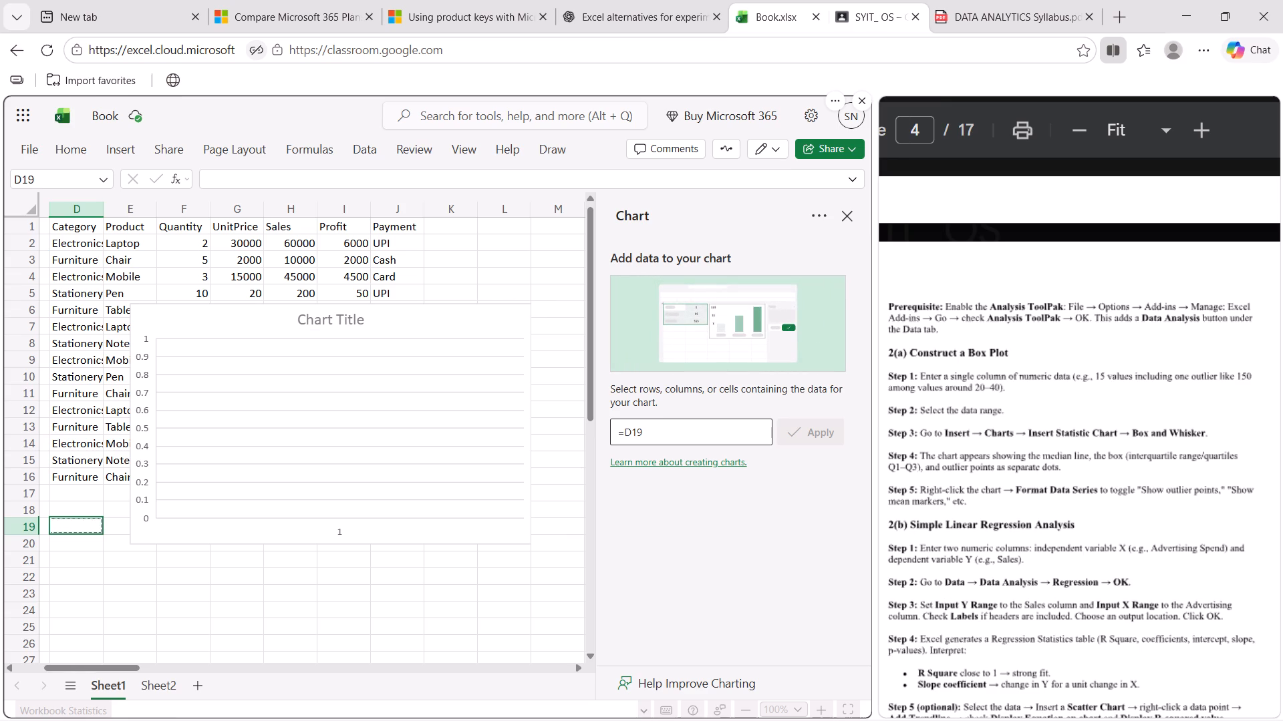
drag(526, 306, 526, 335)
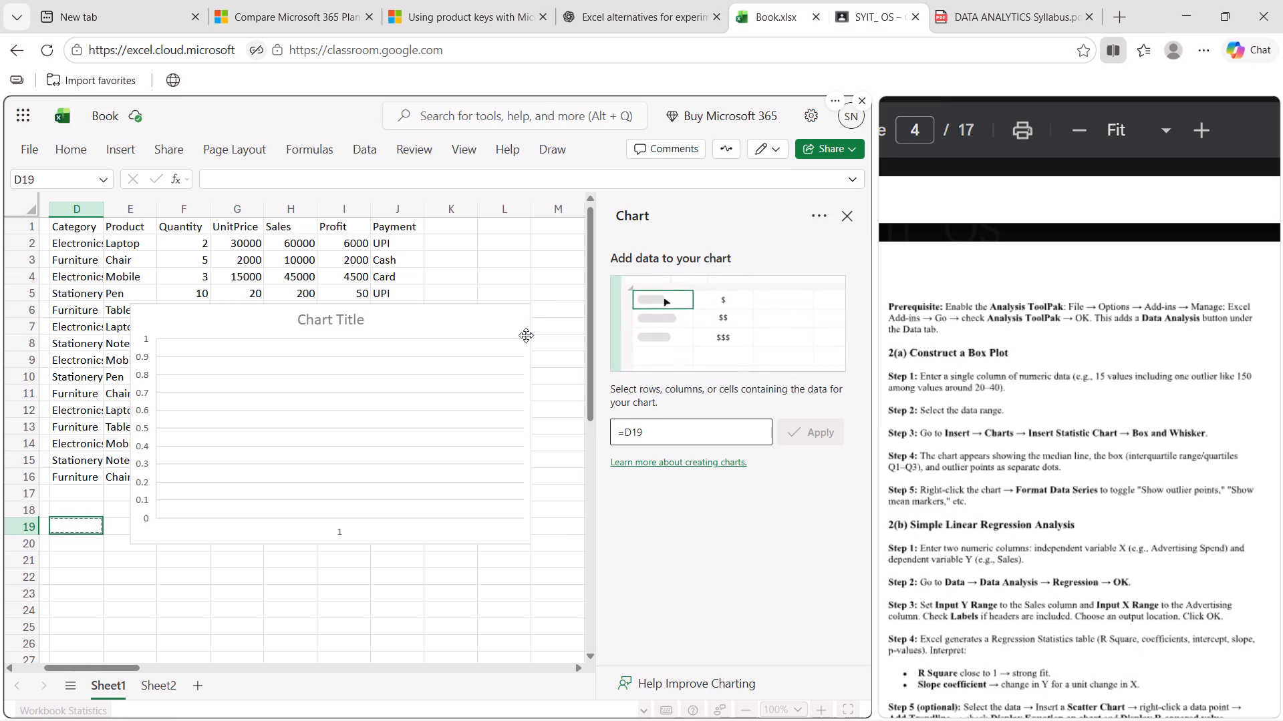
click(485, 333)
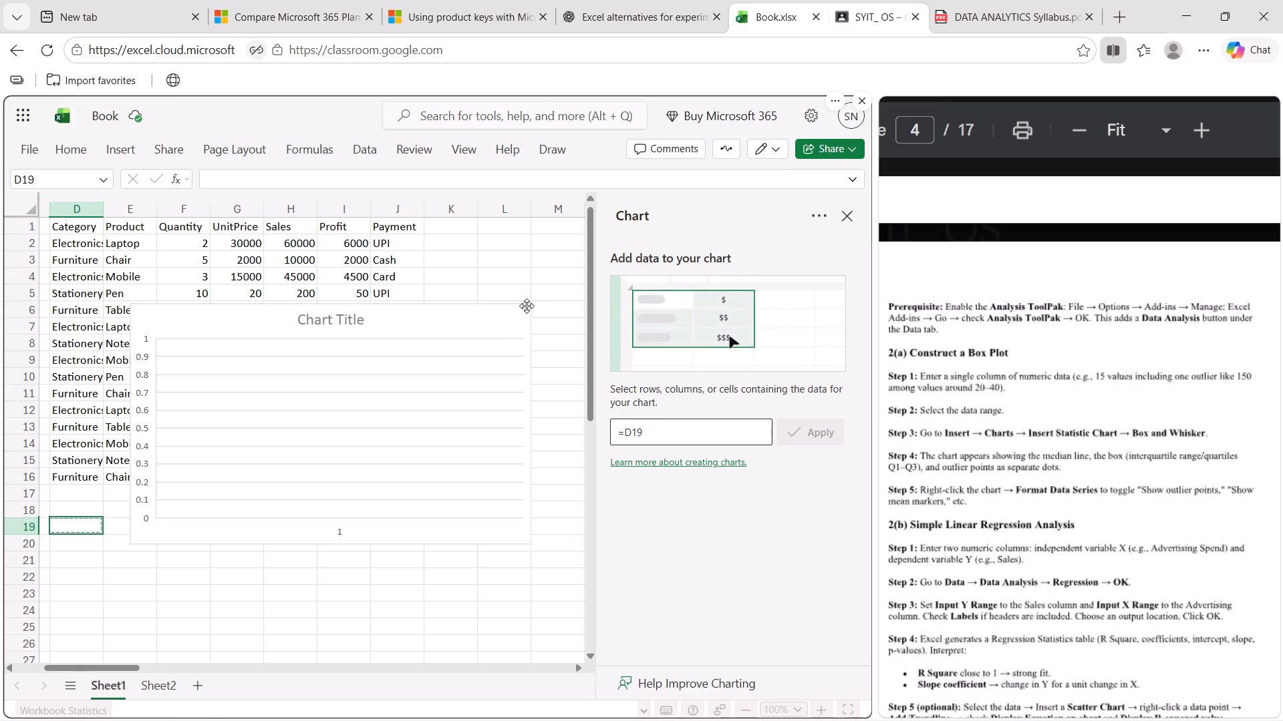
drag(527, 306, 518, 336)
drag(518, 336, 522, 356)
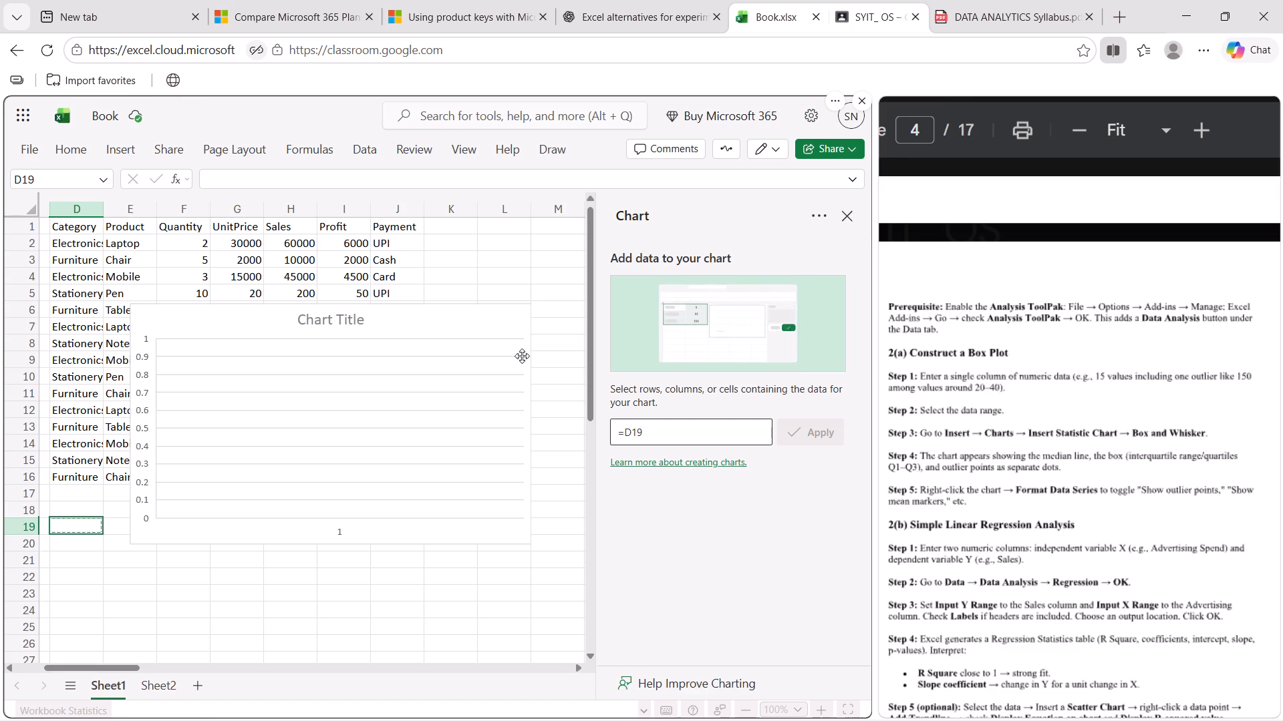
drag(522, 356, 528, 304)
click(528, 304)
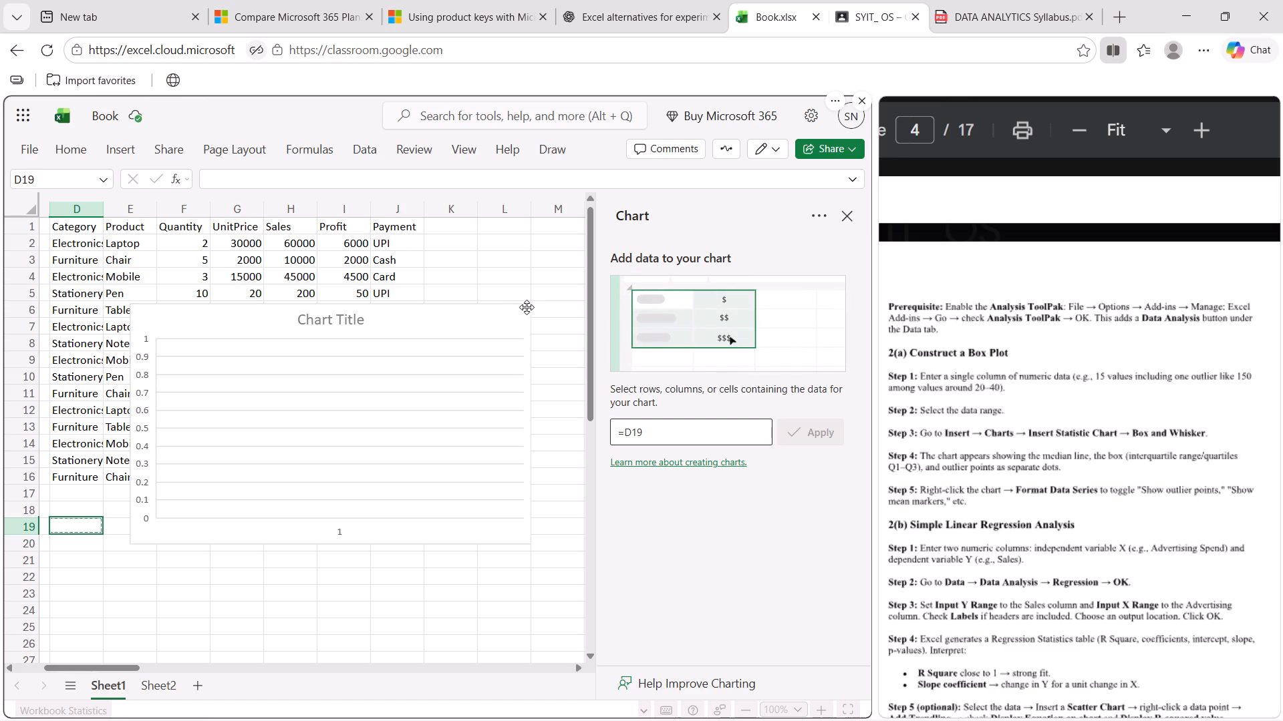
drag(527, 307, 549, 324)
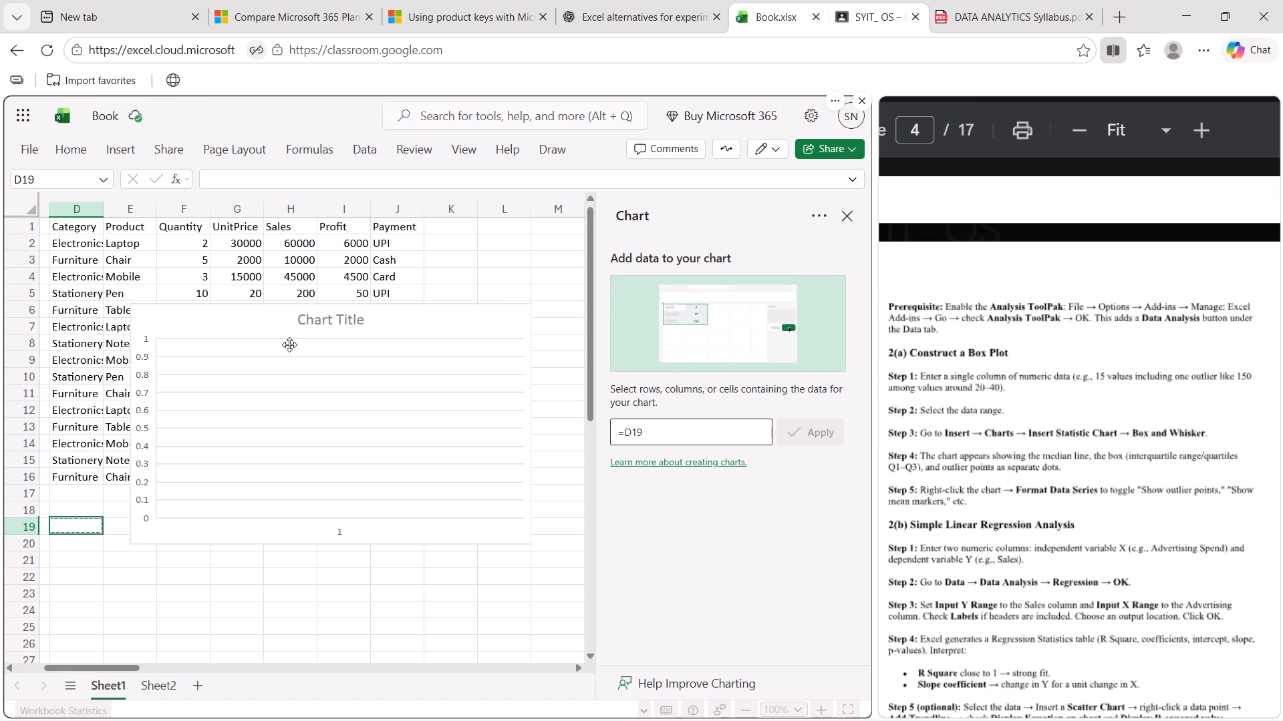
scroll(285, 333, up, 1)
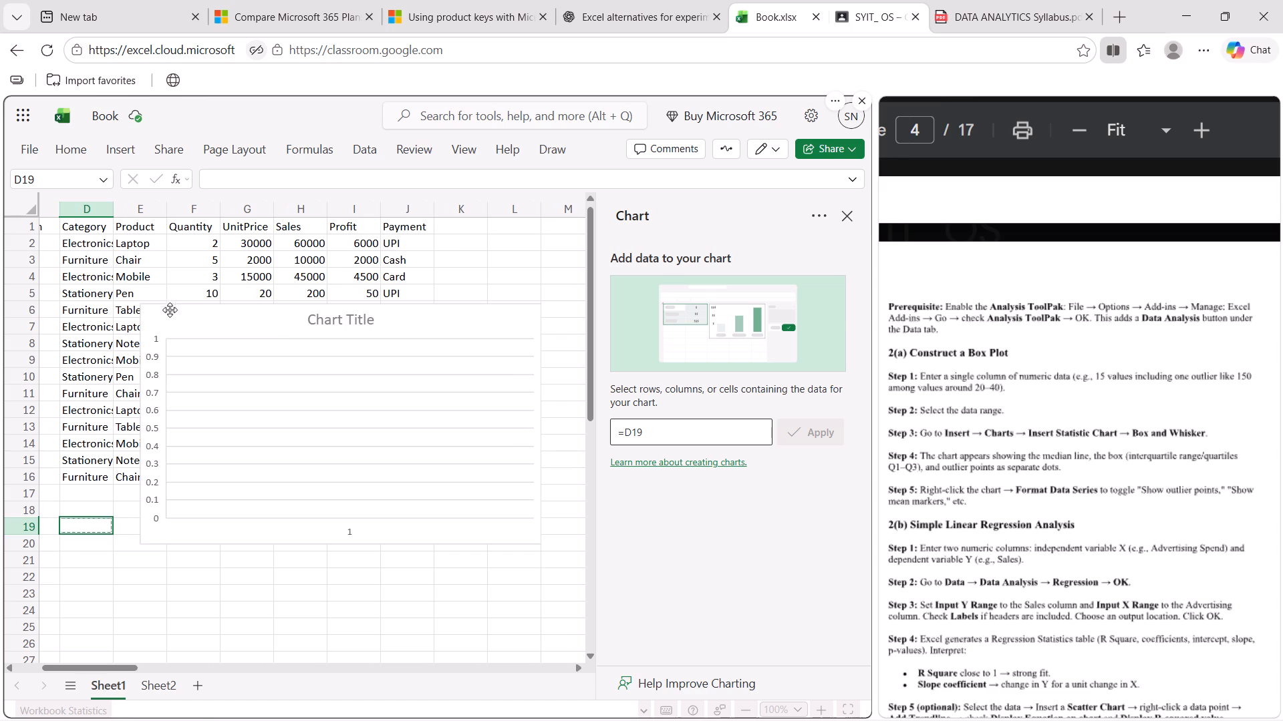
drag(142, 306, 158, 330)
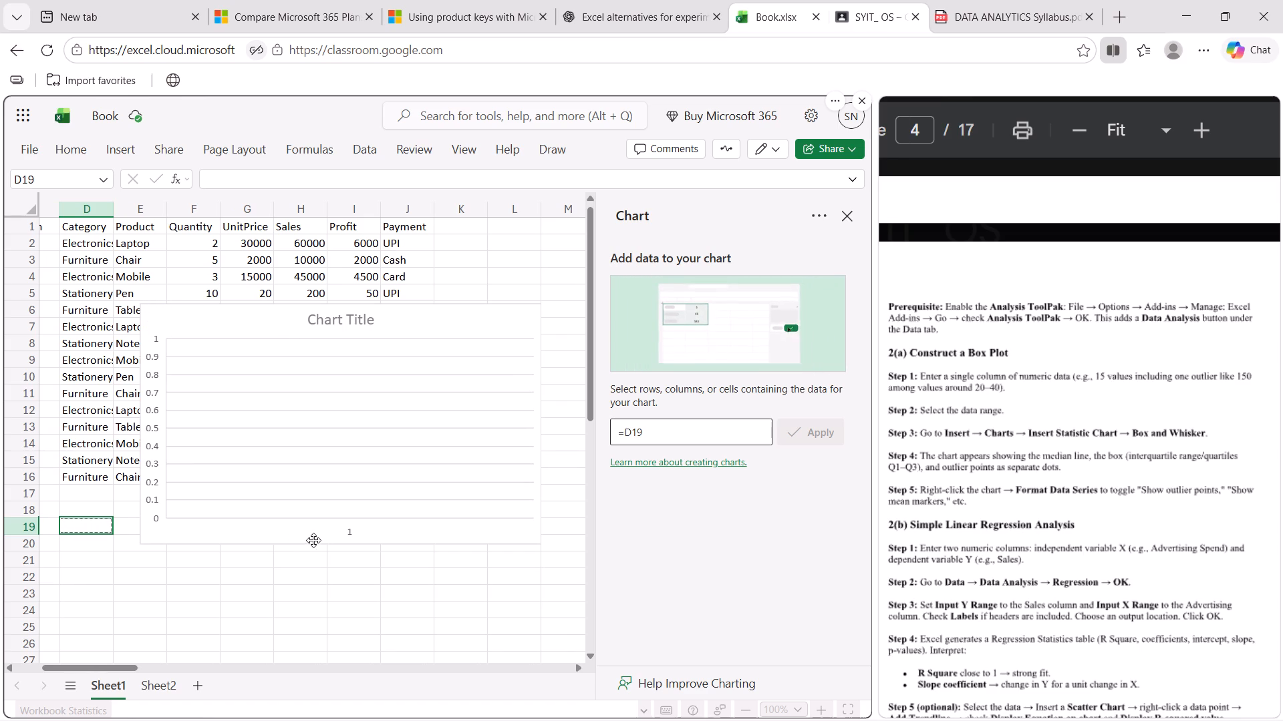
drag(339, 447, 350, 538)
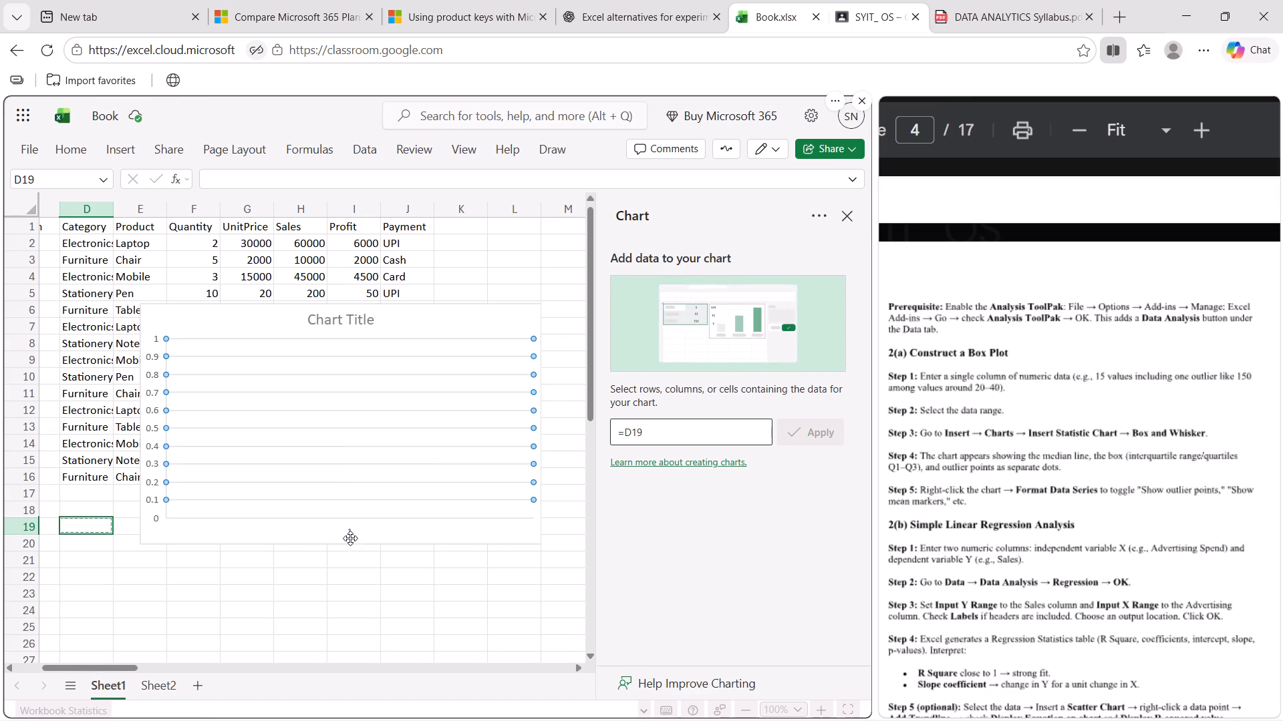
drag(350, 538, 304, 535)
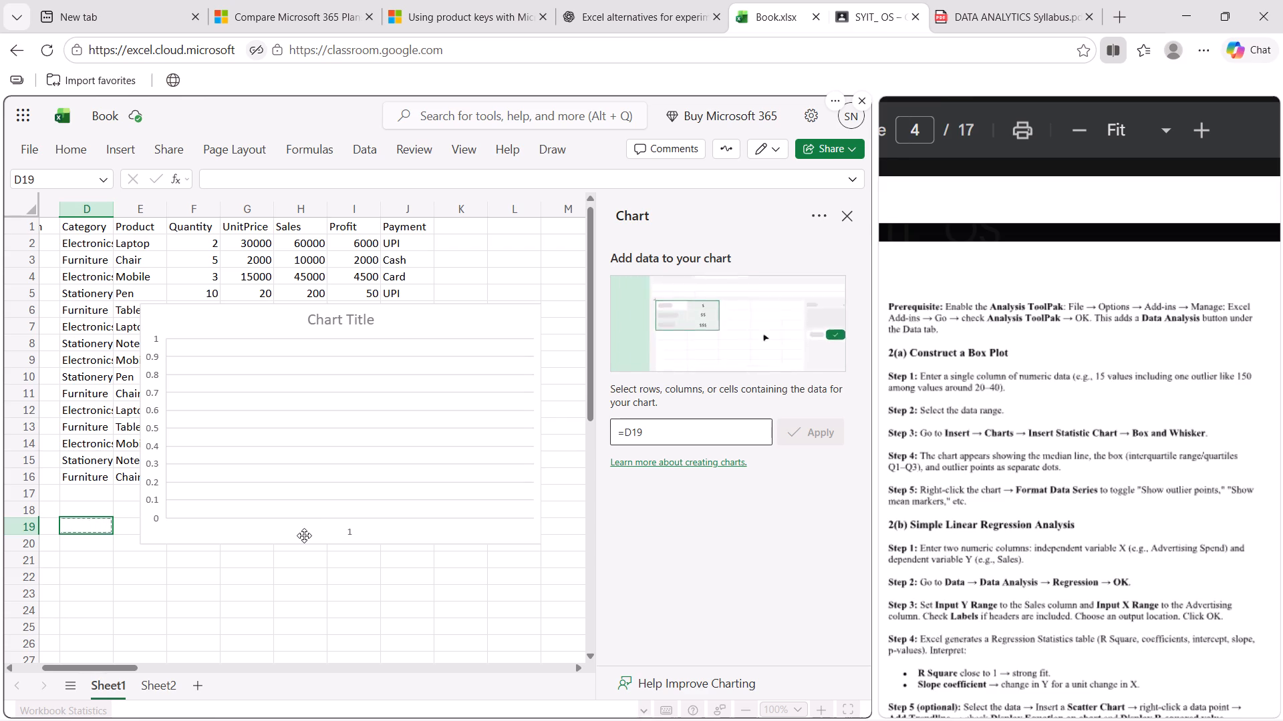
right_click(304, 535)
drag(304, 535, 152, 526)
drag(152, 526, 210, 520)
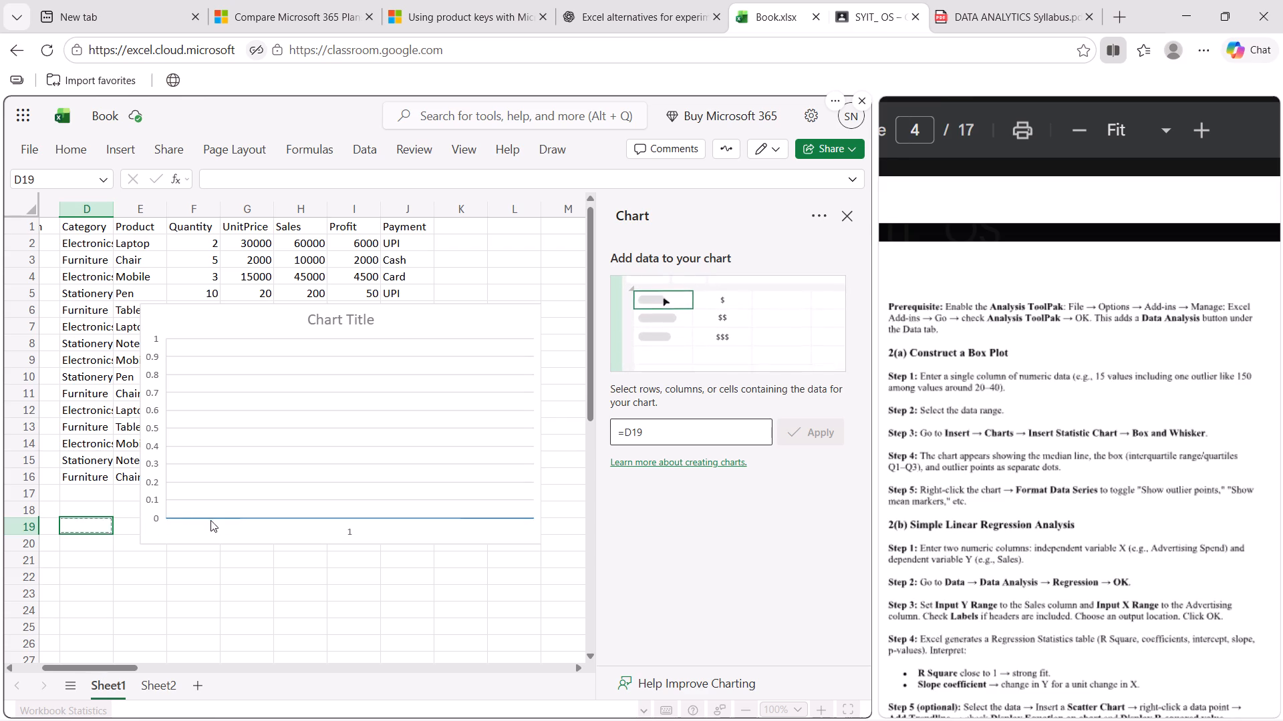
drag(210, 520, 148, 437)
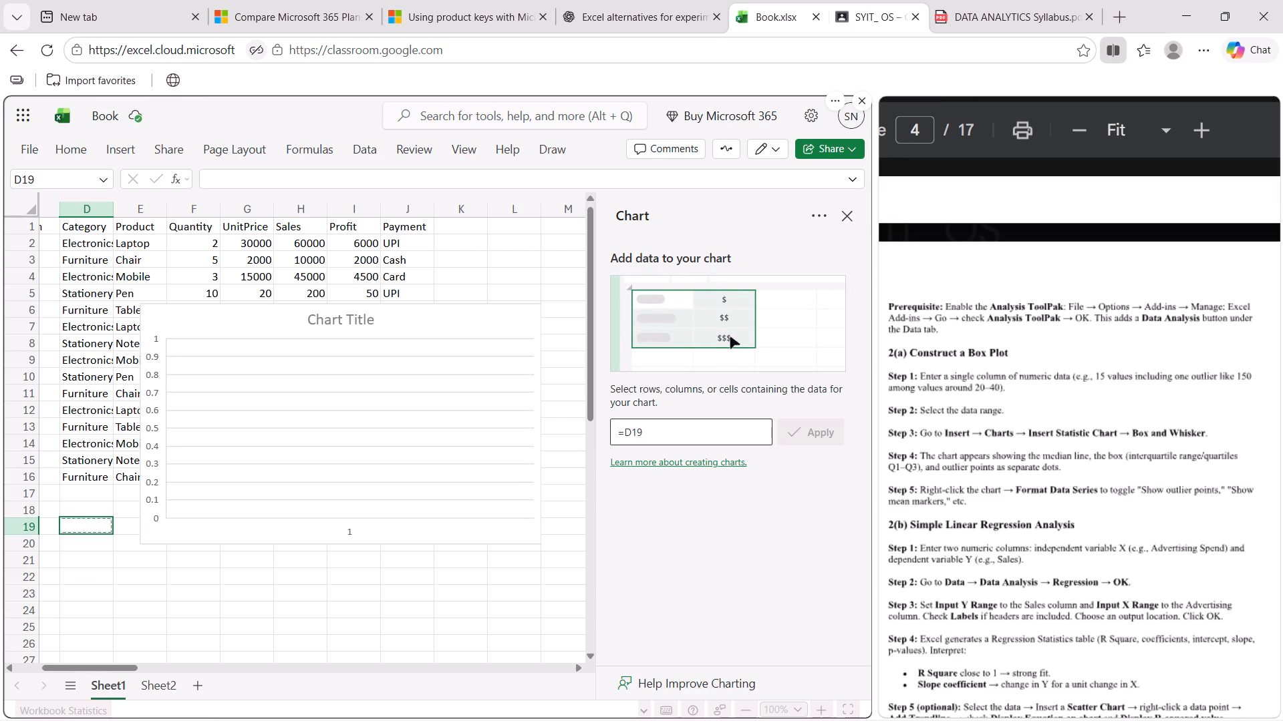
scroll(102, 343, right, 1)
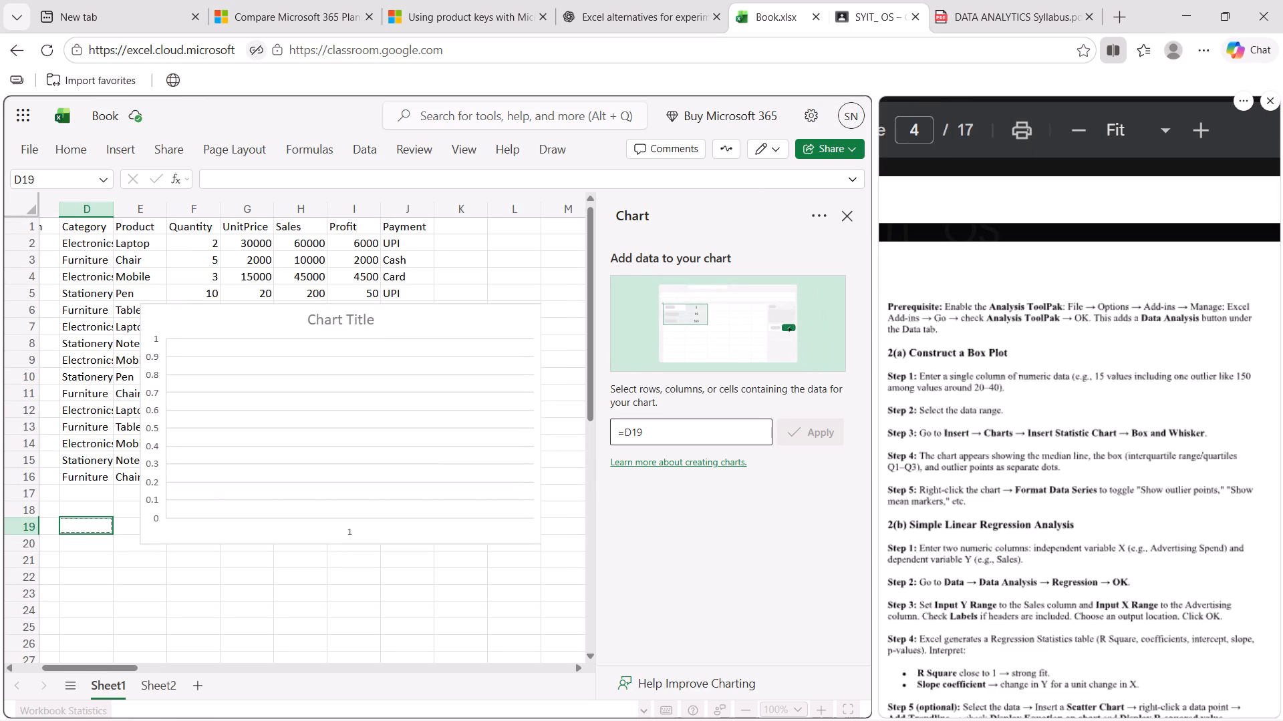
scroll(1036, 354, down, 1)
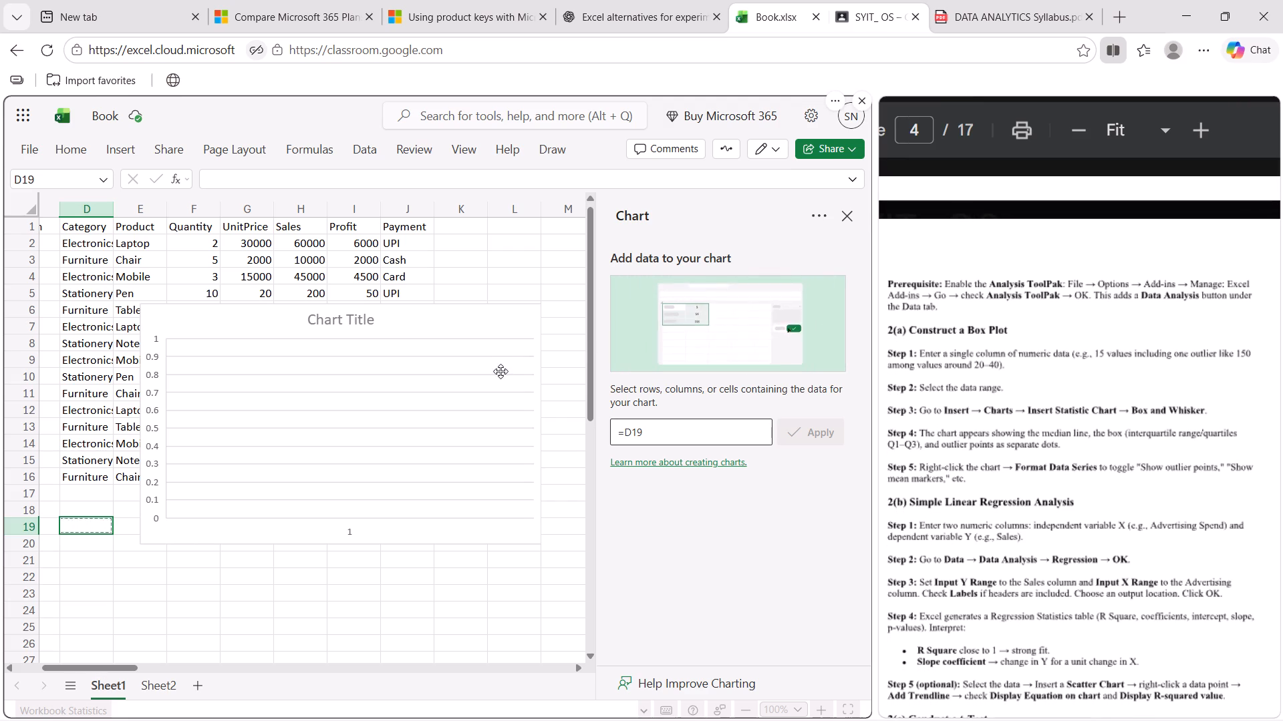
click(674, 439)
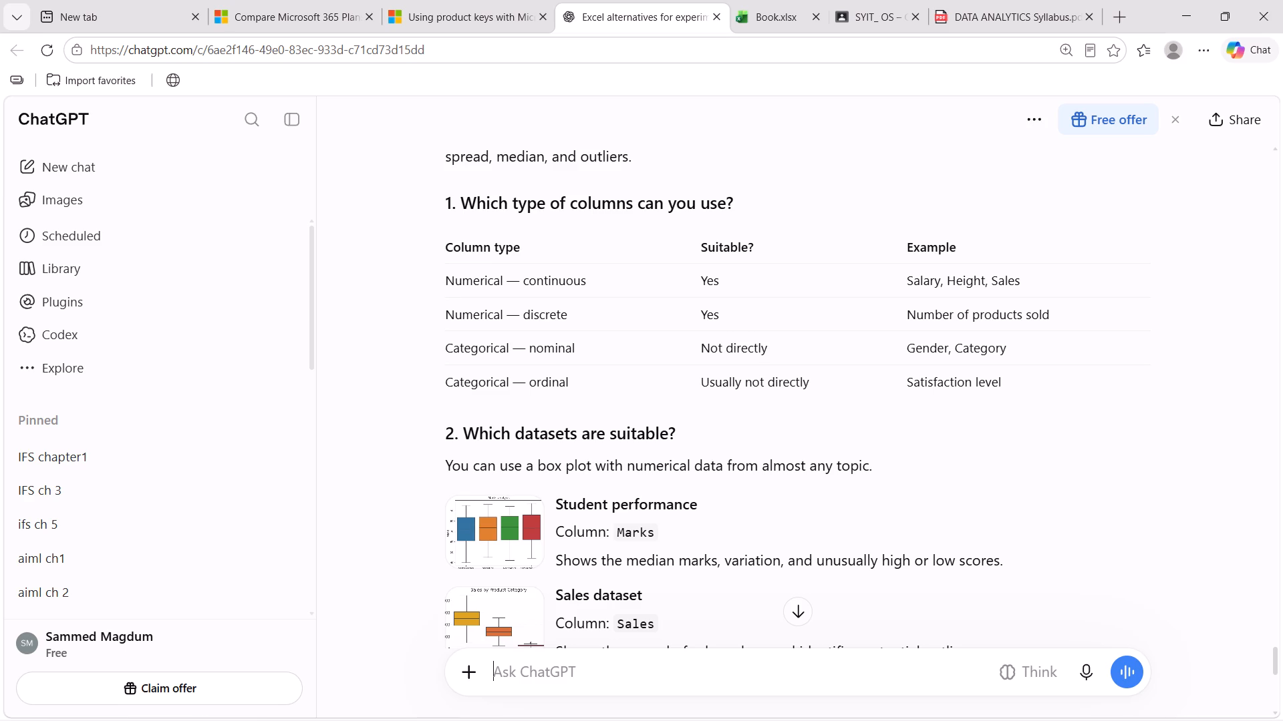
scroll(623, 429, down, 2)
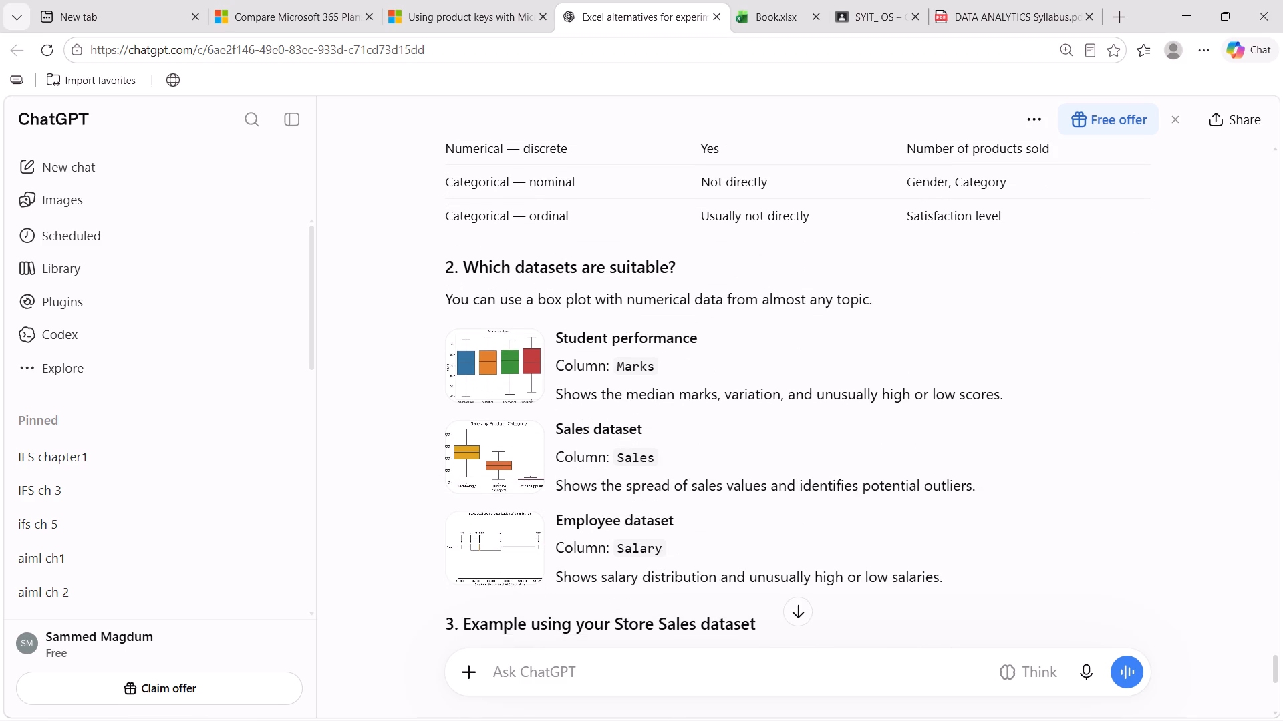
scroll(623, 429, down, 3)
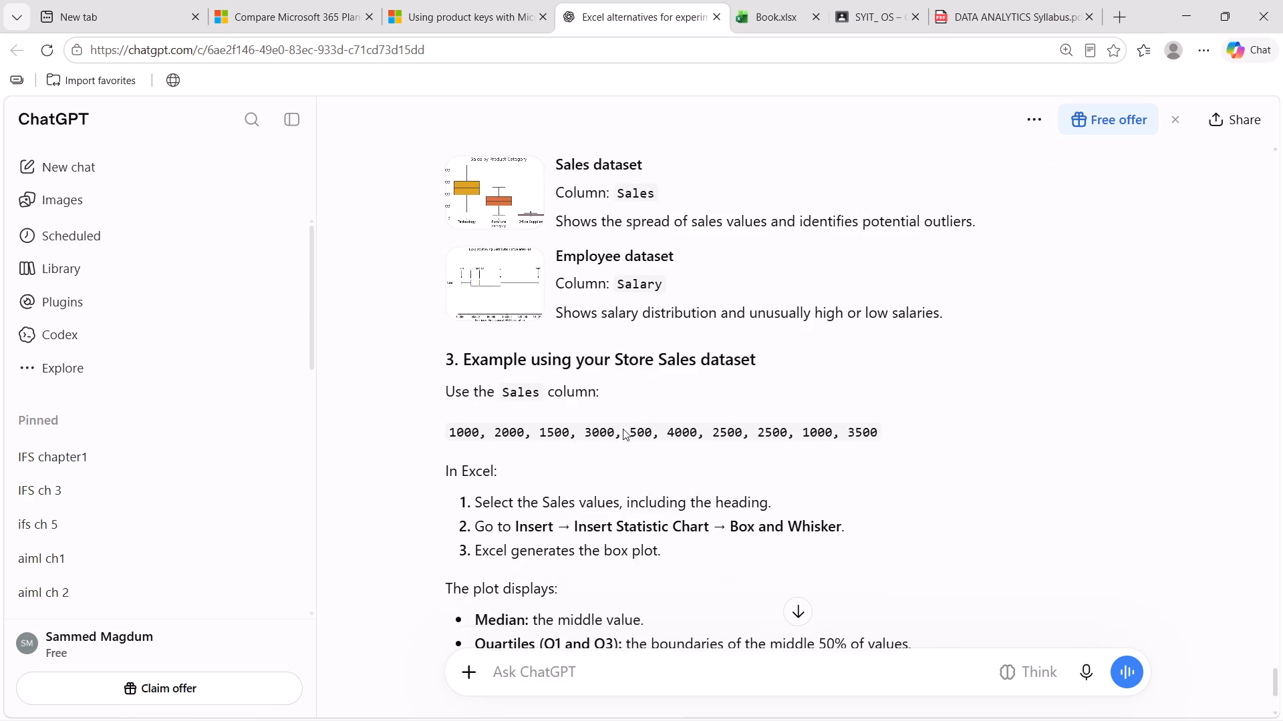
scroll(623, 429, down, 2)
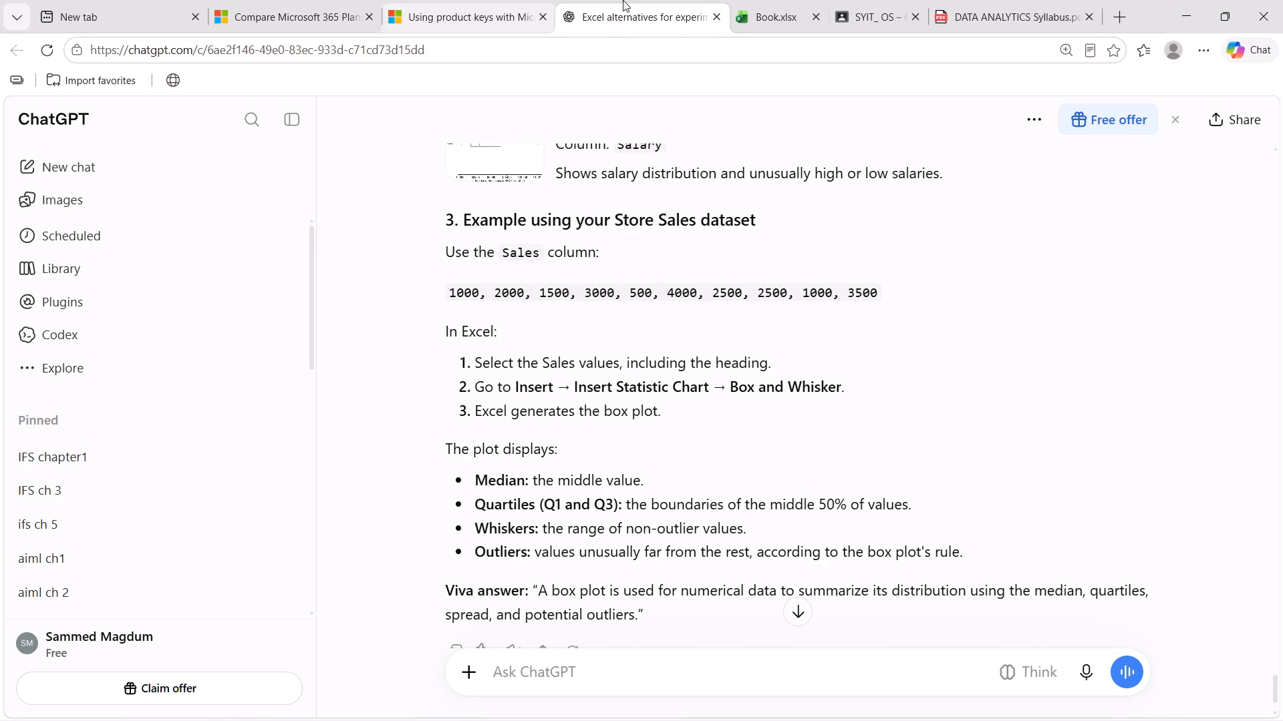
Switch back to the Book.xlsx workbook.
click(748, 12)
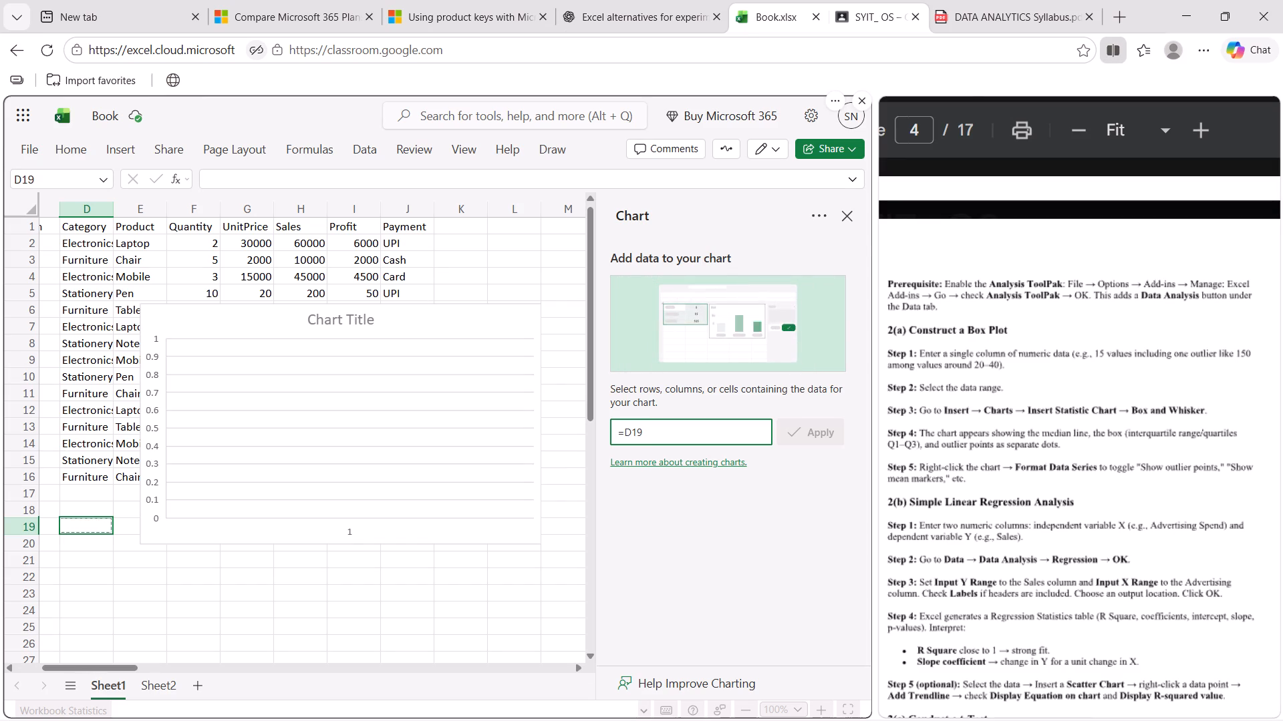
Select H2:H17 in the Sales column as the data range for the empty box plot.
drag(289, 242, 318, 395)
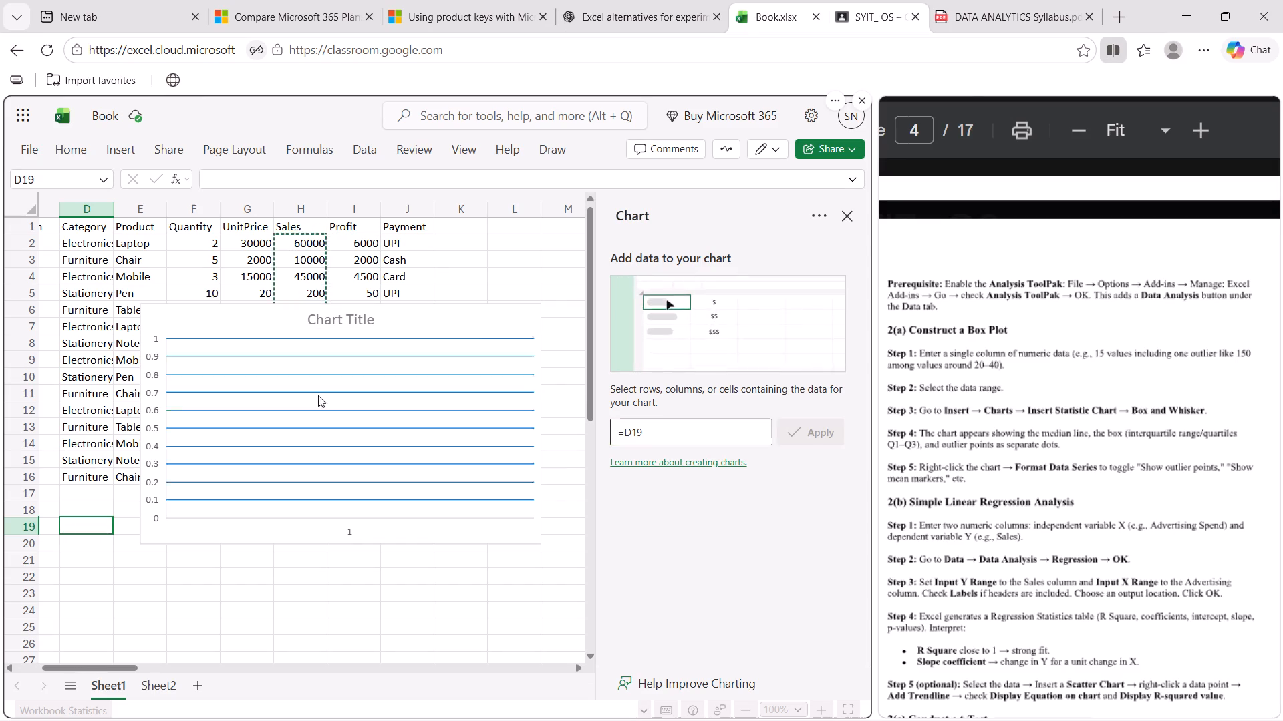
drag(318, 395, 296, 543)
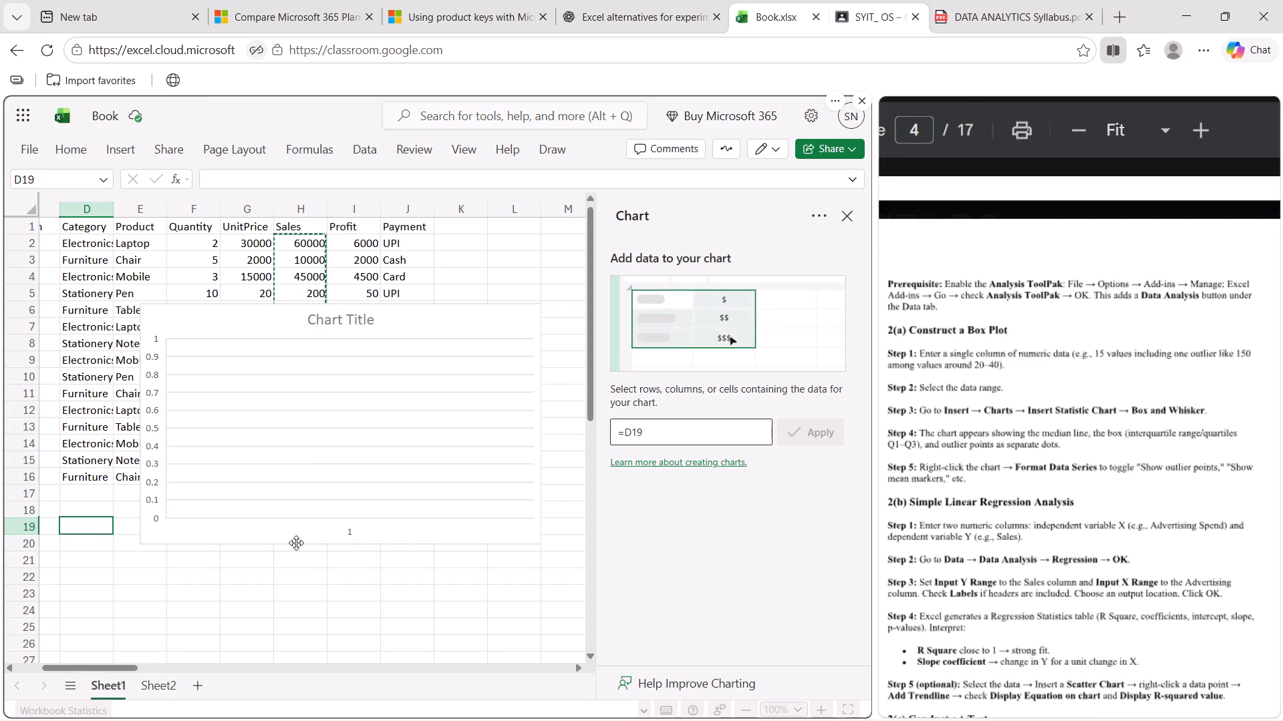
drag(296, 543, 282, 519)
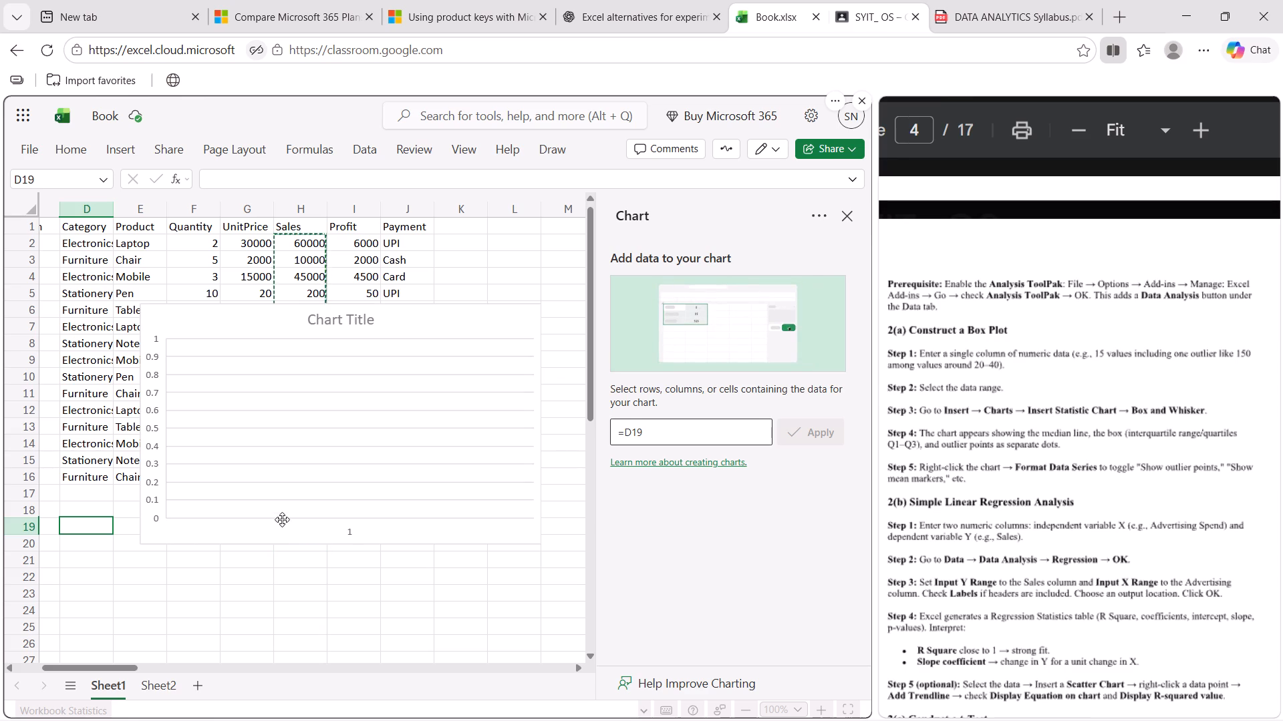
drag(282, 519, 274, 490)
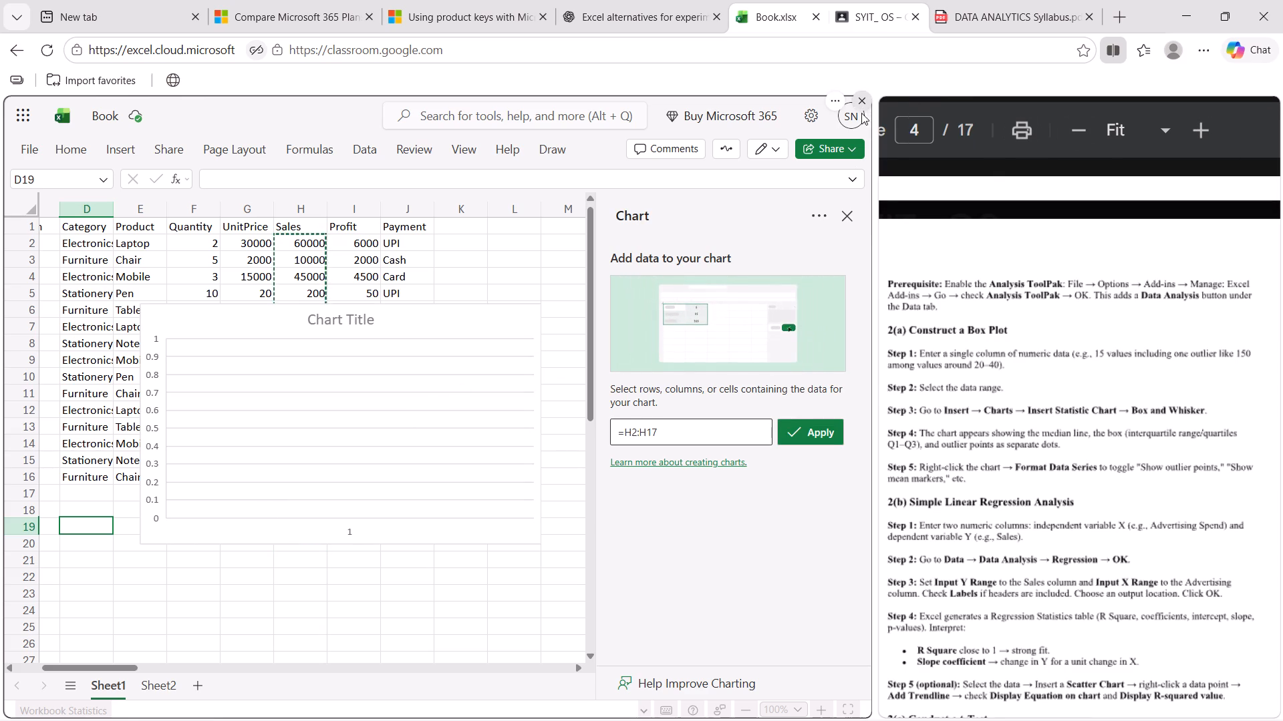
Separate the split view so the workbook and the lab manual become individual tabs.
click(836, 102)
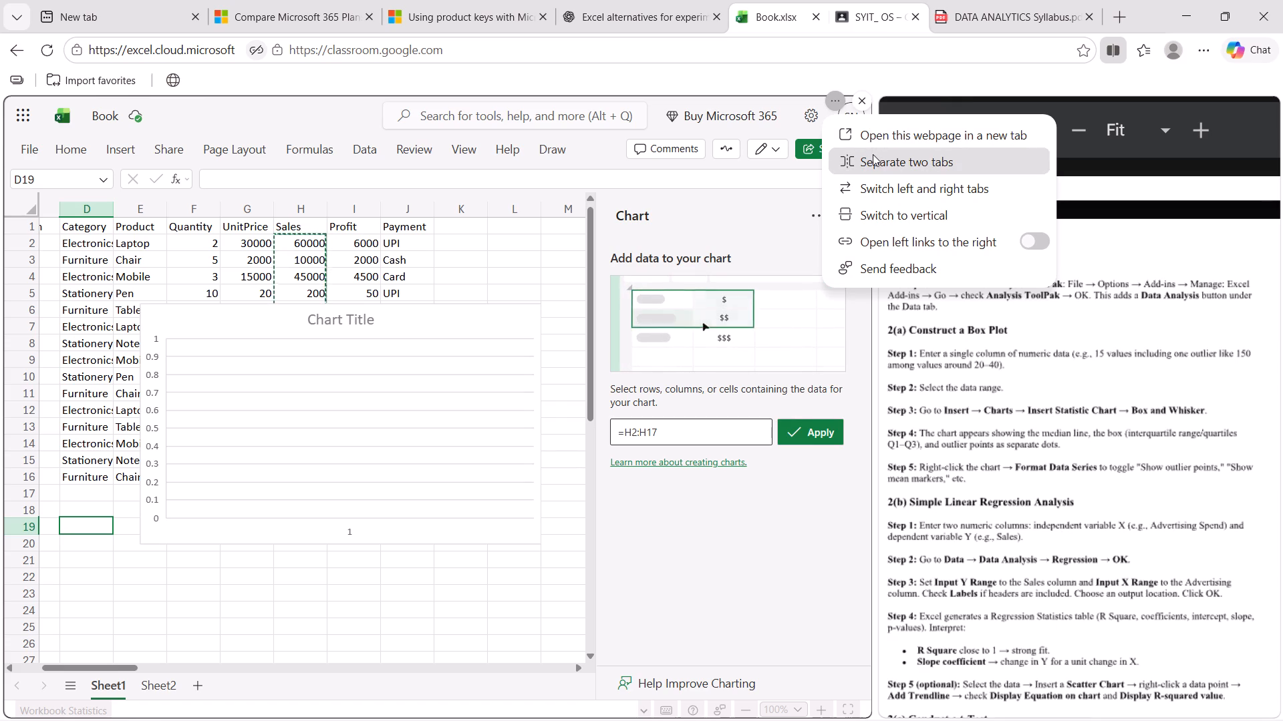
click(873, 156)
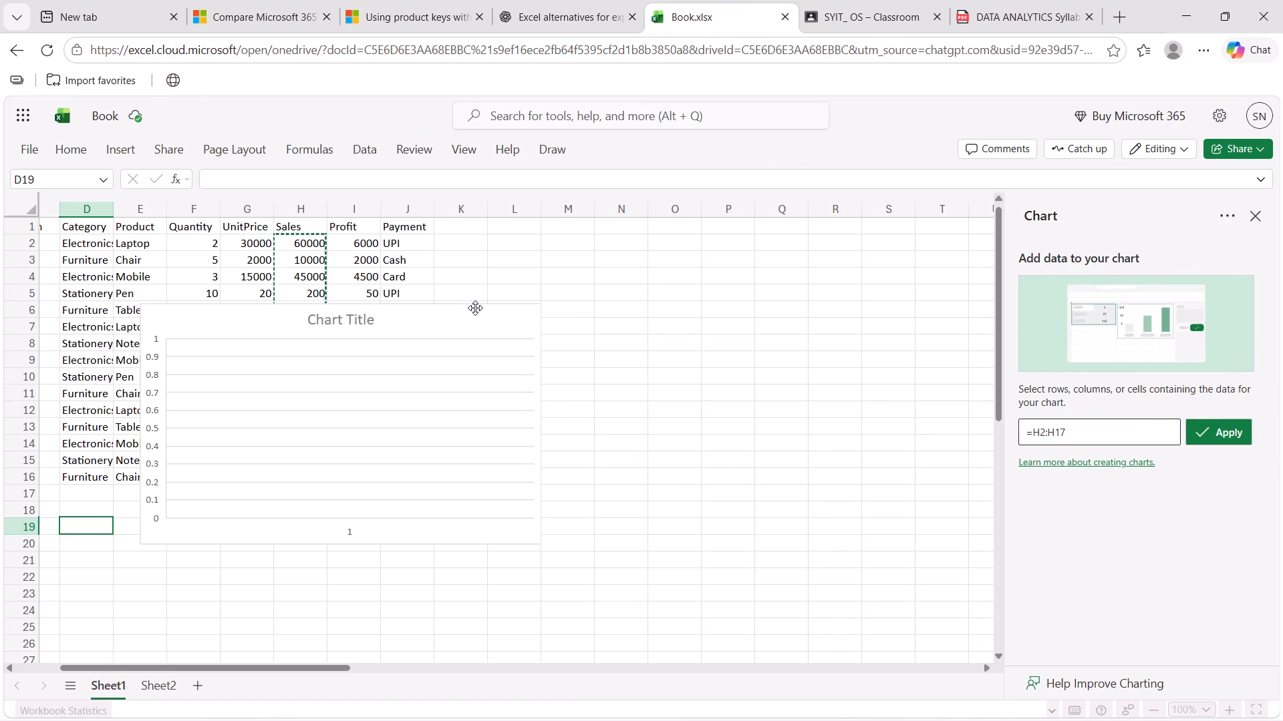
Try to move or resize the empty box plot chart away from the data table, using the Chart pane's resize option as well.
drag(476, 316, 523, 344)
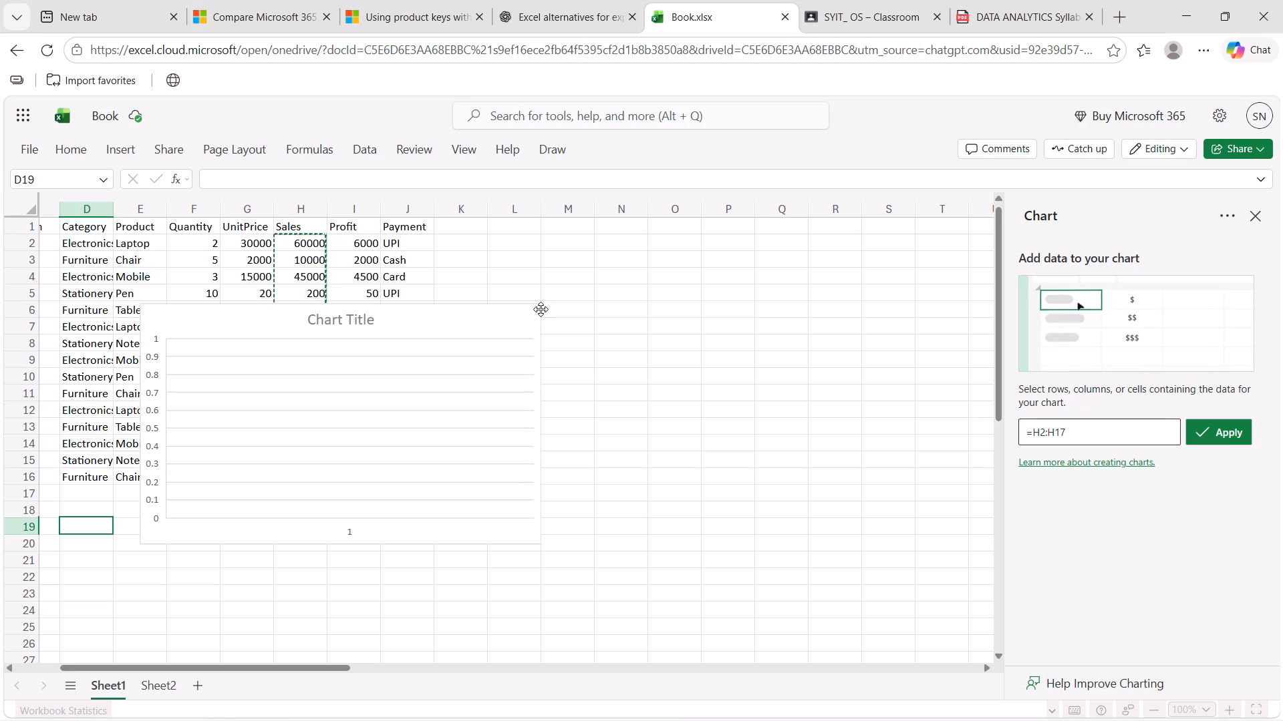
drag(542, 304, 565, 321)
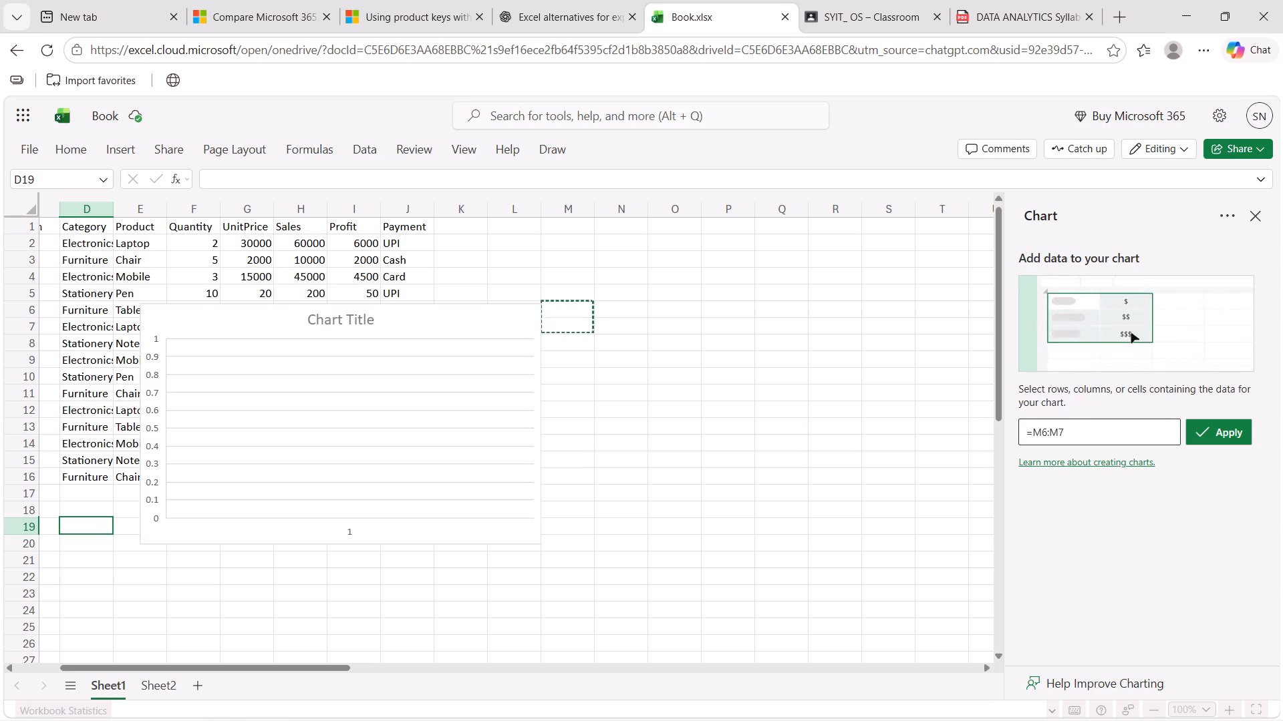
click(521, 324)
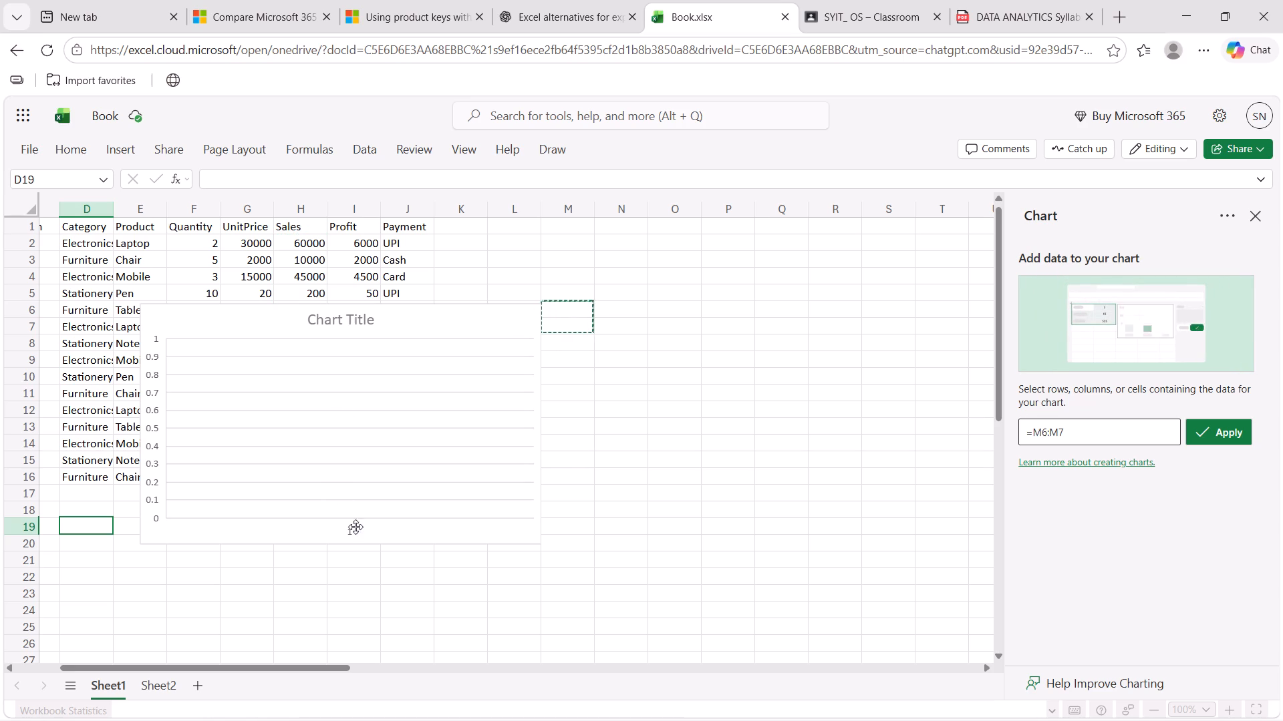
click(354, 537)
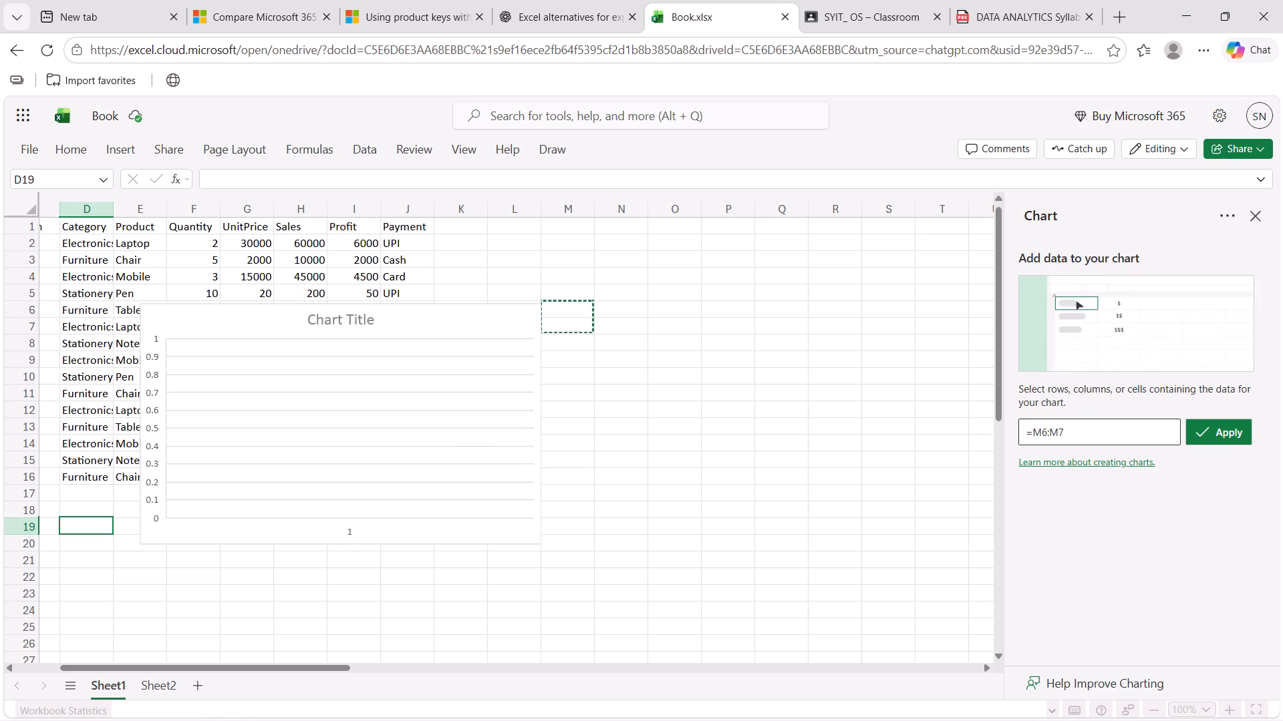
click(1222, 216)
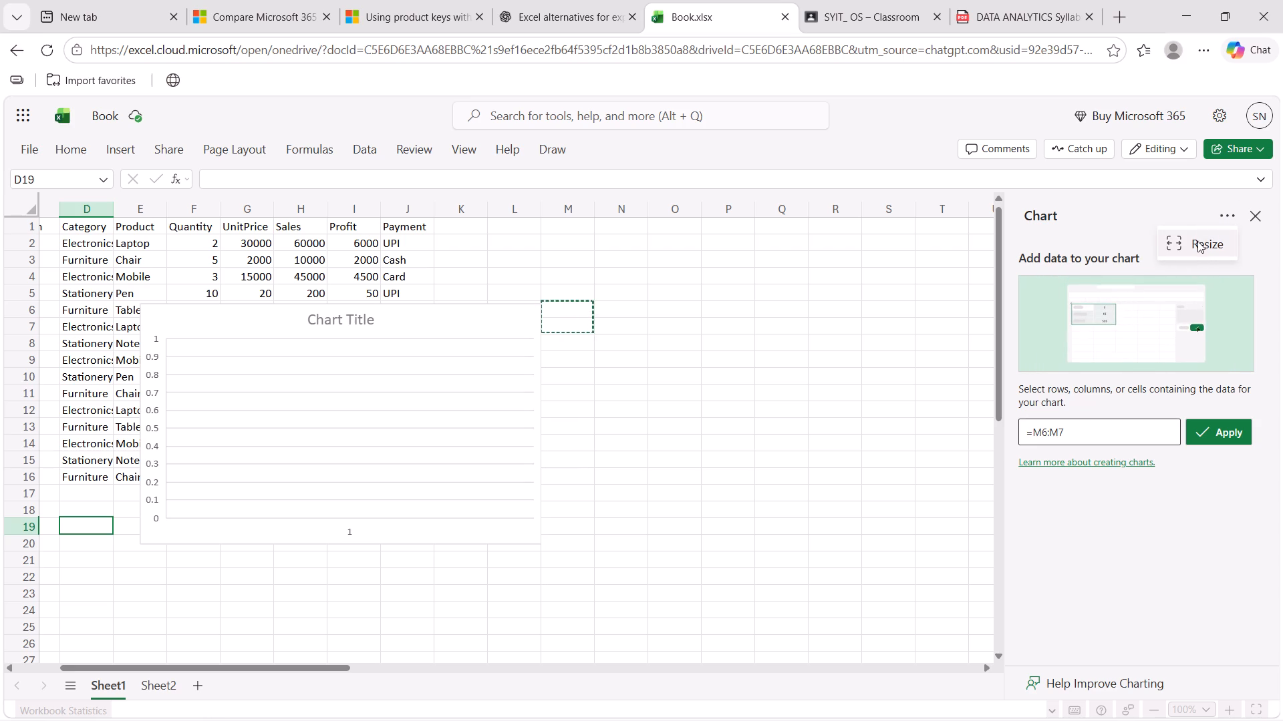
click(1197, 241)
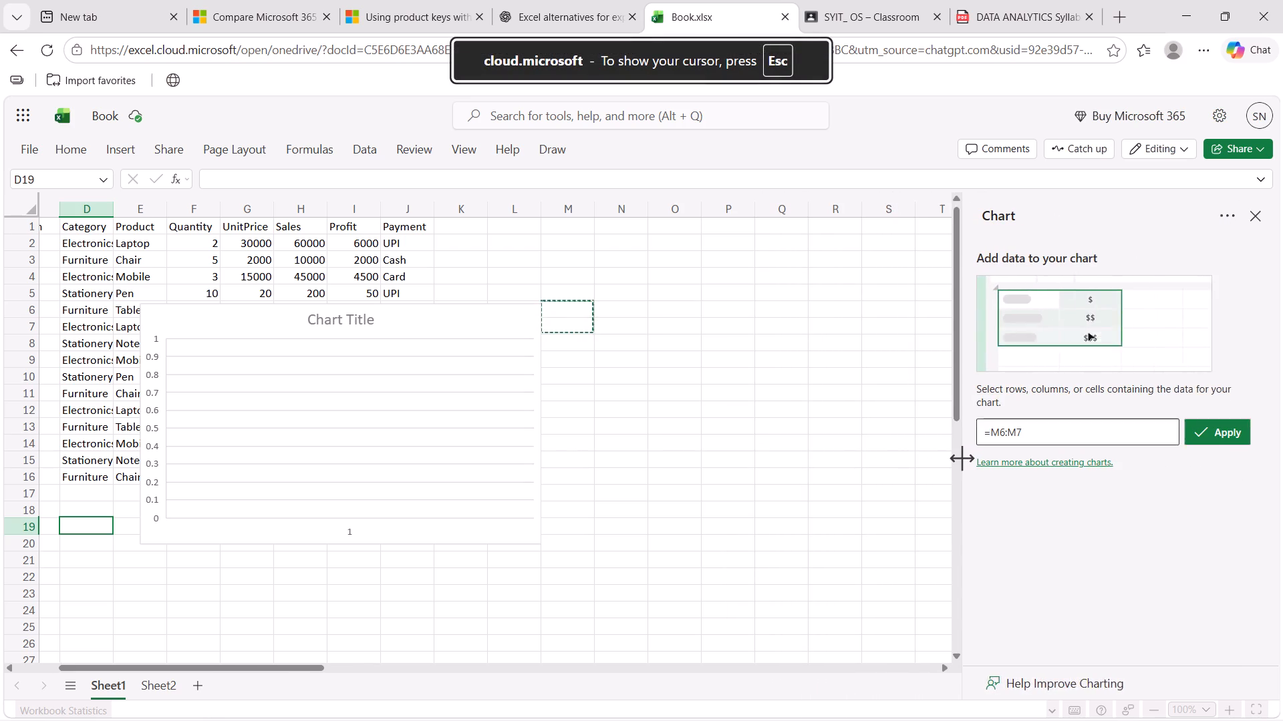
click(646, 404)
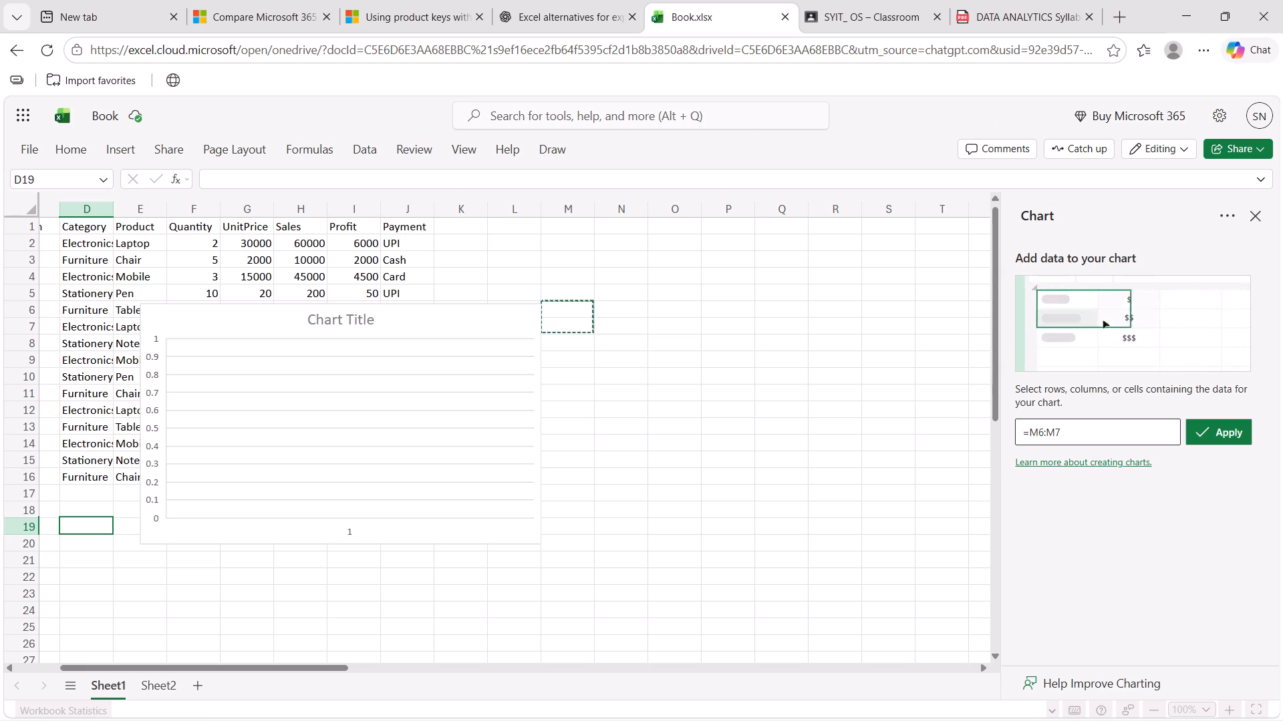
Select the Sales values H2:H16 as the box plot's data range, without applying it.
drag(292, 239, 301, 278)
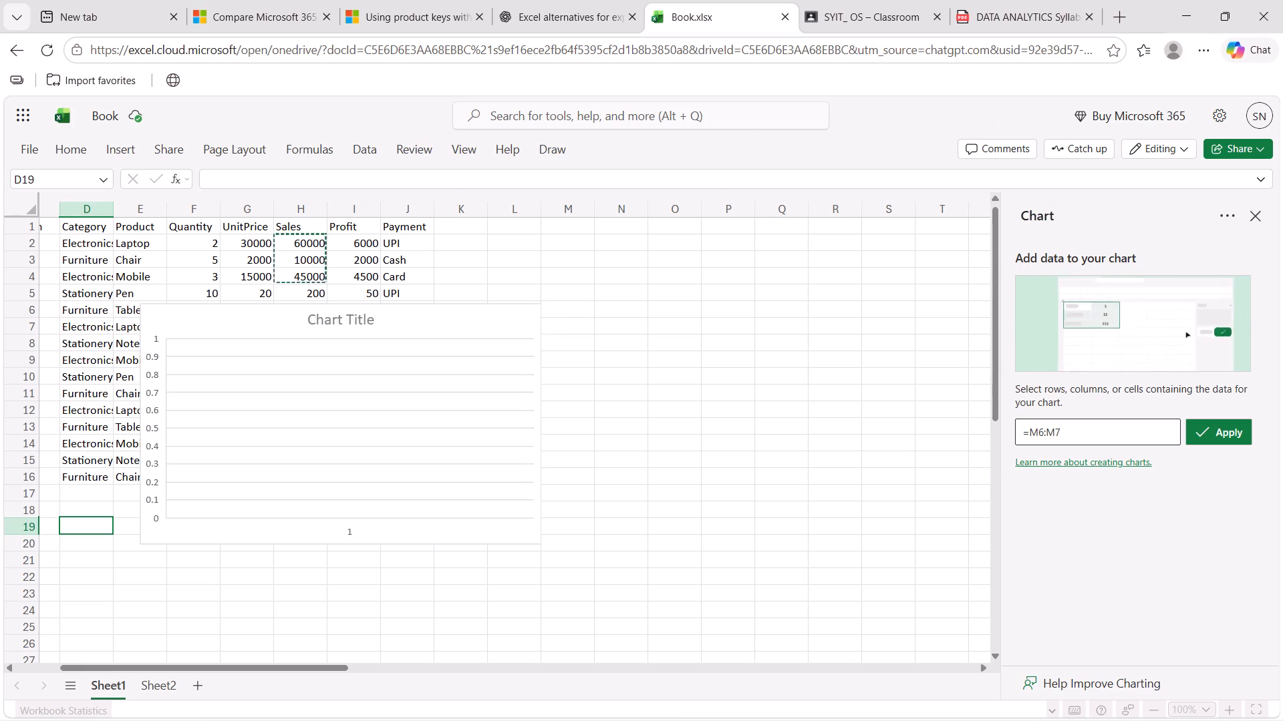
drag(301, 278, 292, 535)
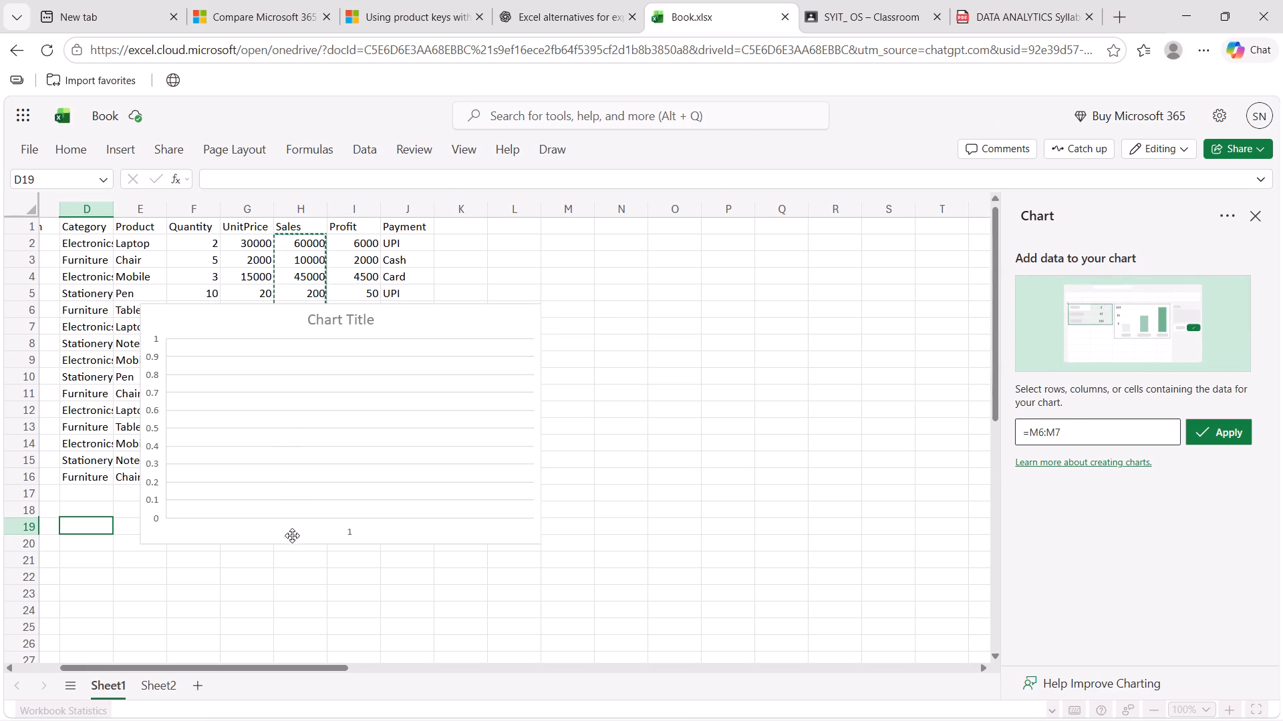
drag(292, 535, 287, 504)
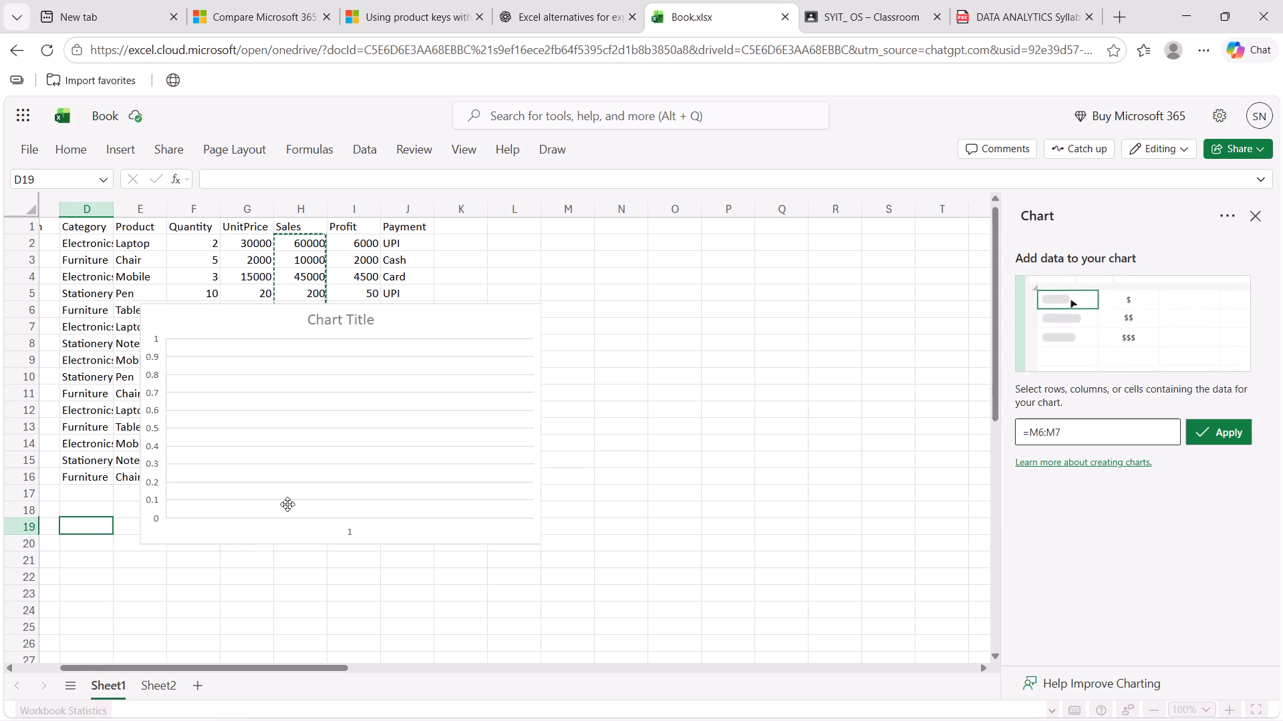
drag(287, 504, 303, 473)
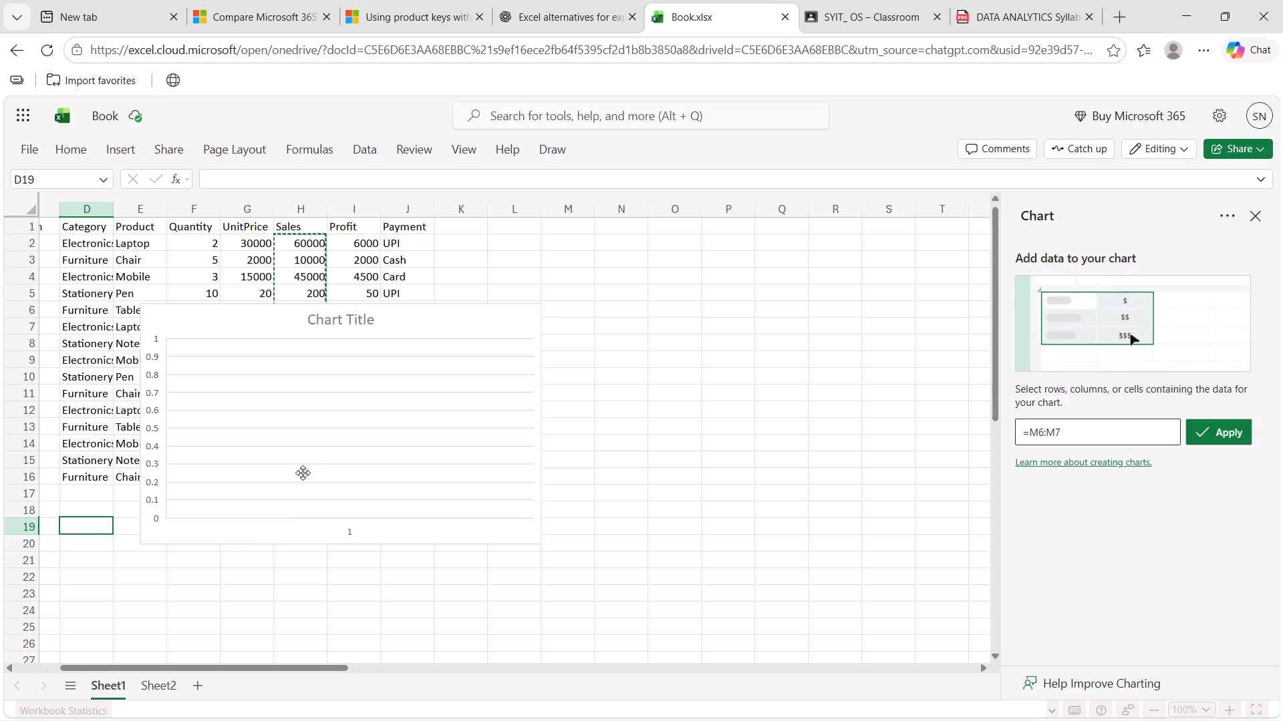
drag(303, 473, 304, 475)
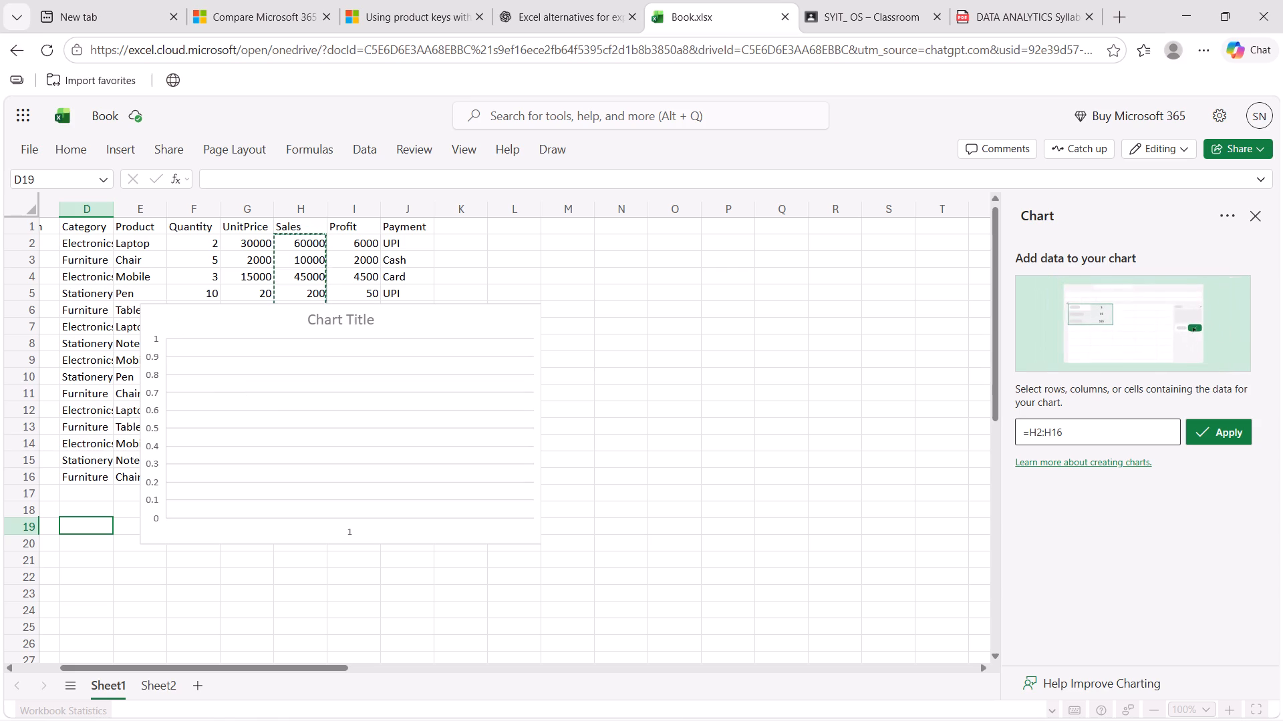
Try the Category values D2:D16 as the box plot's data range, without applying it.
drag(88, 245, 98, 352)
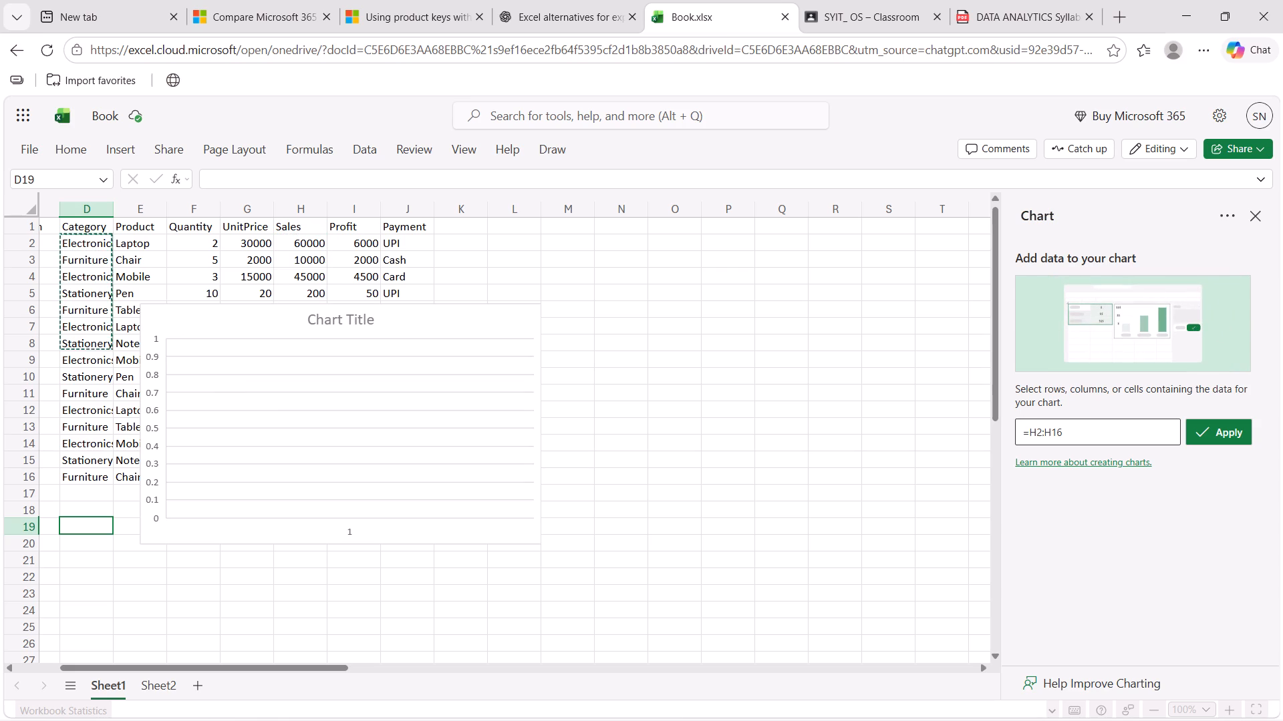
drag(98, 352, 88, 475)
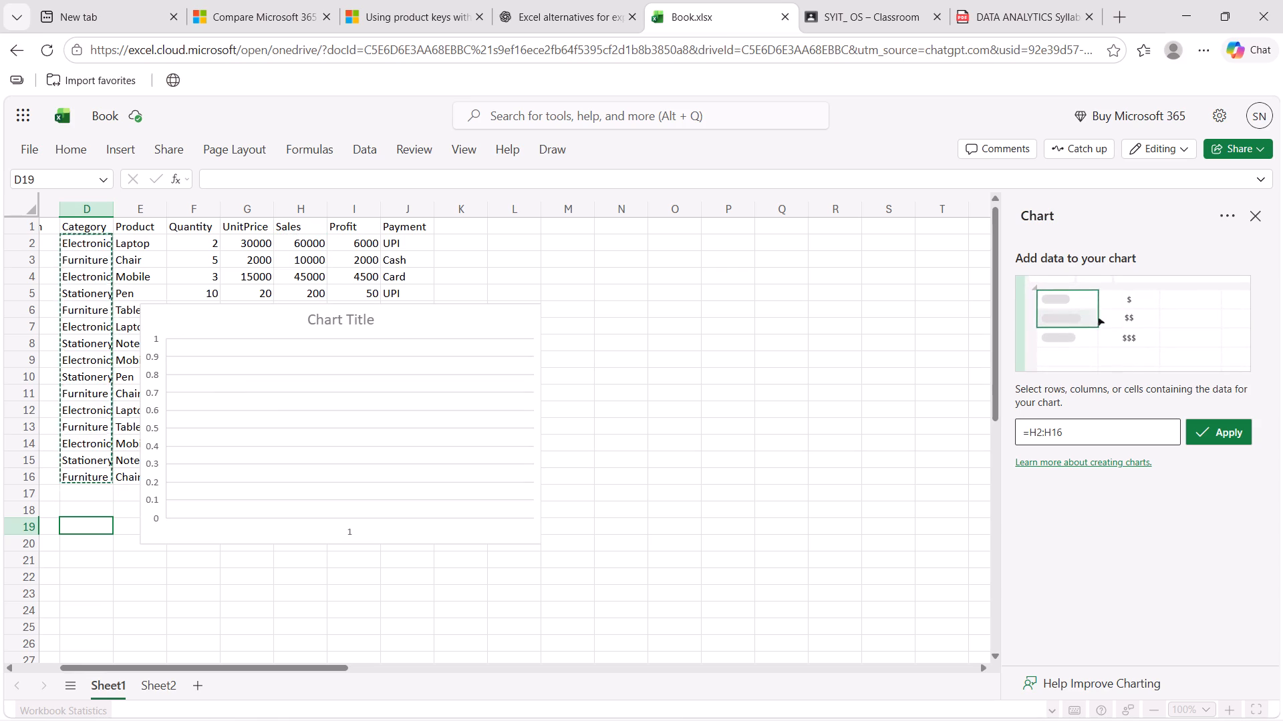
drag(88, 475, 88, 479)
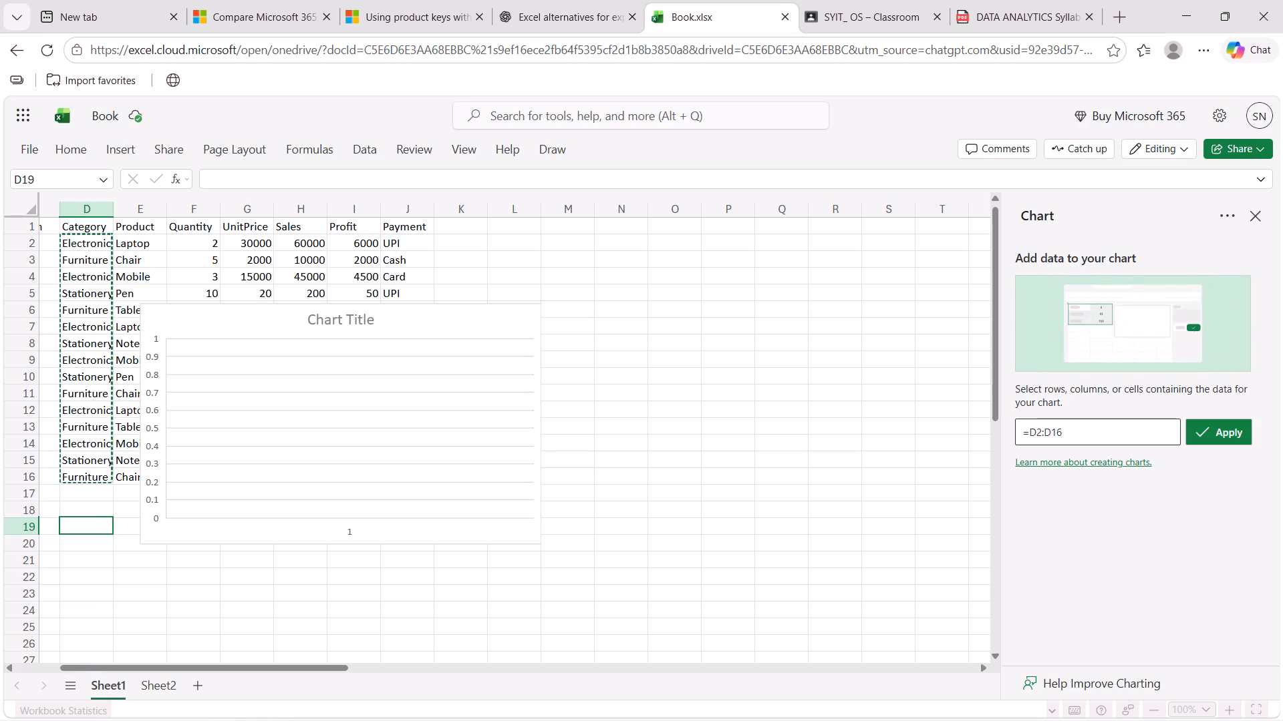
Set the box plot's data range to the Sales values H2:H16 and apply it to the chart.
click(293, 246)
drag(293, 246, 298, 267)
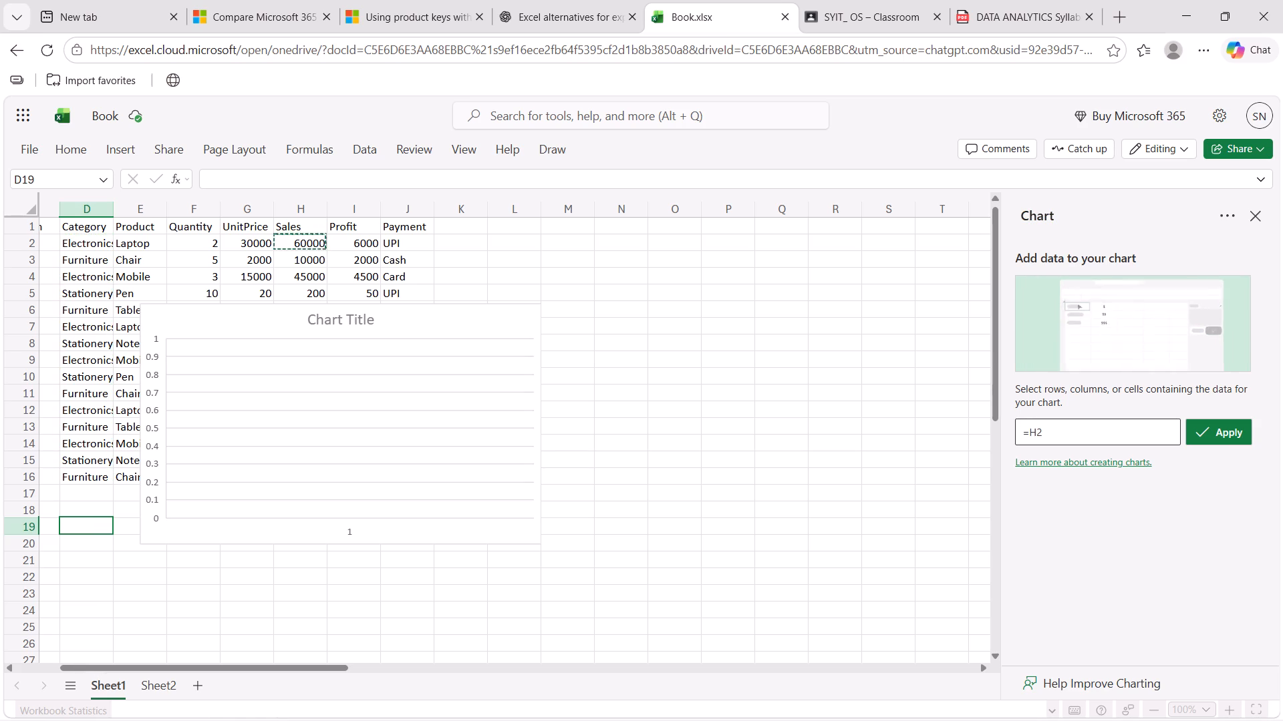
drag(298, 267, 309, 407)
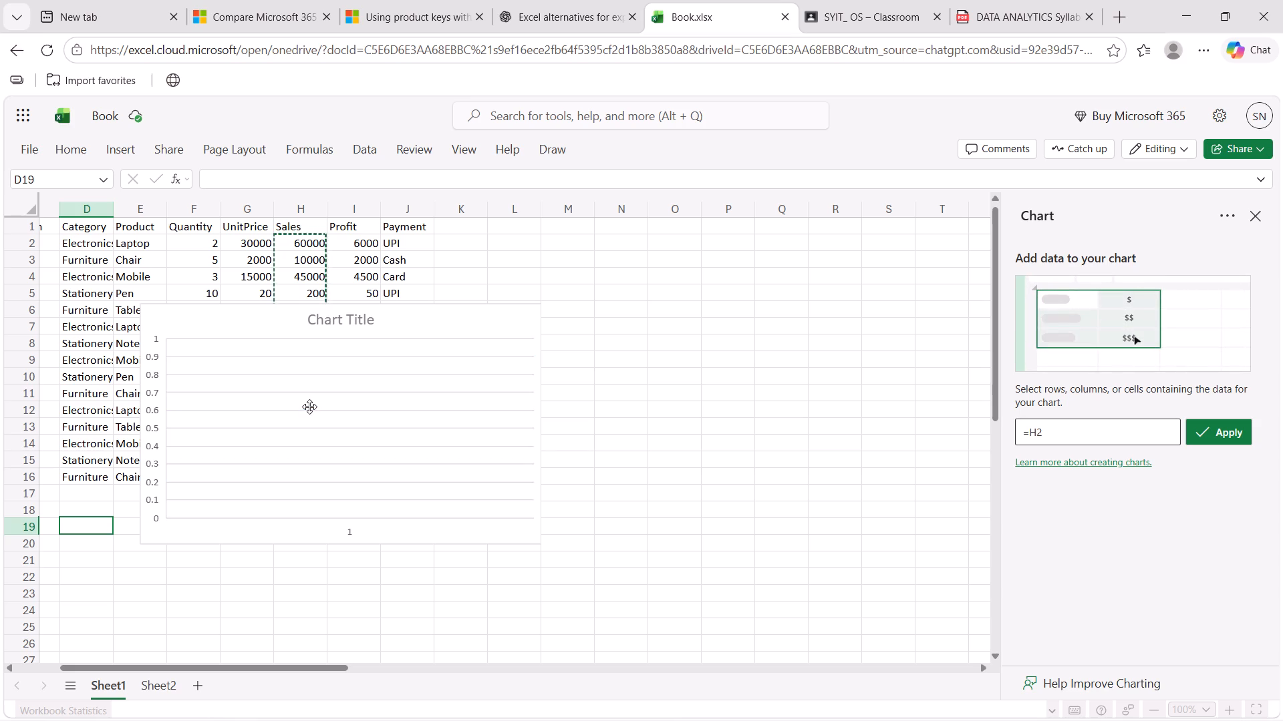
drag(309, 407, 309, 420)
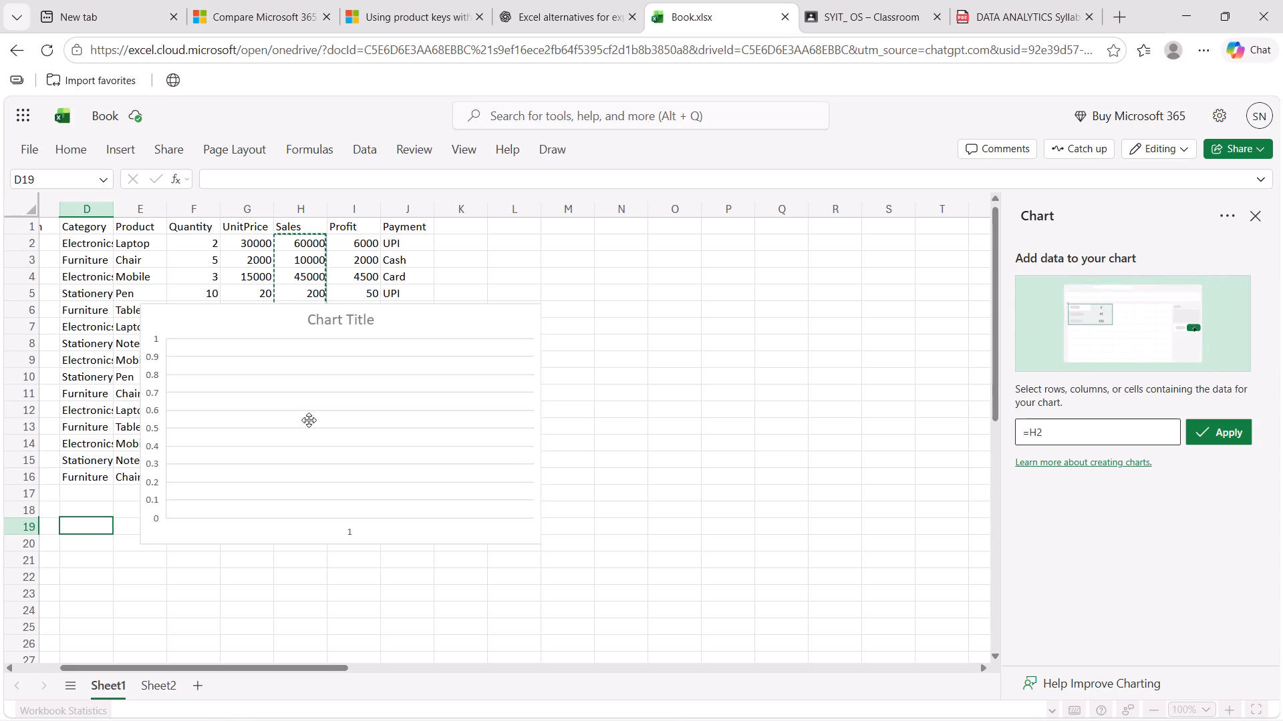
drag(309, 420, 305, 520)
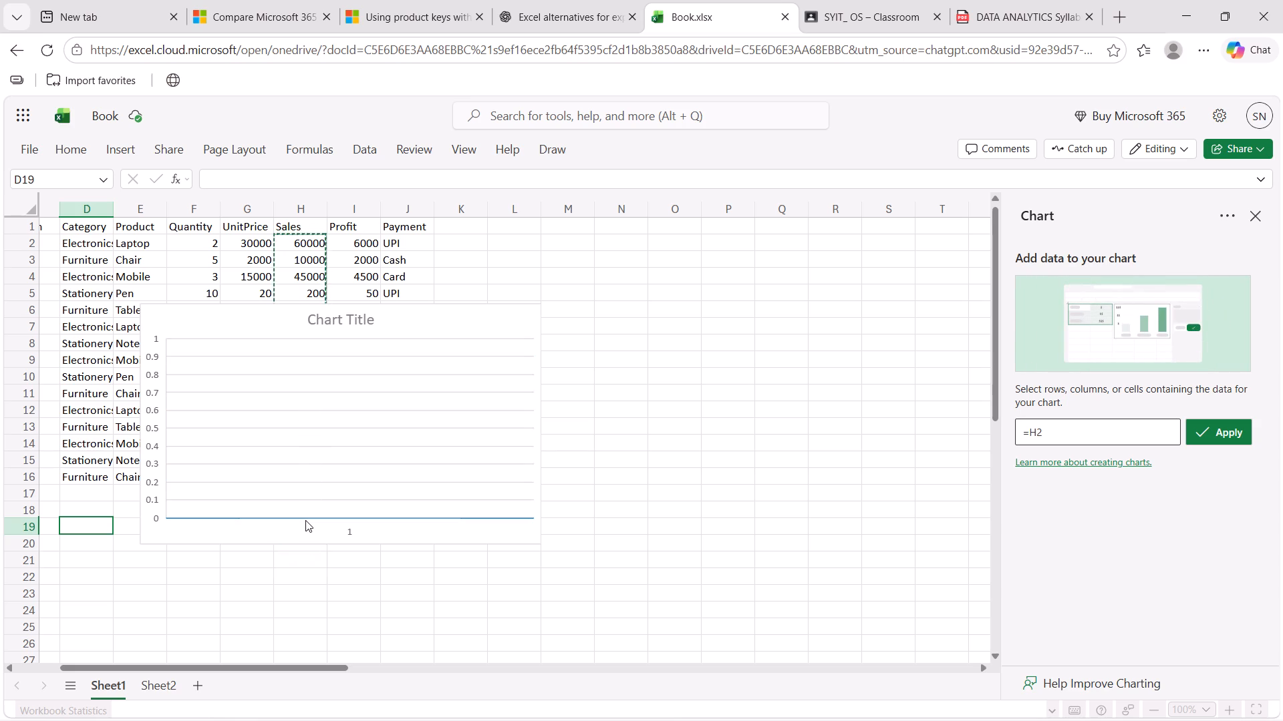
drag(305, 520, 297, 490)
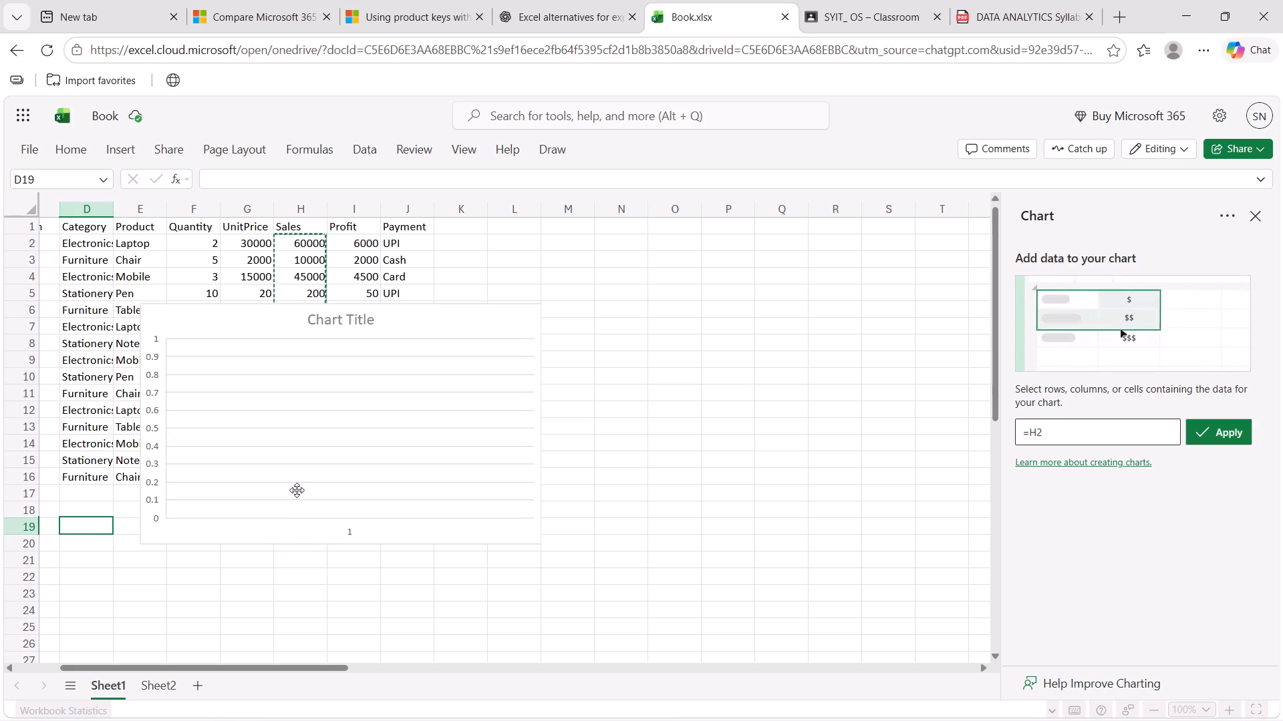
drag(297, 490, 295, 477)
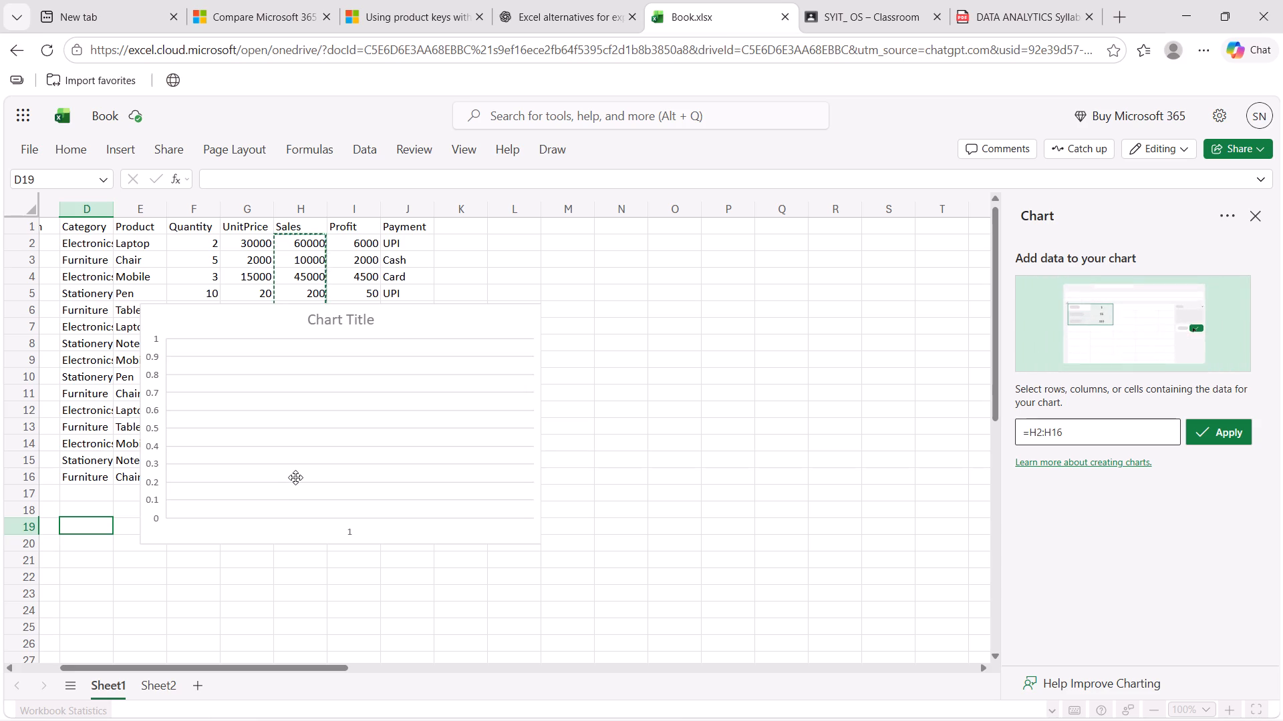
click(1205, 428)
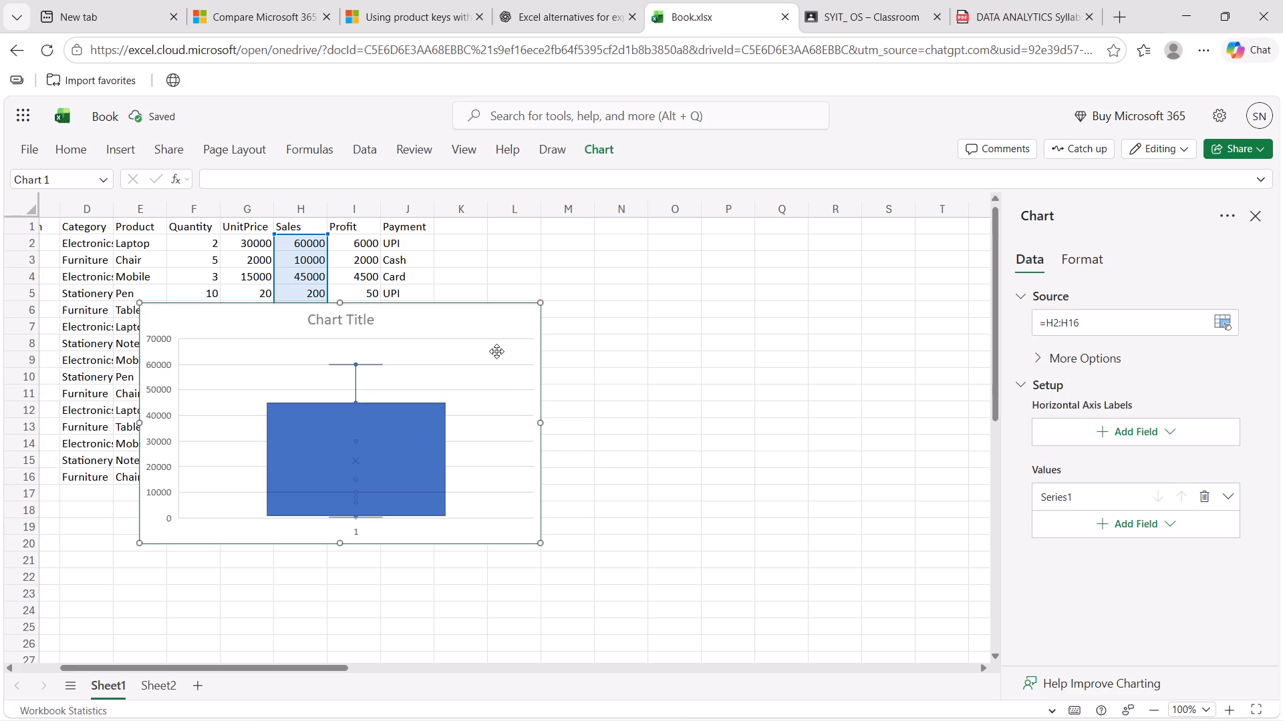
Move the box plot off the data table to the empty cells beside the Payment column, around columns K to R.
drag(496, 351, 872, 344)
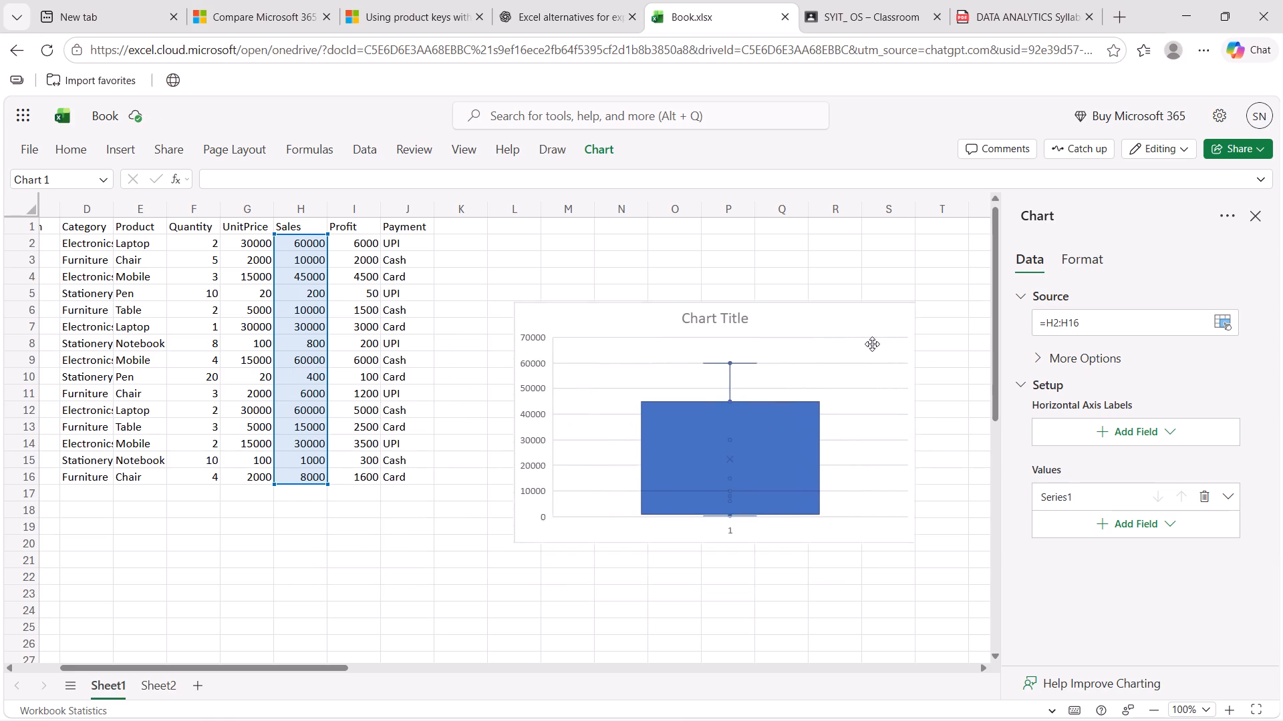
drag(872, 344, 819, 318)
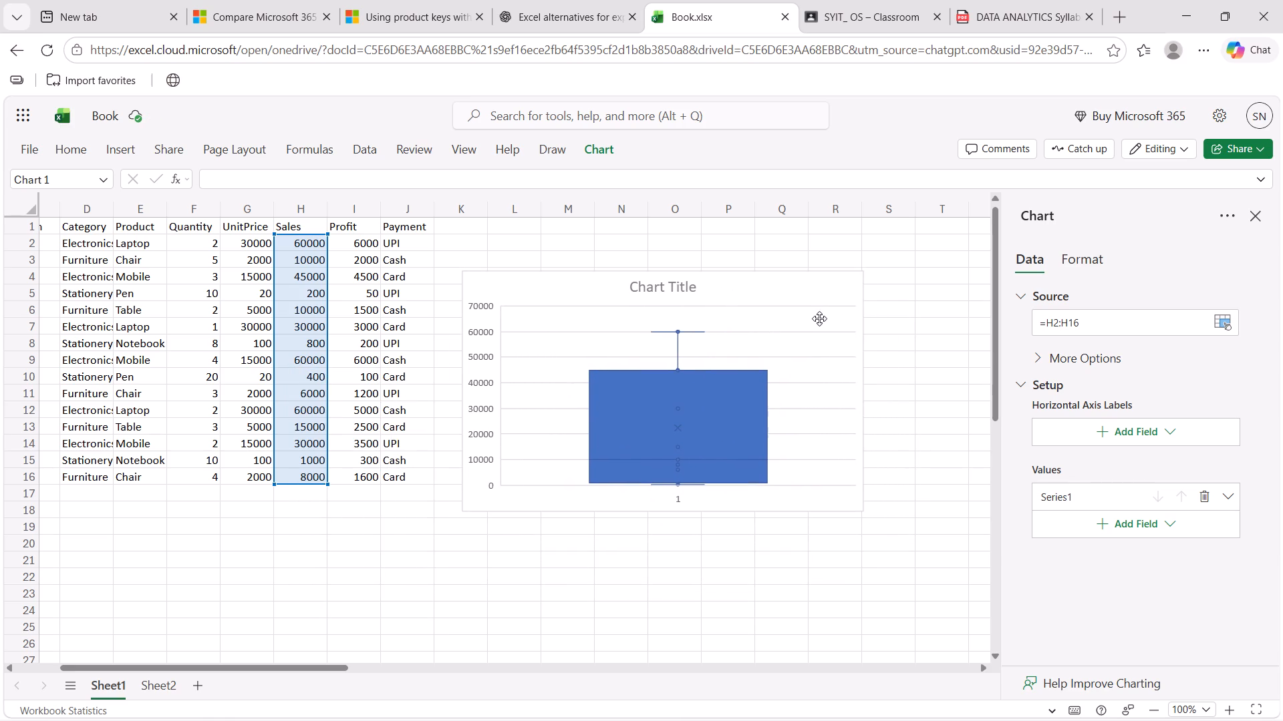
drag(819, 318, 806, 304)
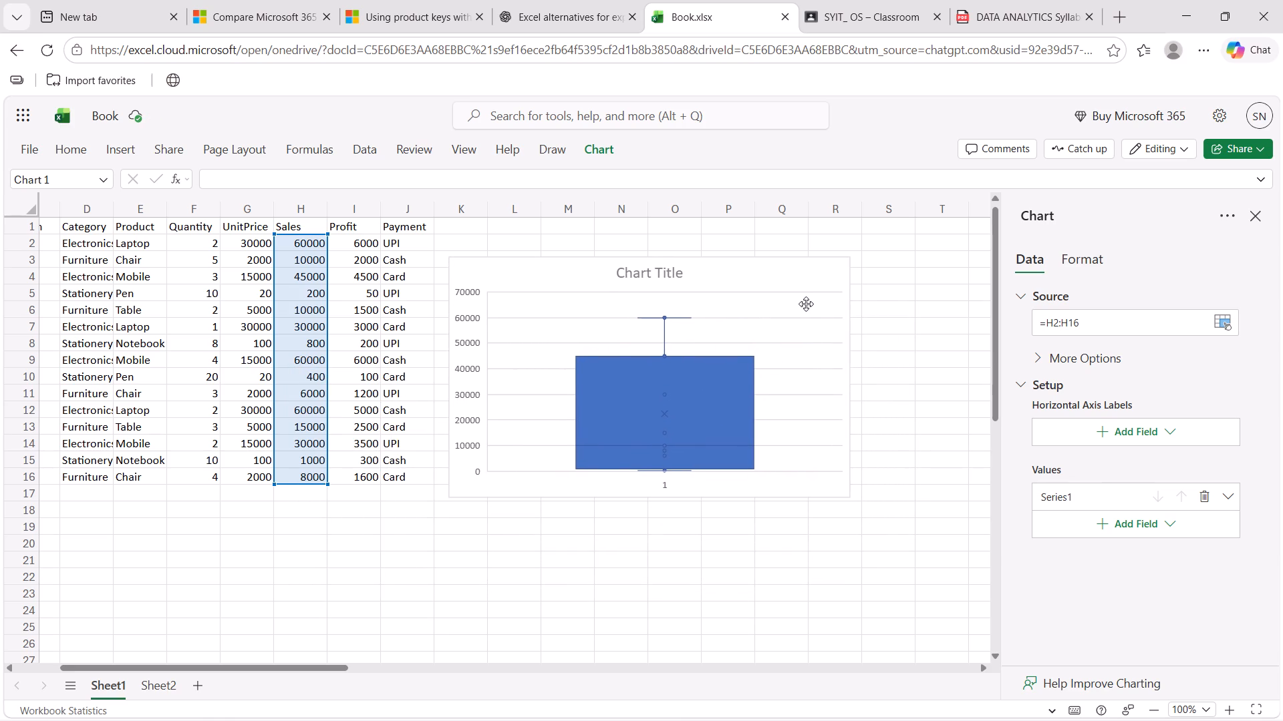
drag(806, 304, 806, 304)
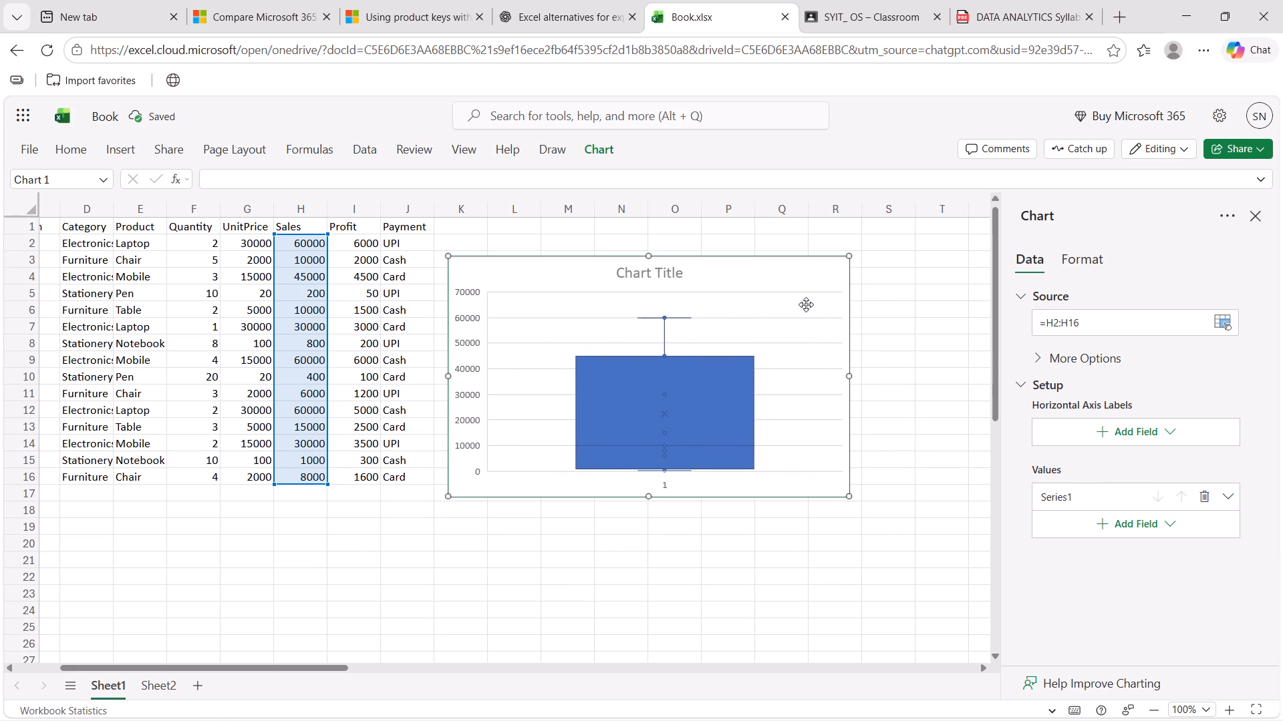
Switch to the Data Analytics lab manual in Classroom and read Experiment 2(a), Construct a Box Plot, including its series formatting step.
click(858, 0)
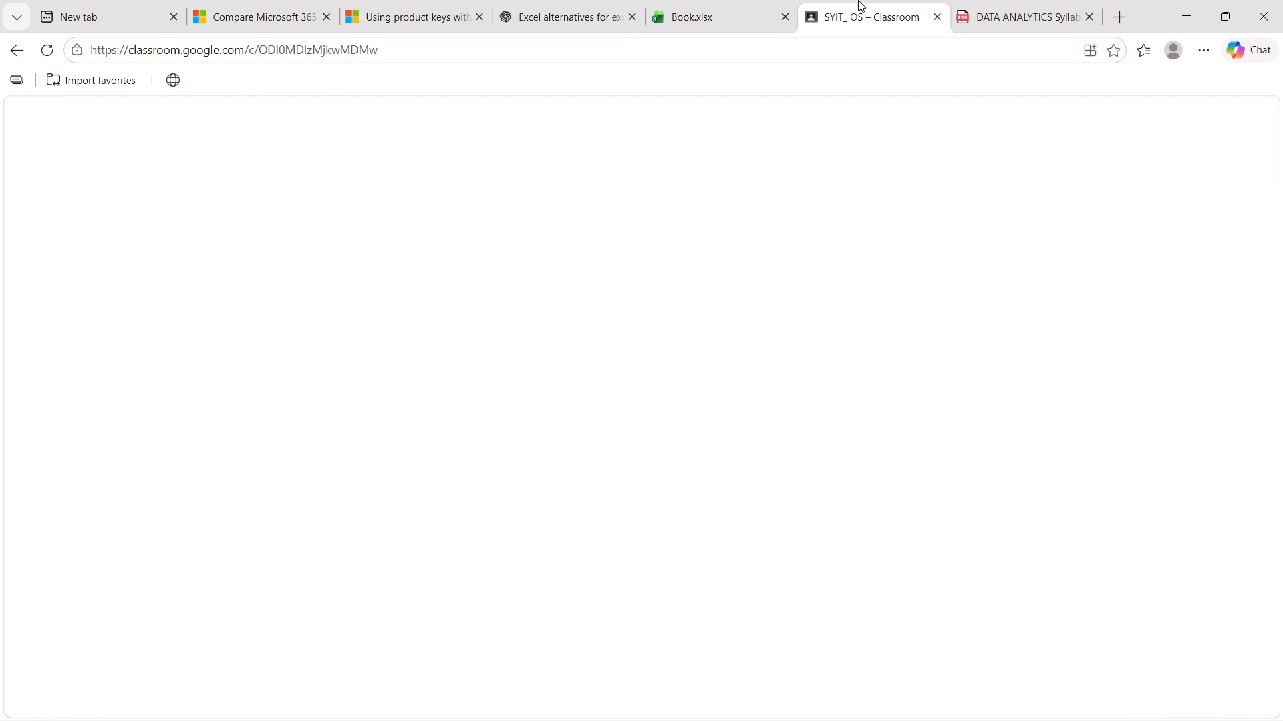
scroll(800, 413, left, 1)
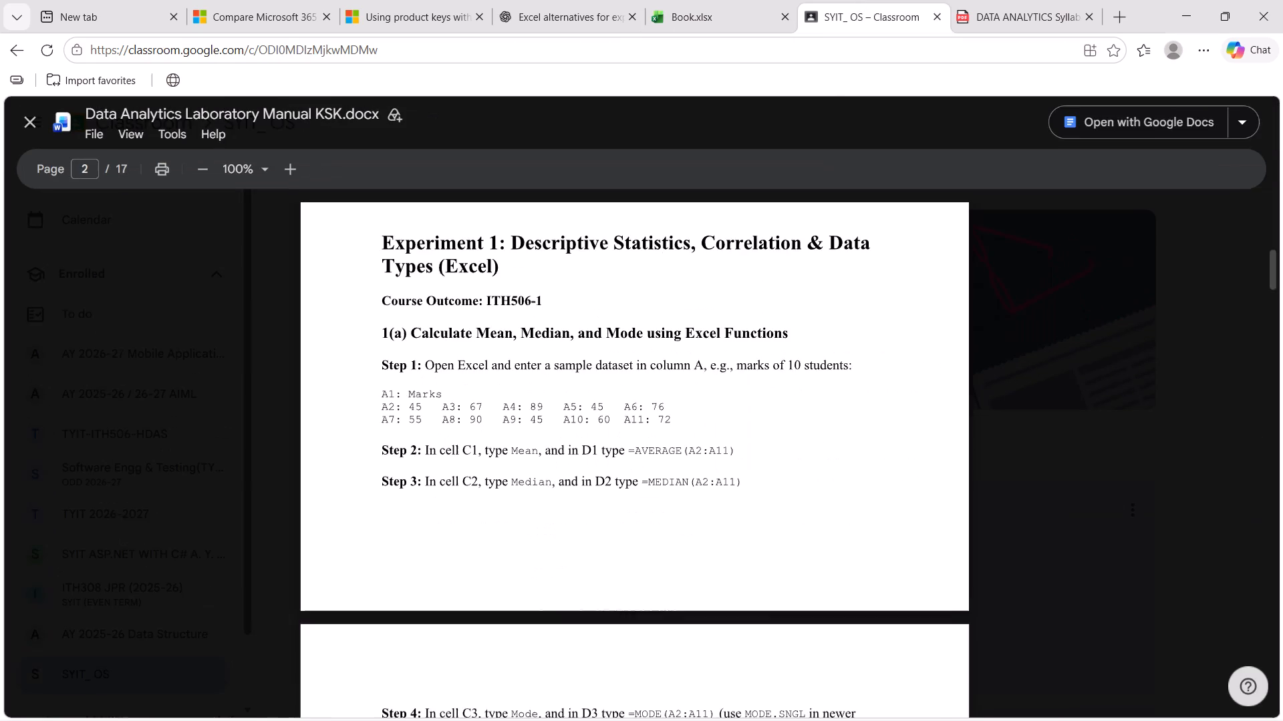
scroll(800, 413, down, 3)
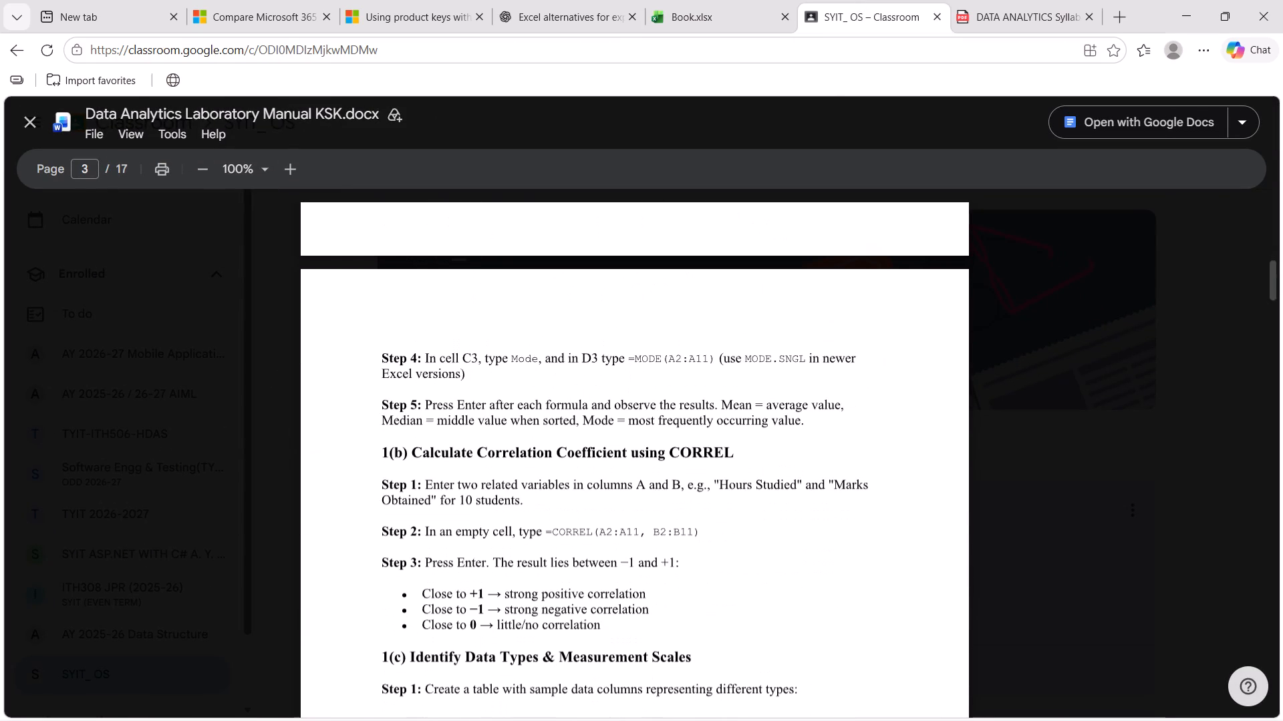
scroll(800, 413, down, 3)
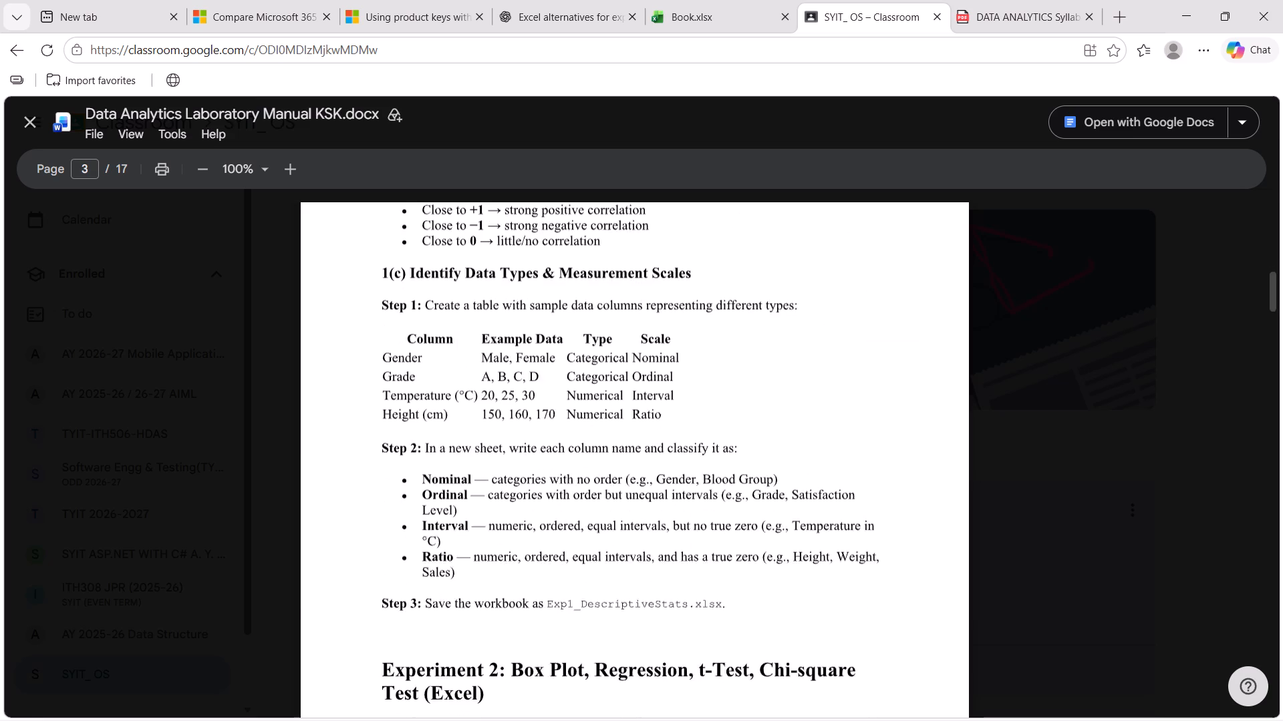
scroll(800, 413, down, 6)
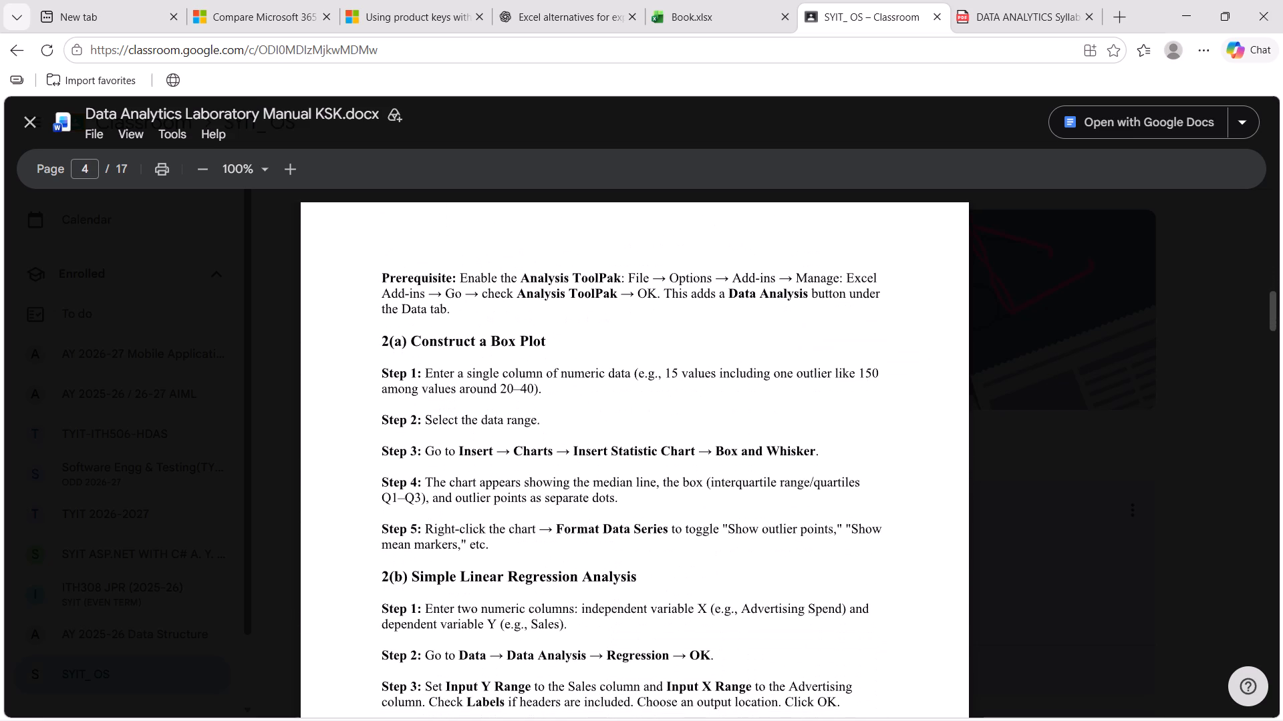
scroll(800, 413, down, 1)
In the Book workbook, open the box plot's formatting and check Series 1's Box and Whisker options against the lab manual's Step 5.
click(712, 11)
click(712, 304)
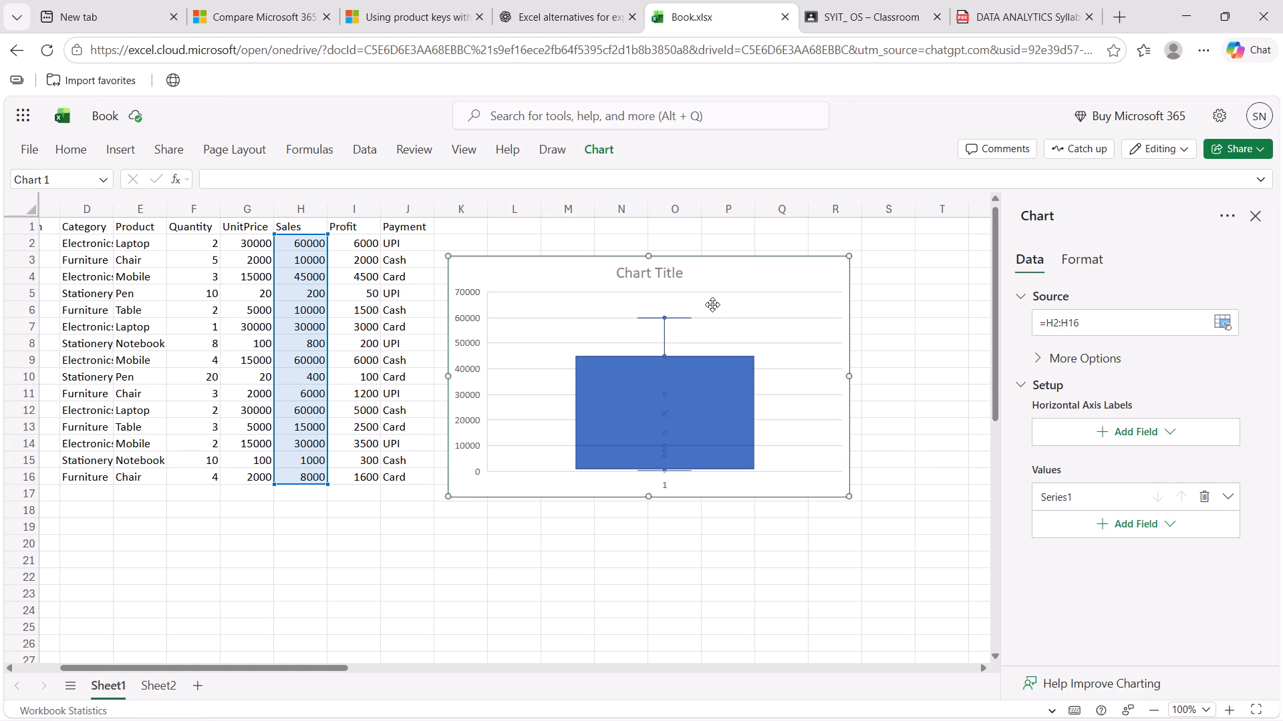
right_click(712, 304)
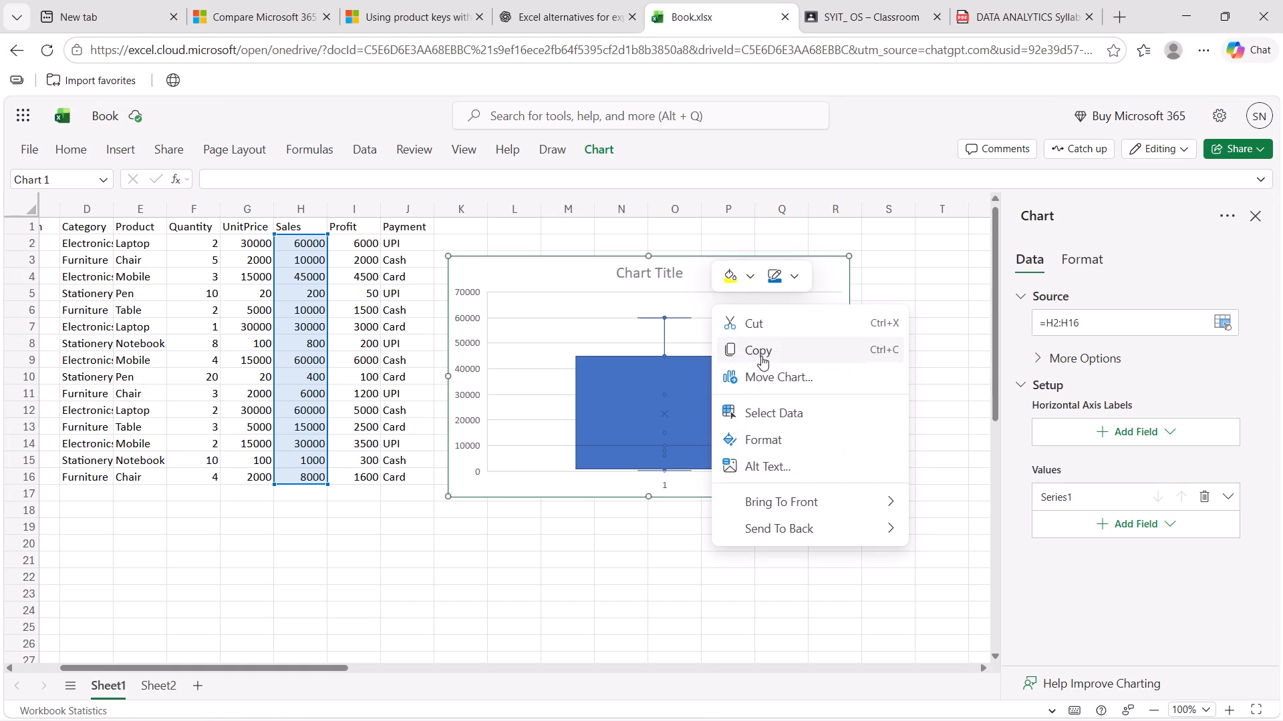
click(785, 443)
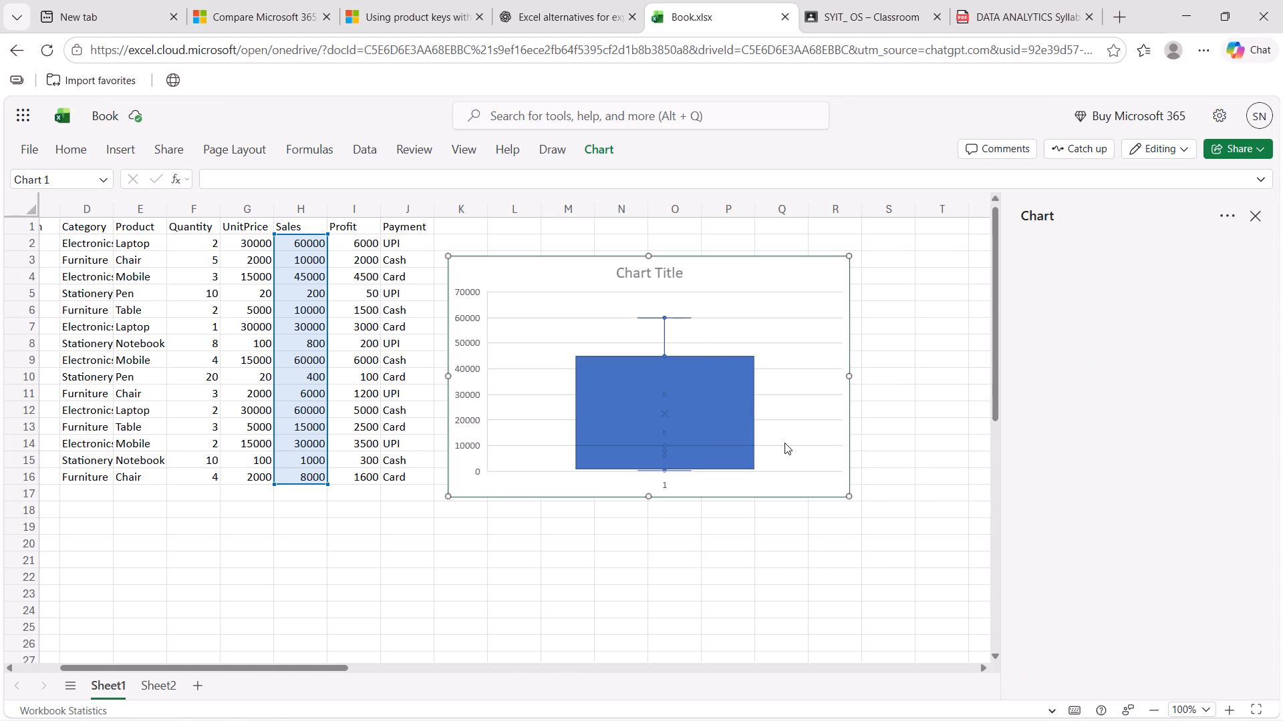
click(867, 18)
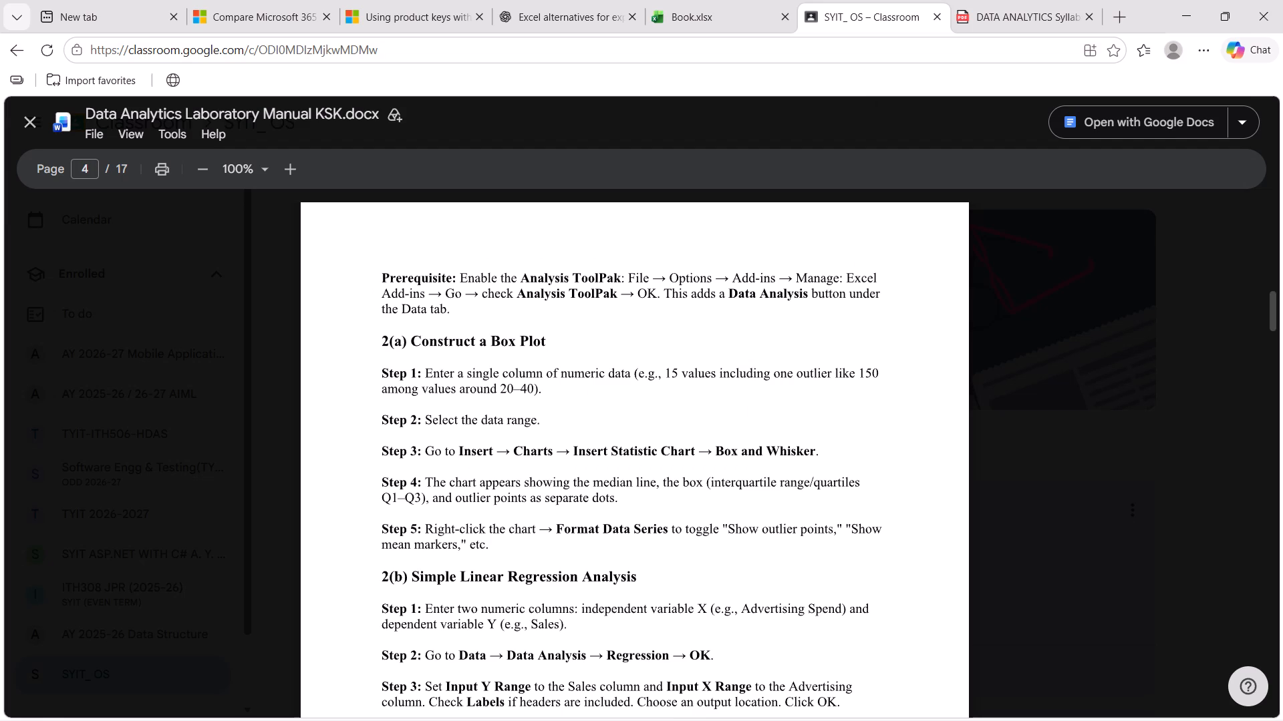
click(688, 9)
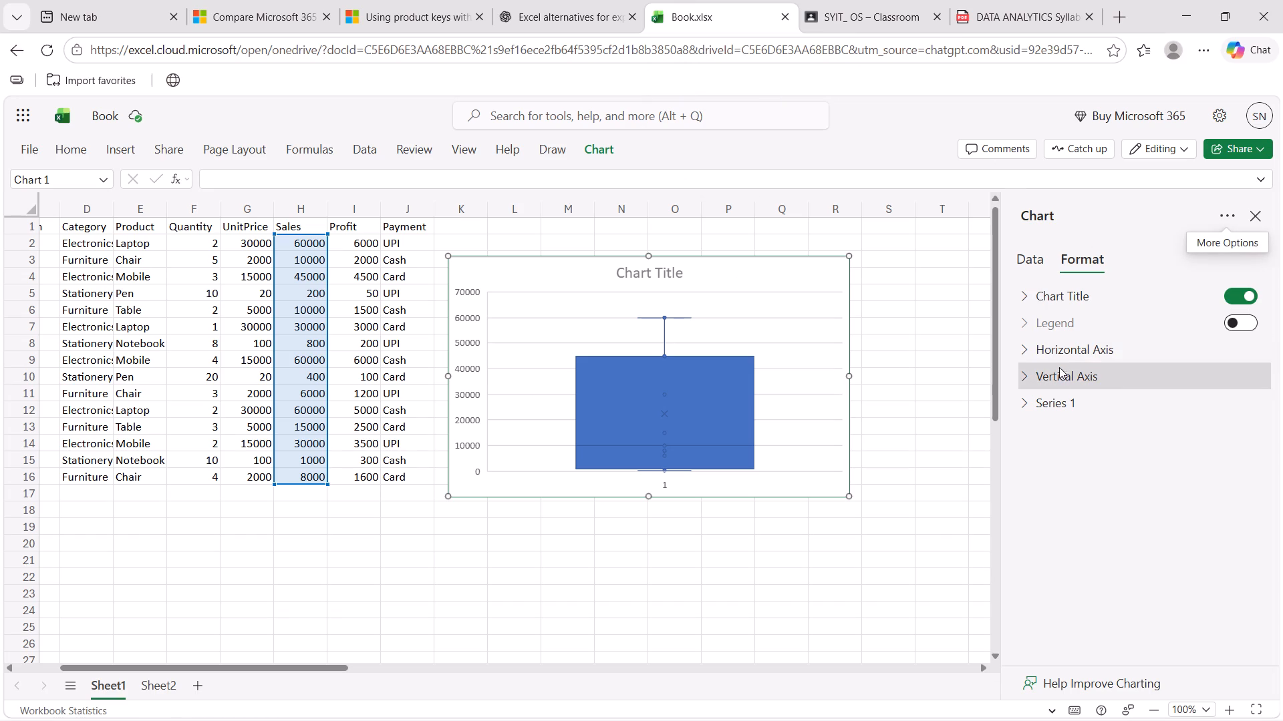
click(1038, 404)
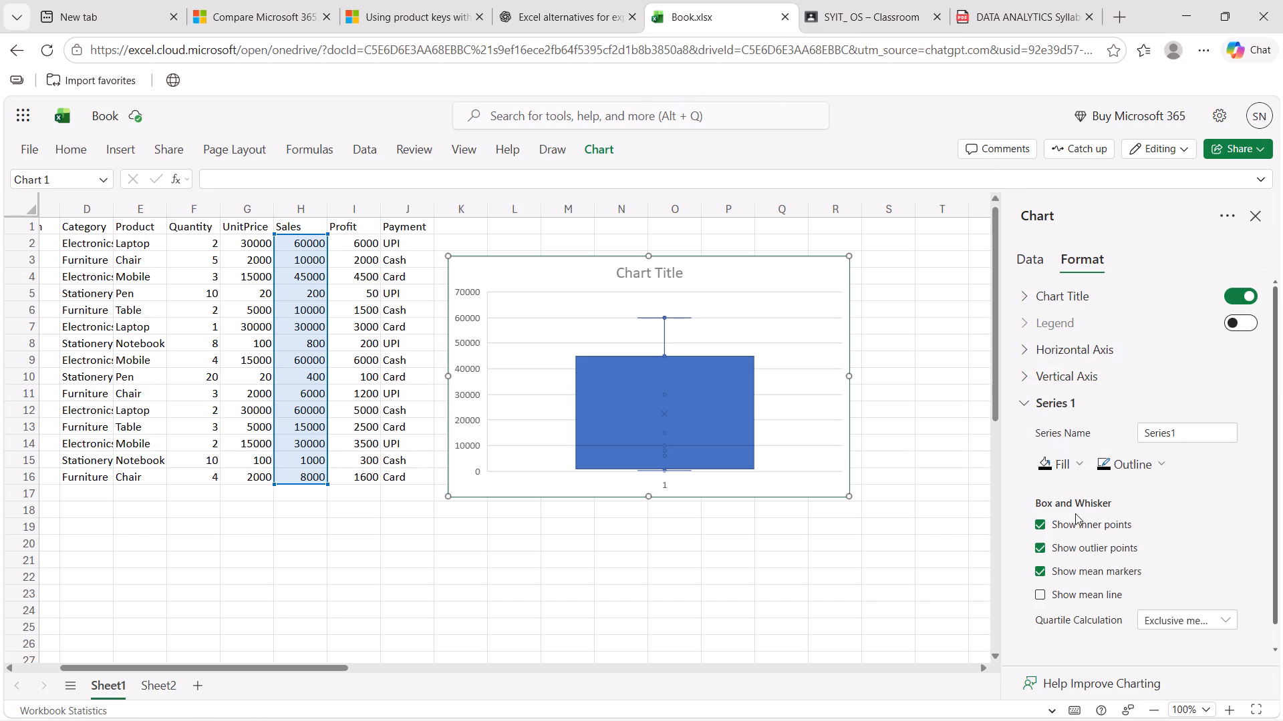
scroll(1080, 535, down, 2)
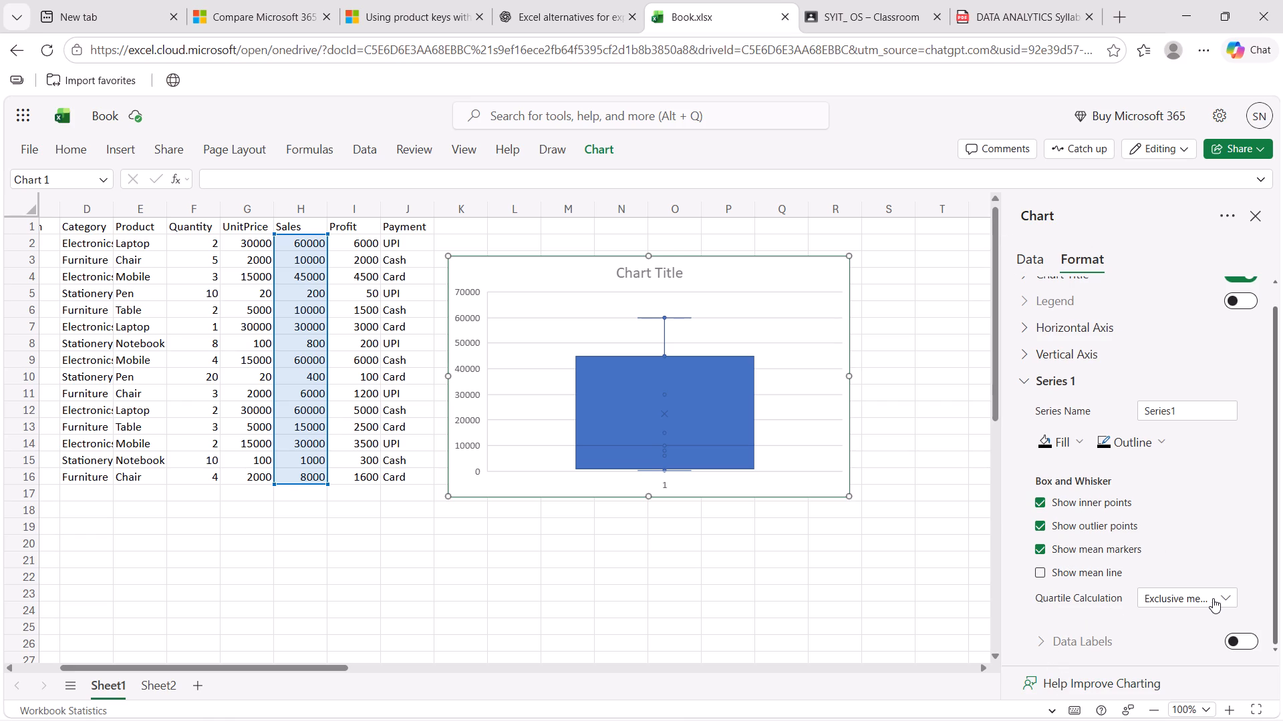
click(897, 7)
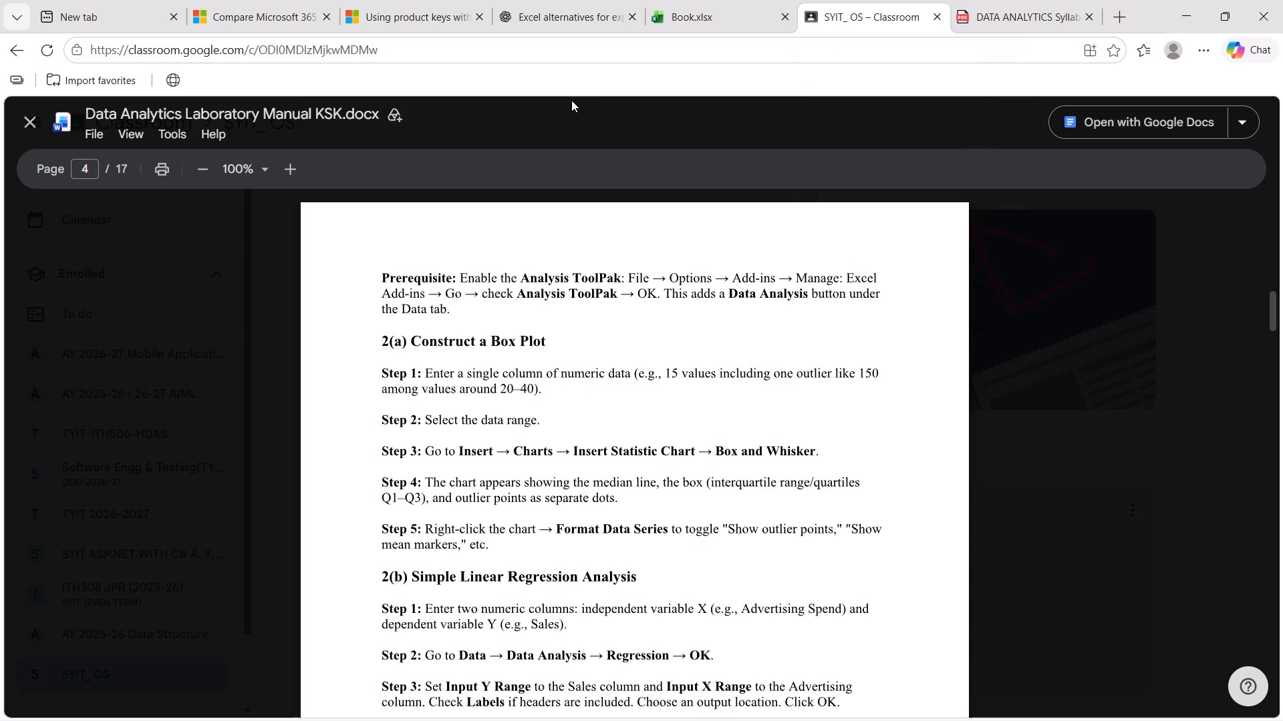
click(683, 9)
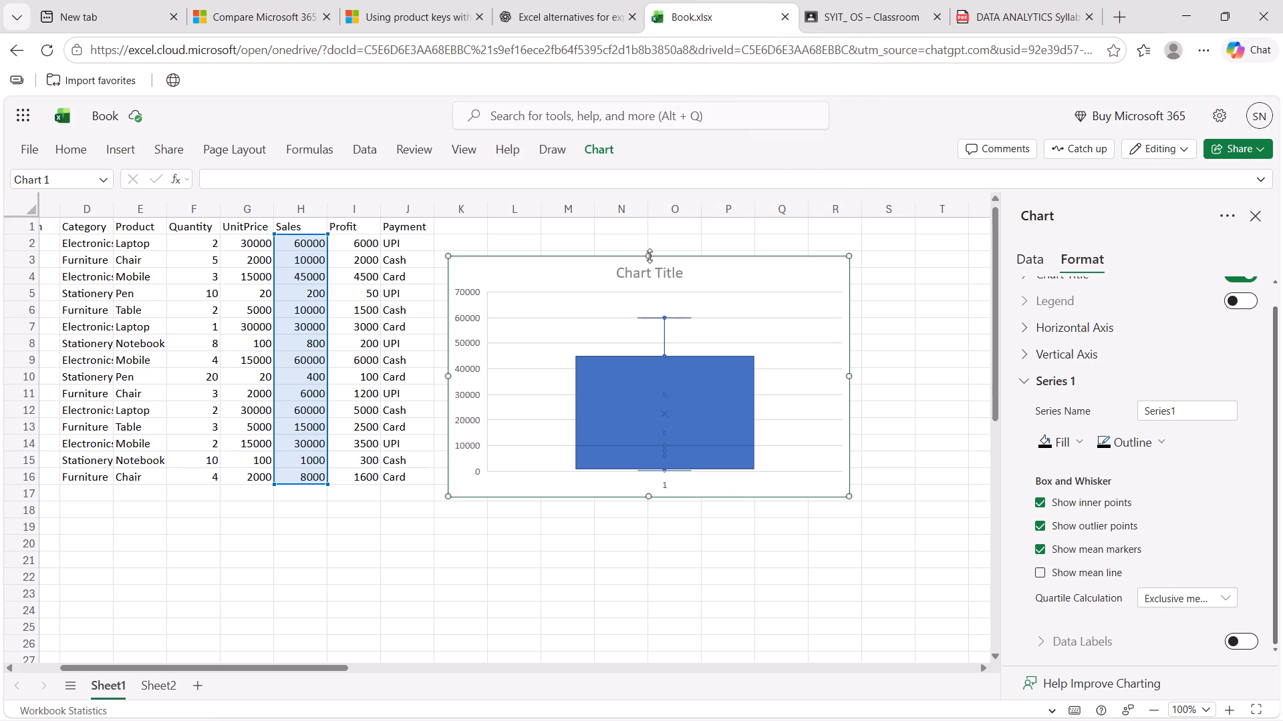
Examine the box plot's formatting options for the chart title, horizontal axis and vertical axis.
click(605, 407)
click(605, 407)
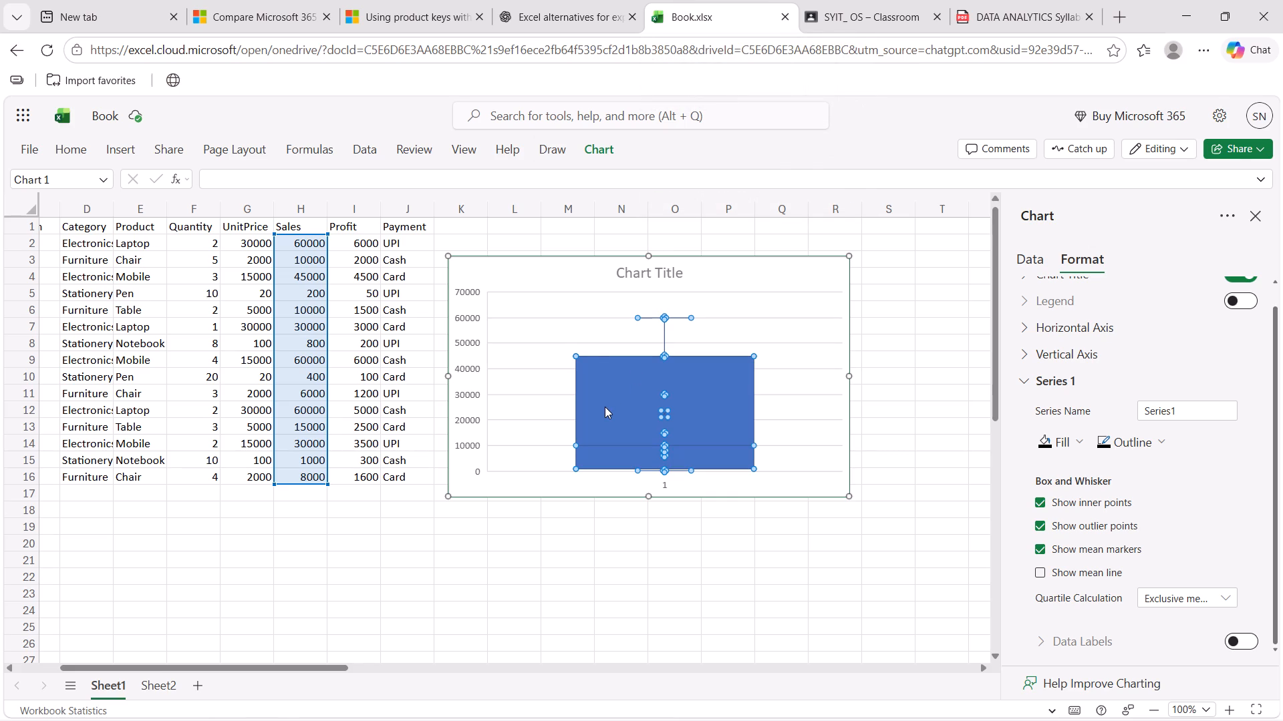
click(591, 337)
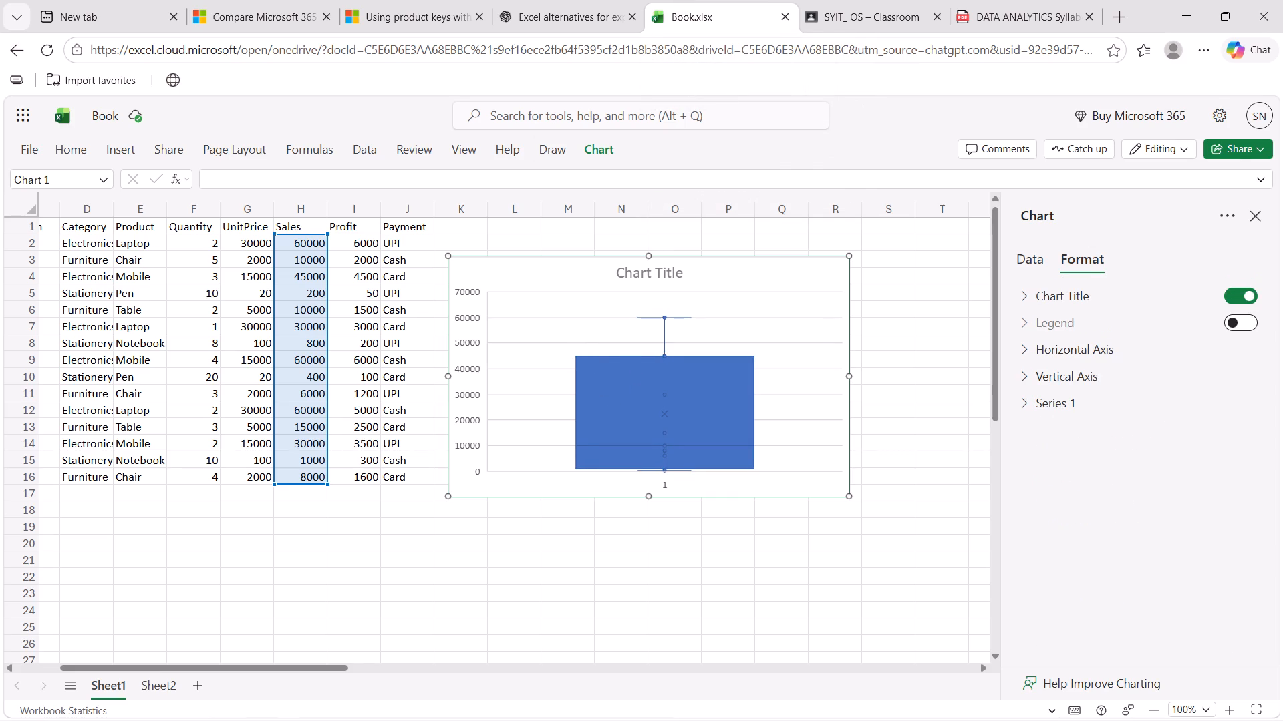
click(1021, 294)
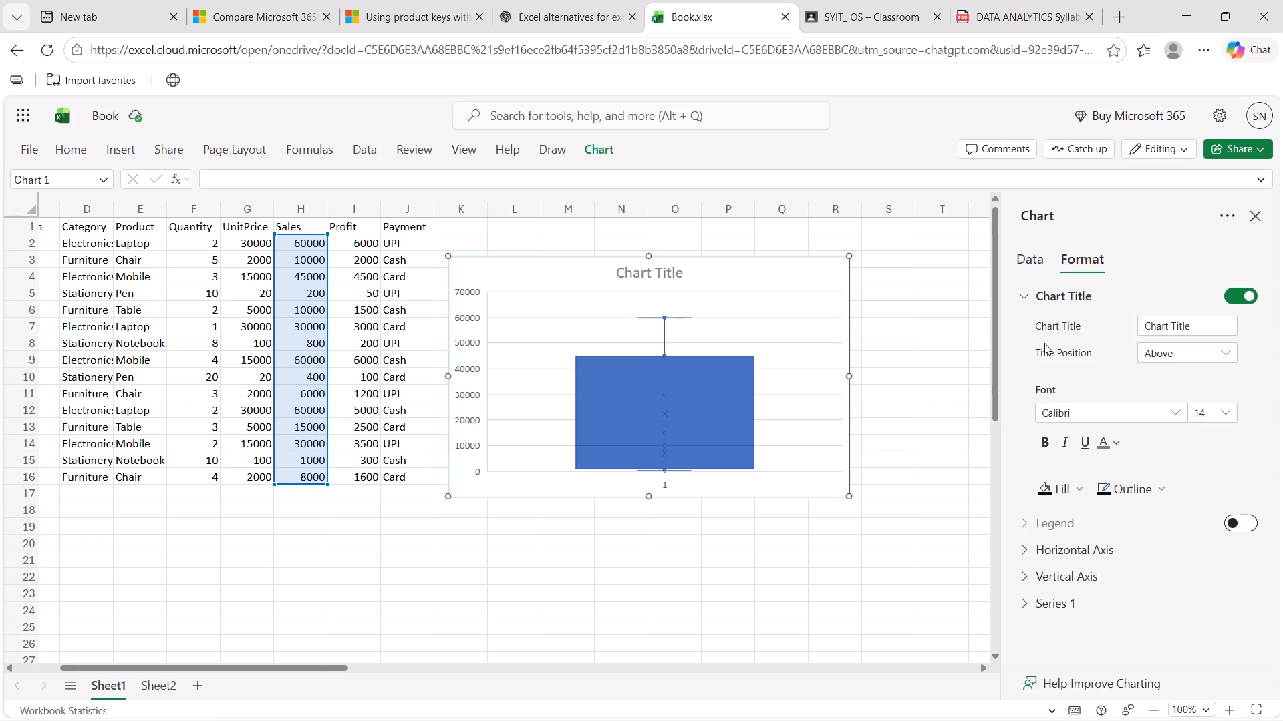
click(1024, 290)
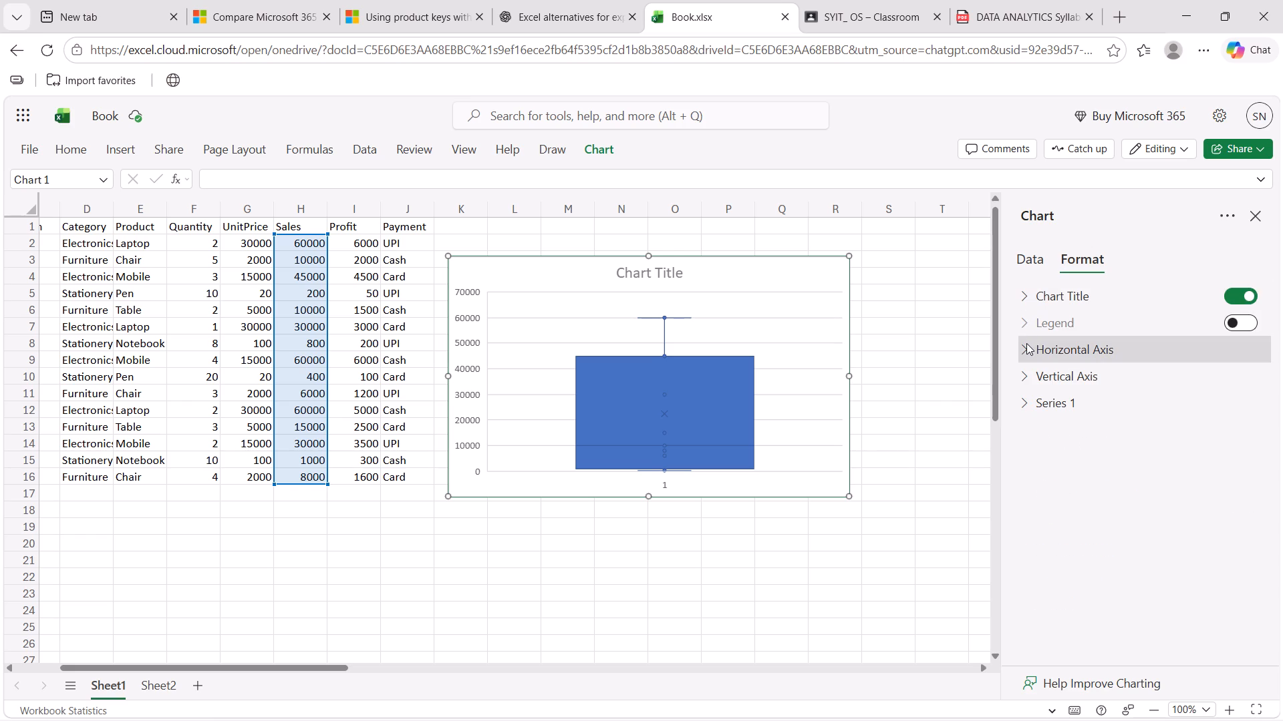
click(1026, 343)
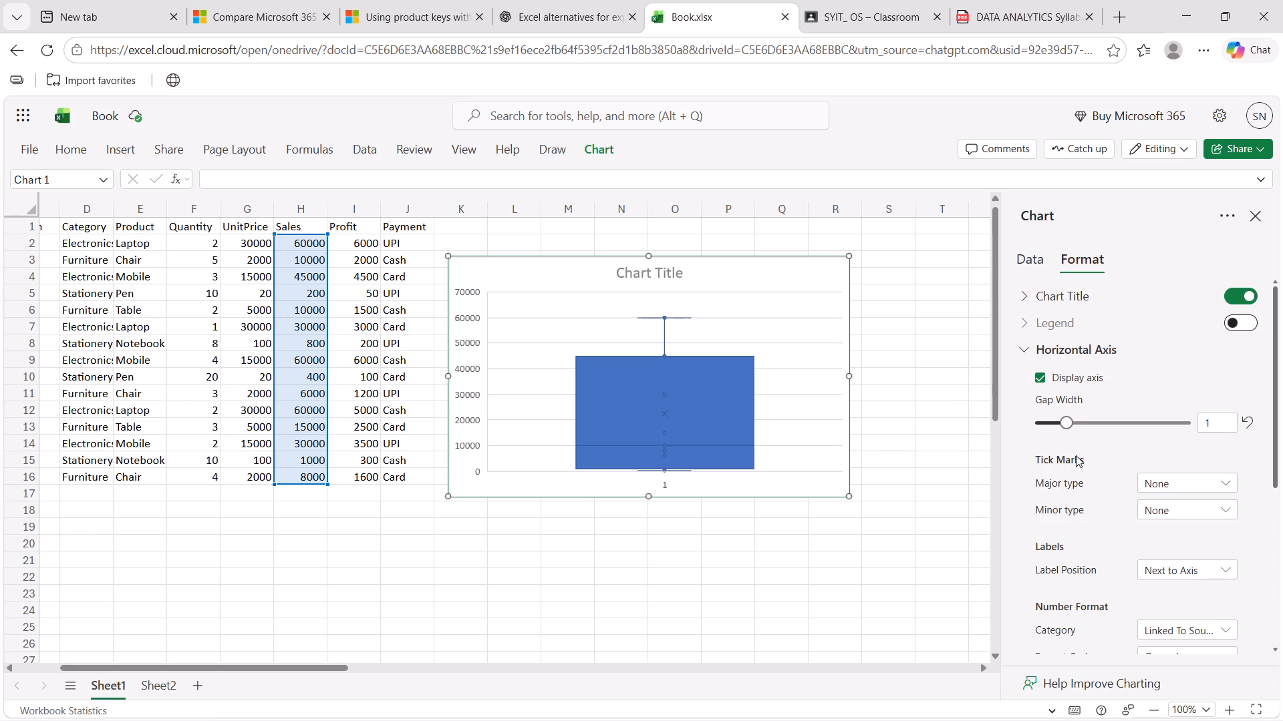
scroll(1083, 490, down, 1)
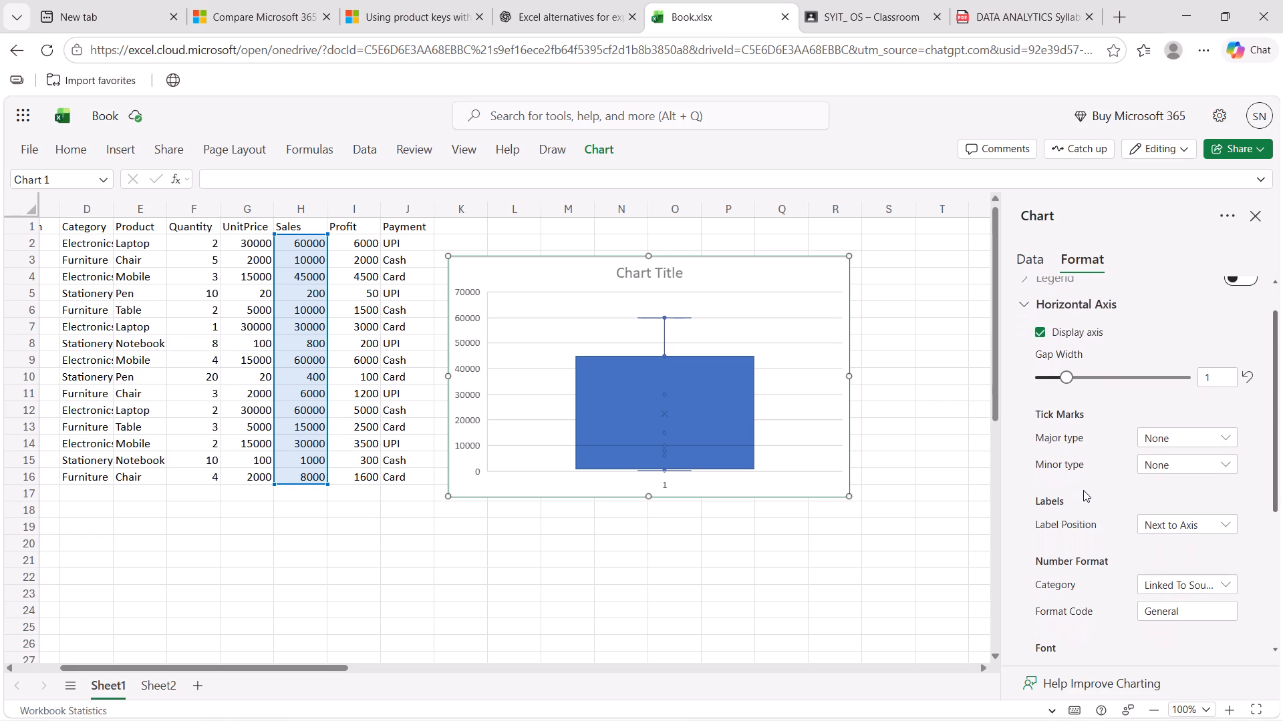
scroll(1083, 490, down, 3)
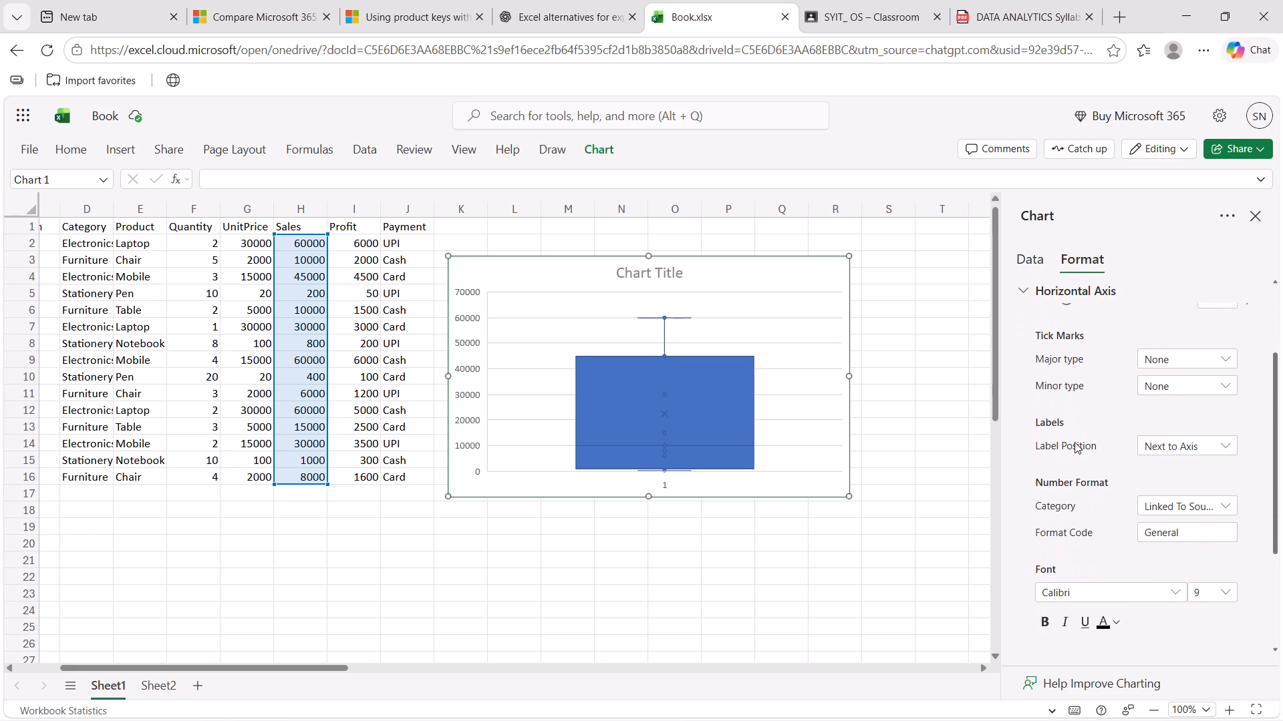
click(1026, 286)
click(1030, 262)
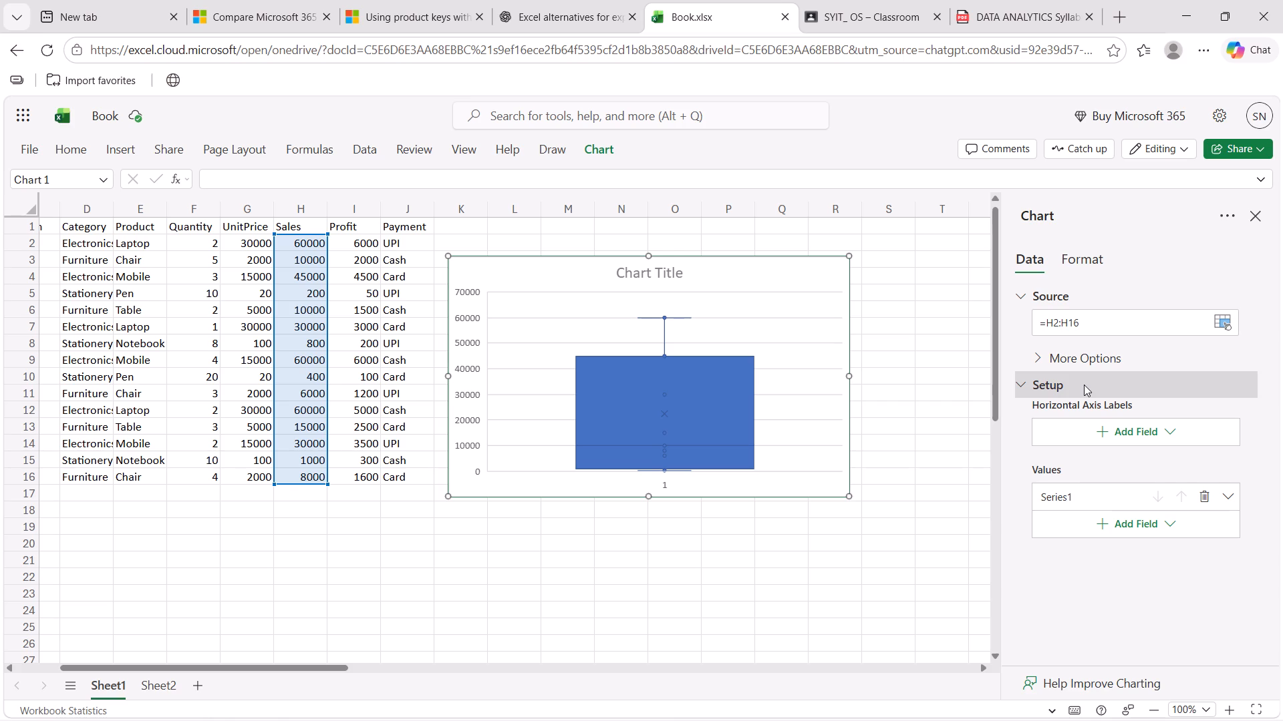
click(1077, 258)
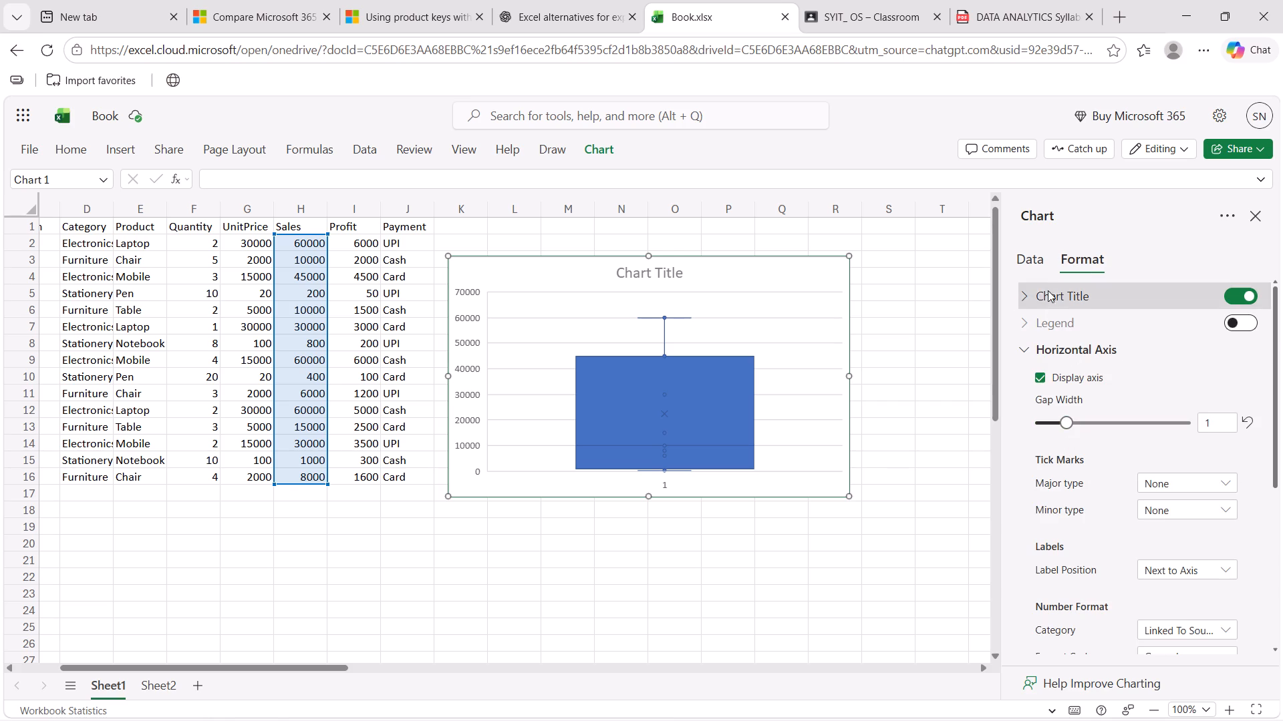
click(1028, 343)
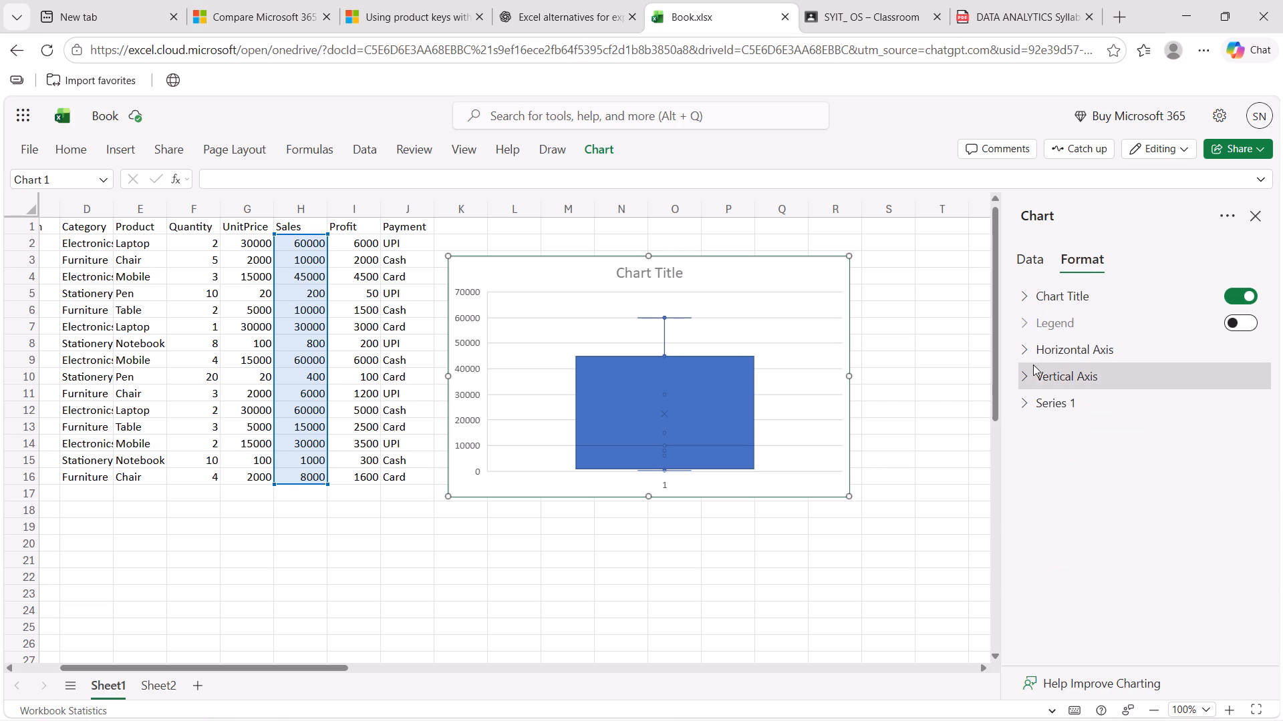
click(1032, 369)
scroll(1032, 360, down, 1)
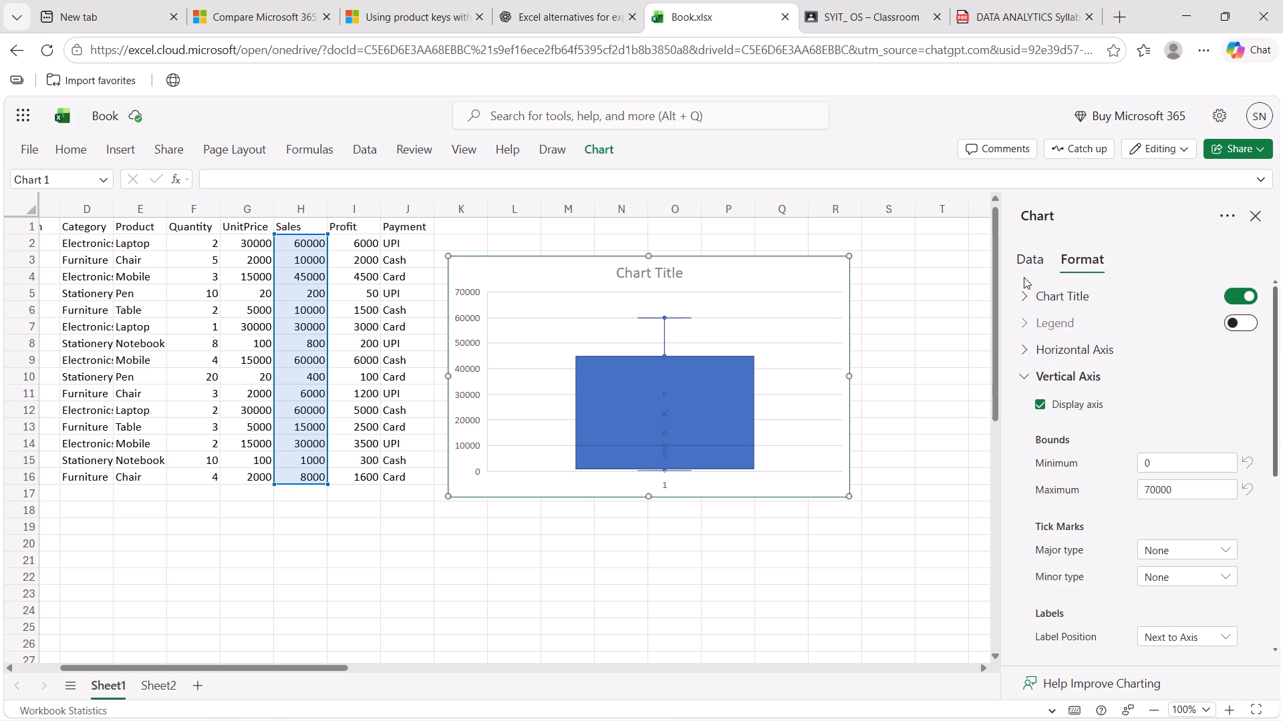
click(1040, 375)
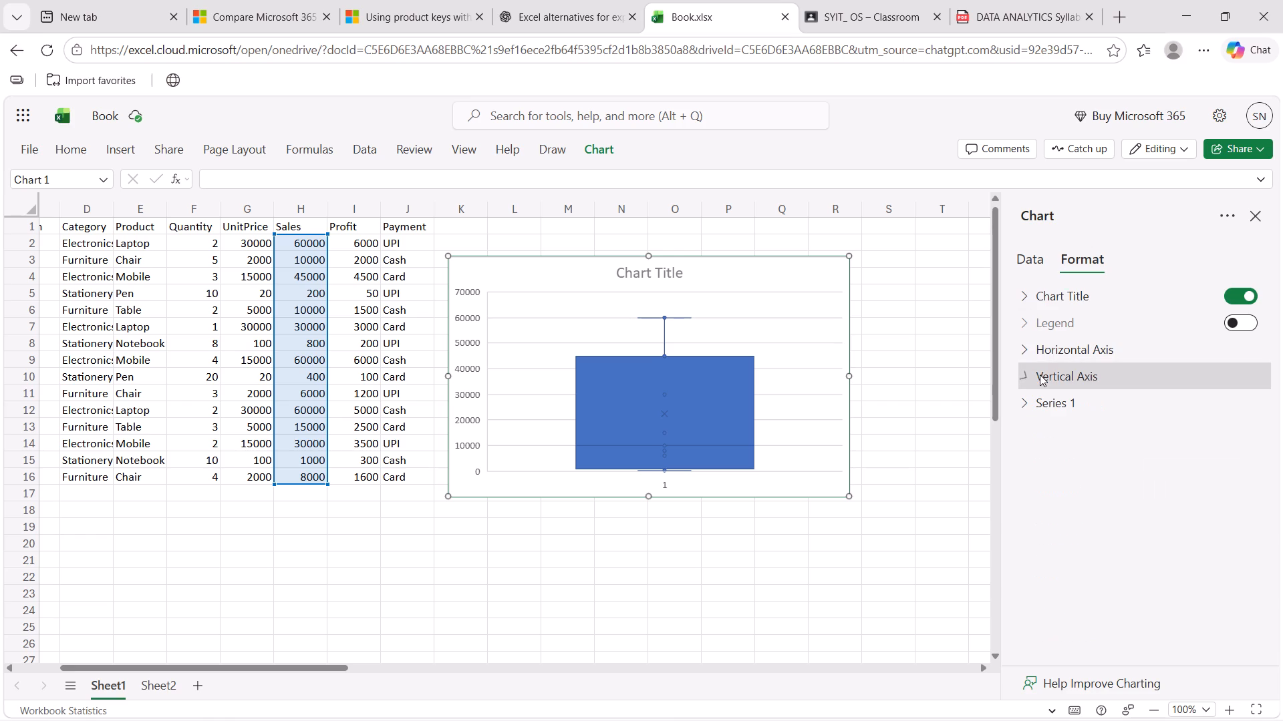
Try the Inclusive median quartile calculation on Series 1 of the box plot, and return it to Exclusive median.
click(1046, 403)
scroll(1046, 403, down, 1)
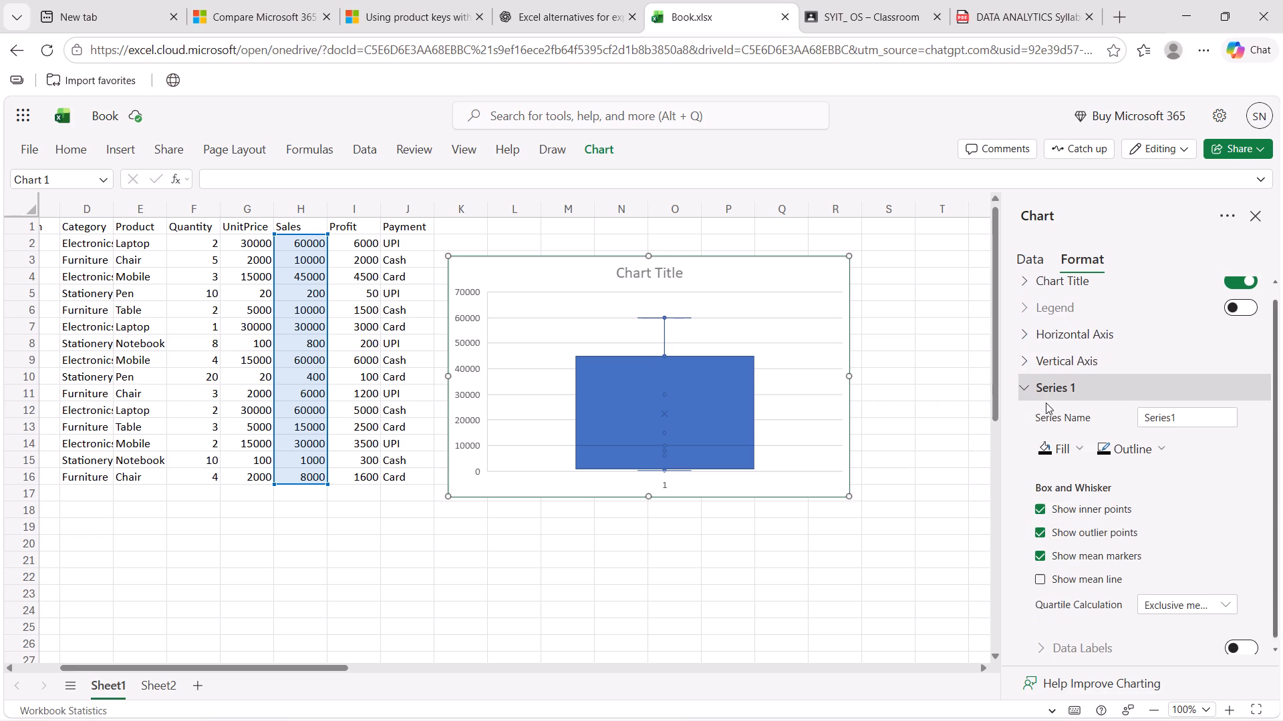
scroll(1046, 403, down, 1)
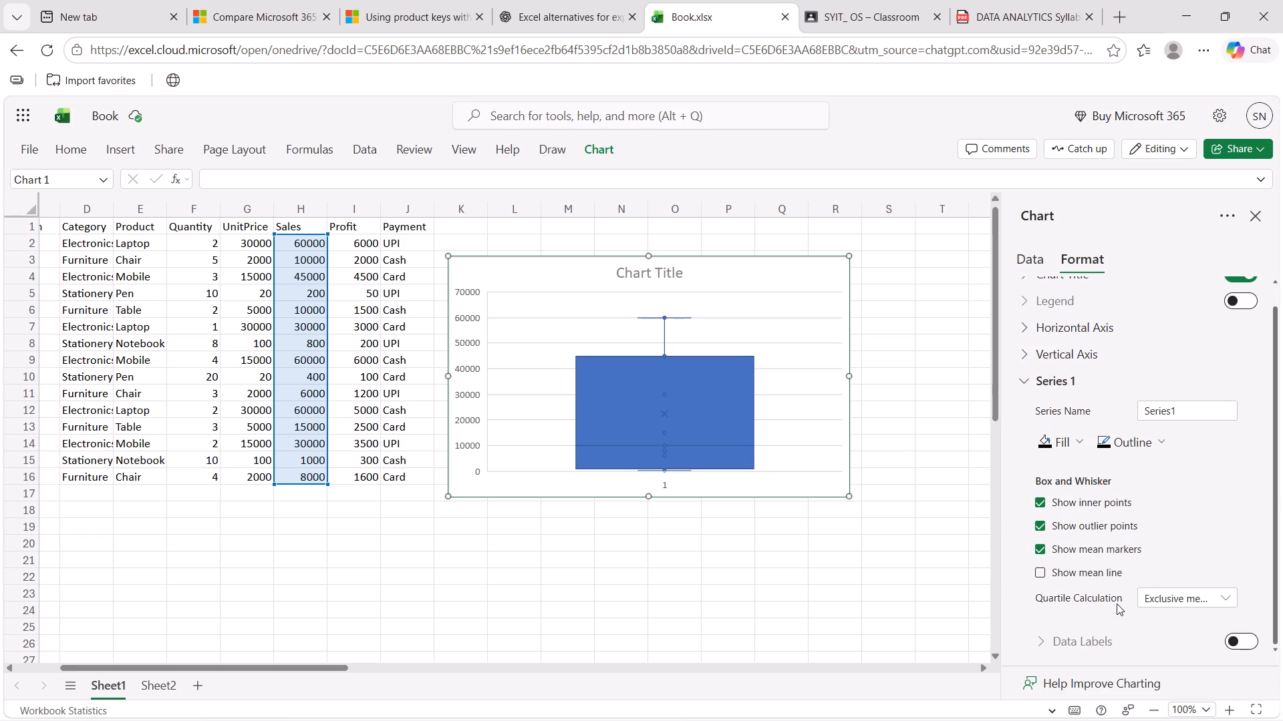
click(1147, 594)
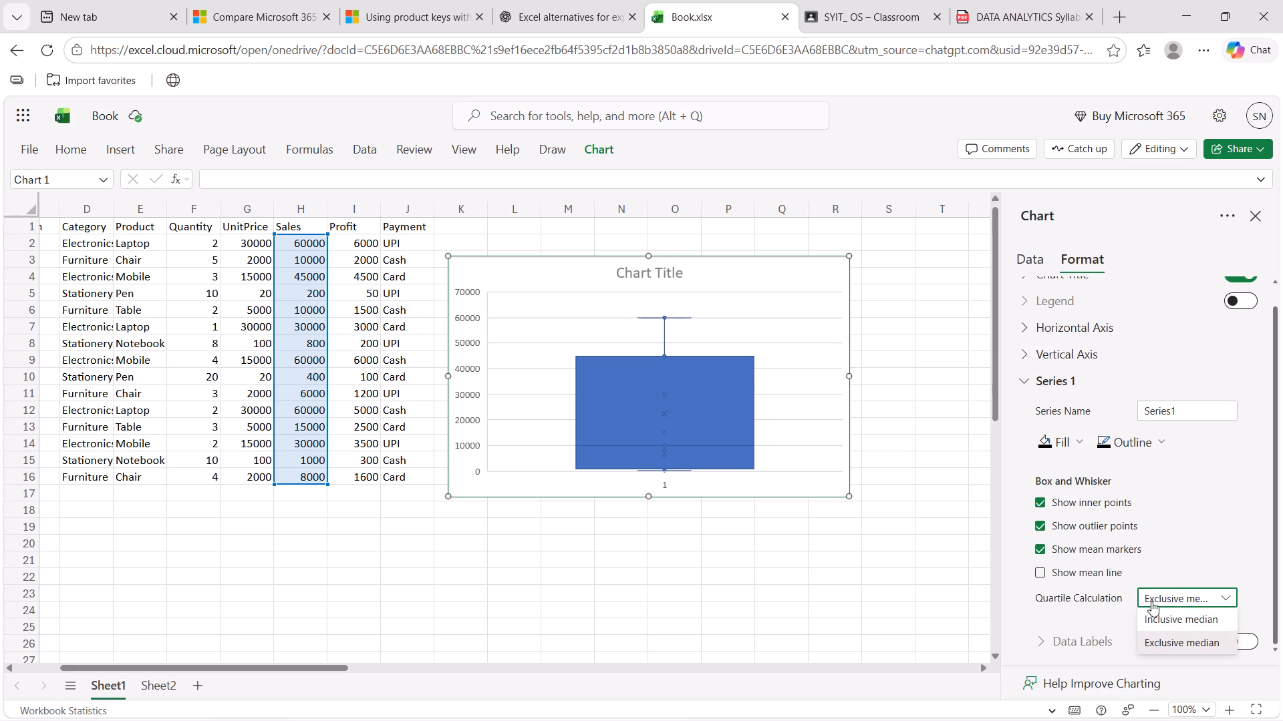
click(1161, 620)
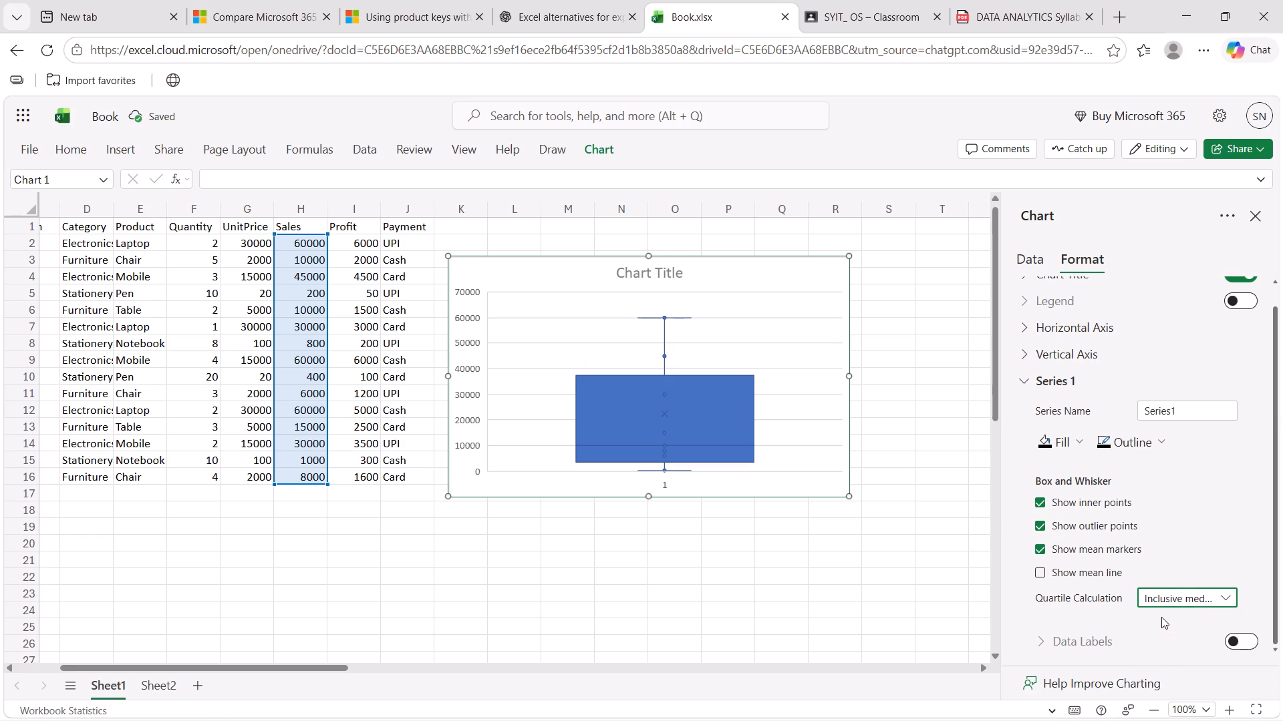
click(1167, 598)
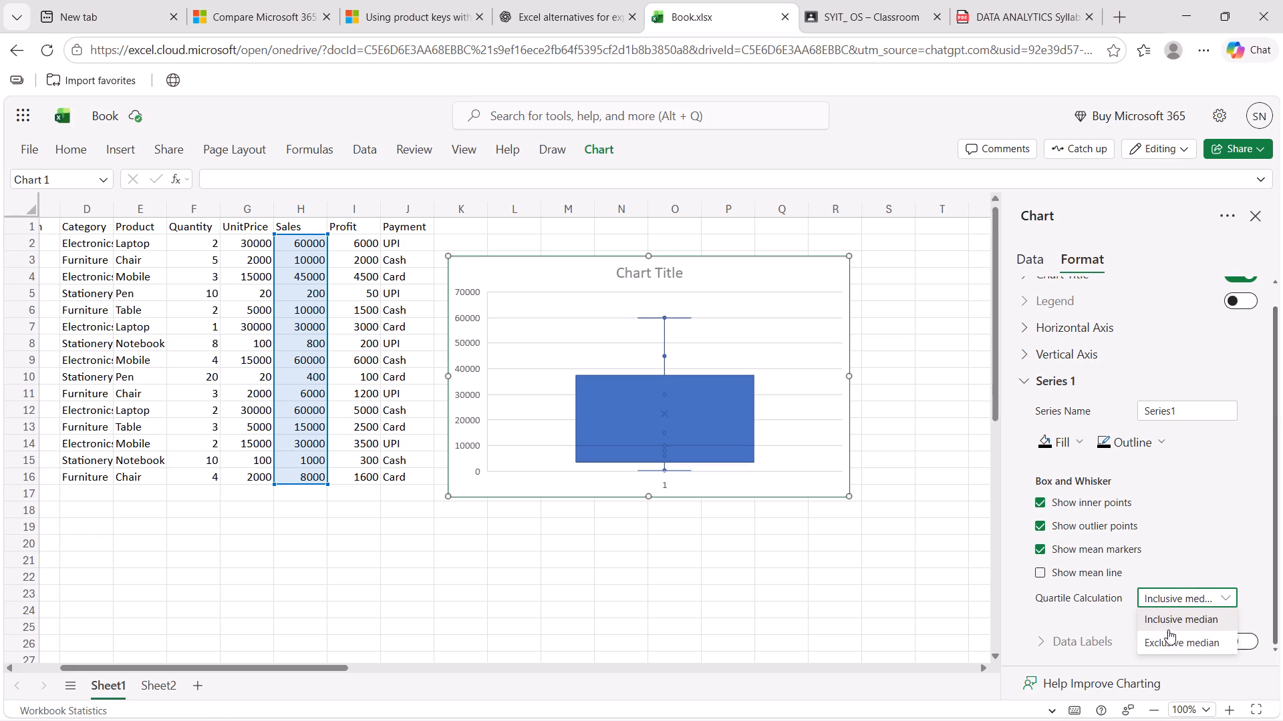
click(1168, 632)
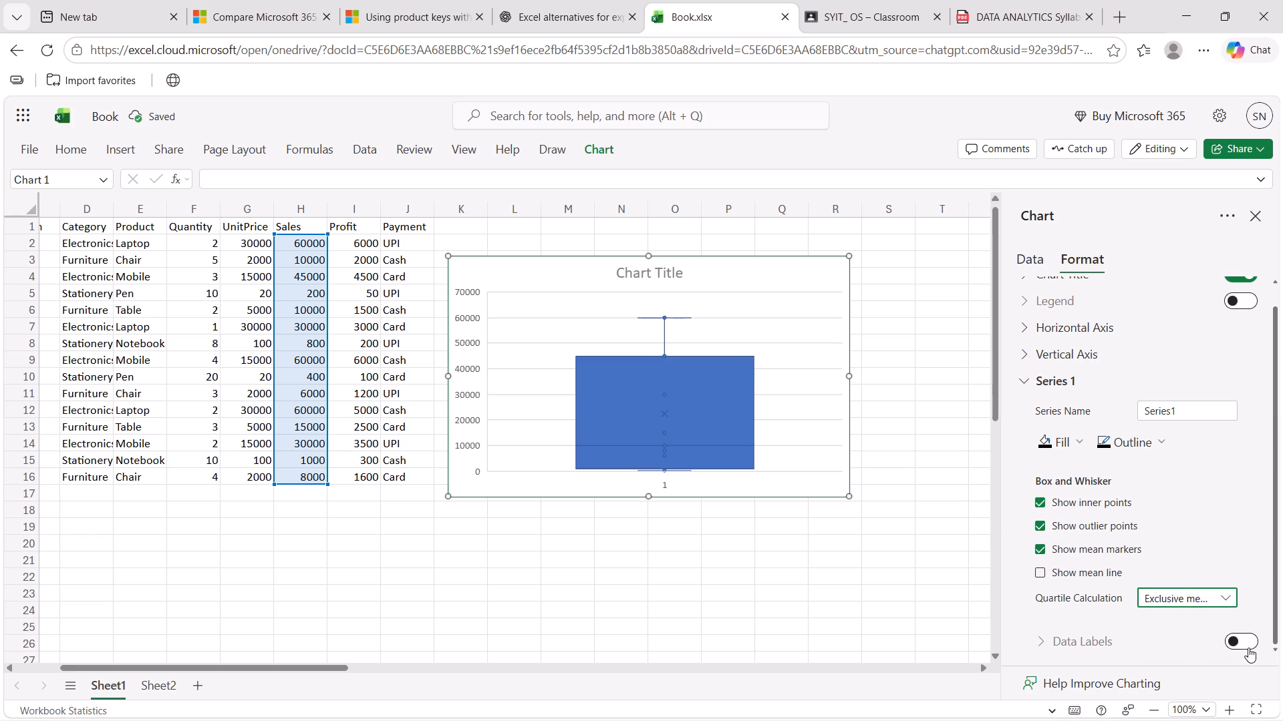
Turn on data labels for Series 1 of the Sales box plot.
click(1244, 638)
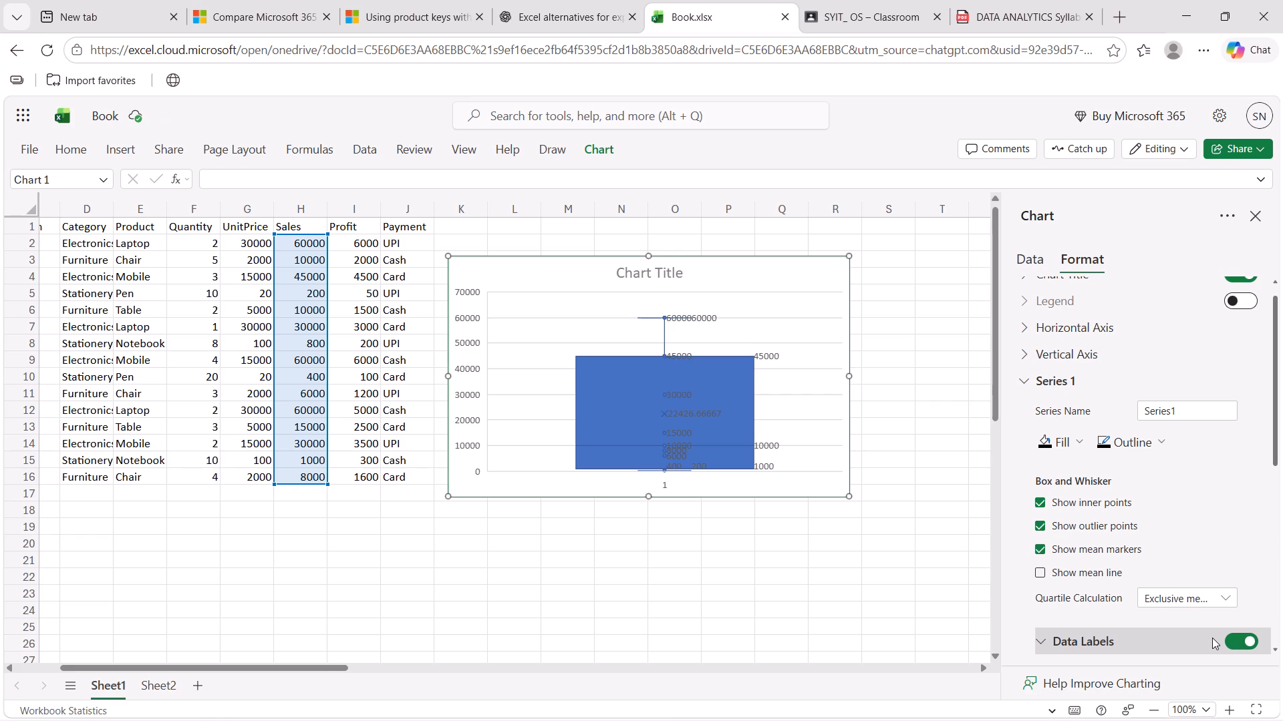
Turn off data labels for Series 1 of the Sales box plot.
click(1238, 638)
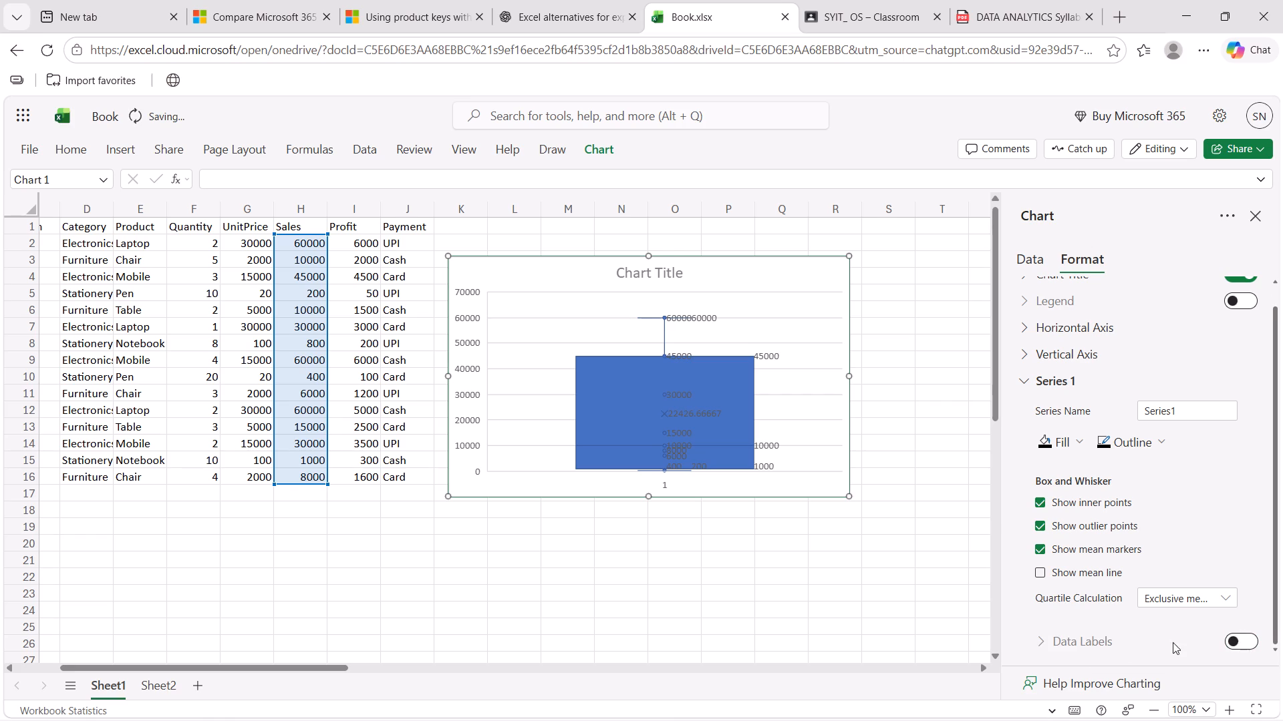
scroll(1111, 648, down, 1)
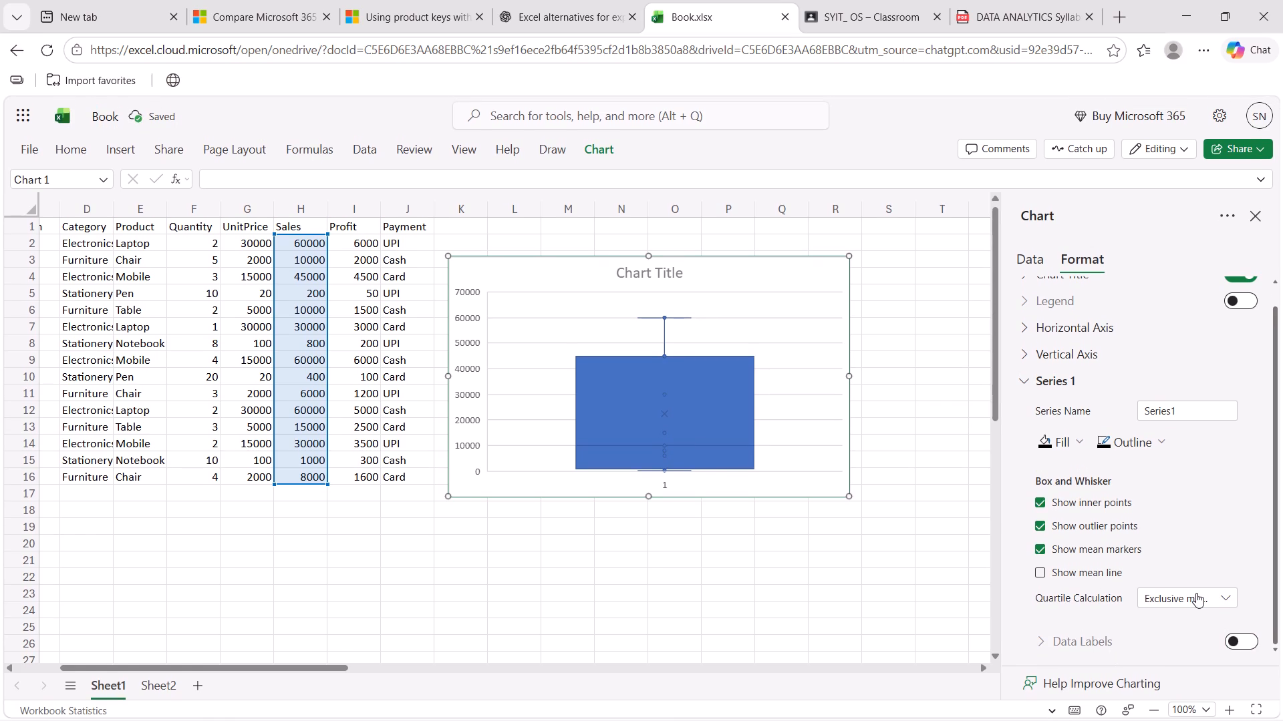
Set Series 1's quartile calculation to Inclusive median in the Sales box plot.
click(1196, 593)
click(1189, 616)
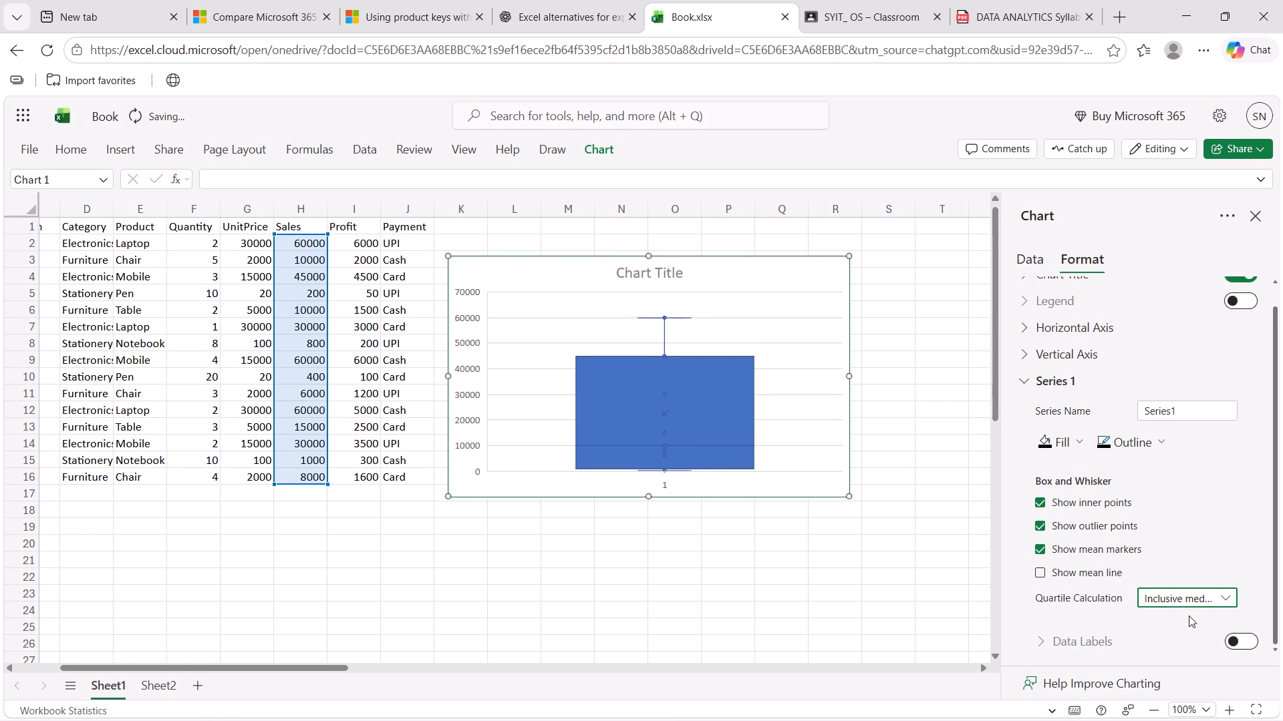
click(664, 317)
click(631, 339)
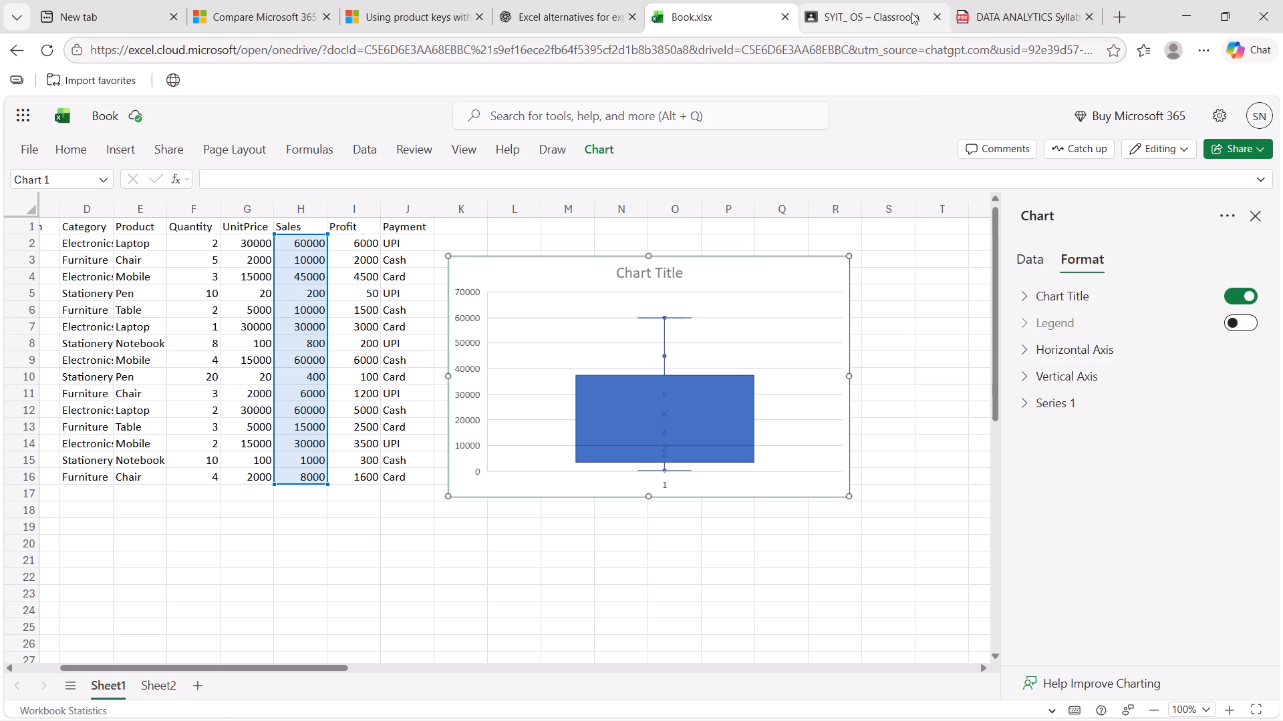
Reread the lab manual's 2(a) Construct a Box Plot steps and check them against Series 1's Box and Whisker options in the Book workbook.
click(979, 6)
click(879, 0)
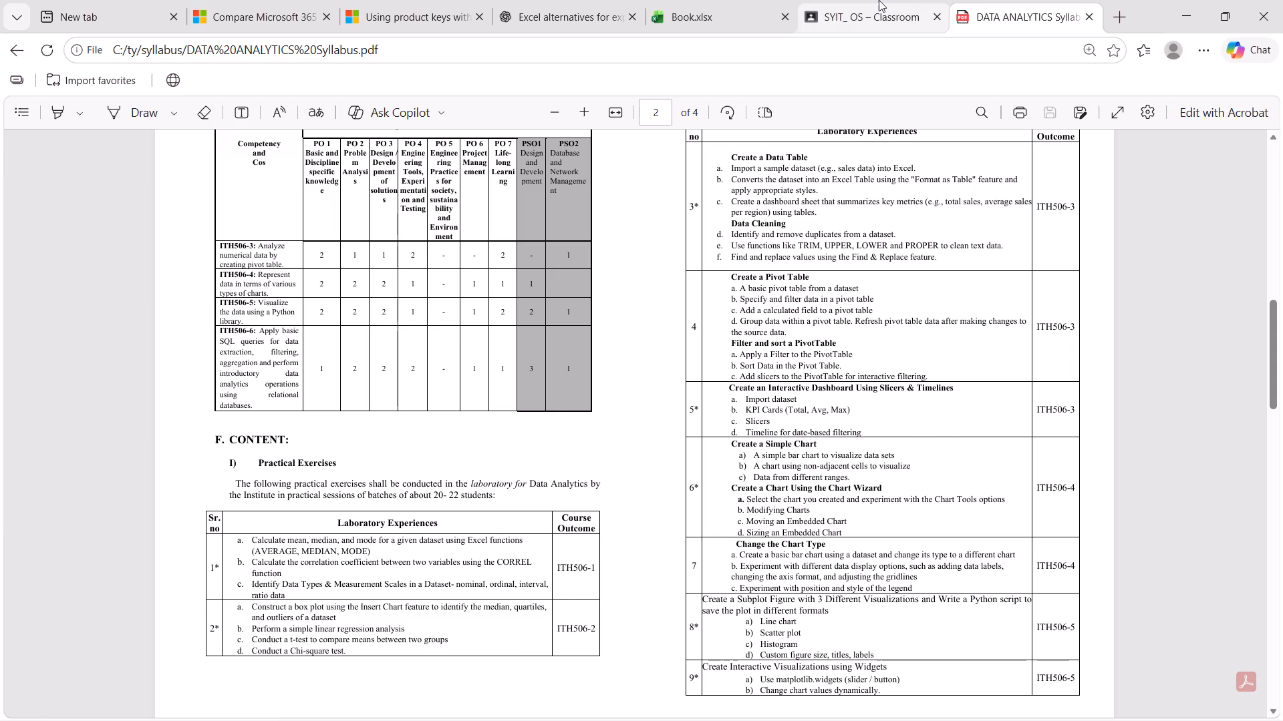
scroll(711, 305, down, 1)
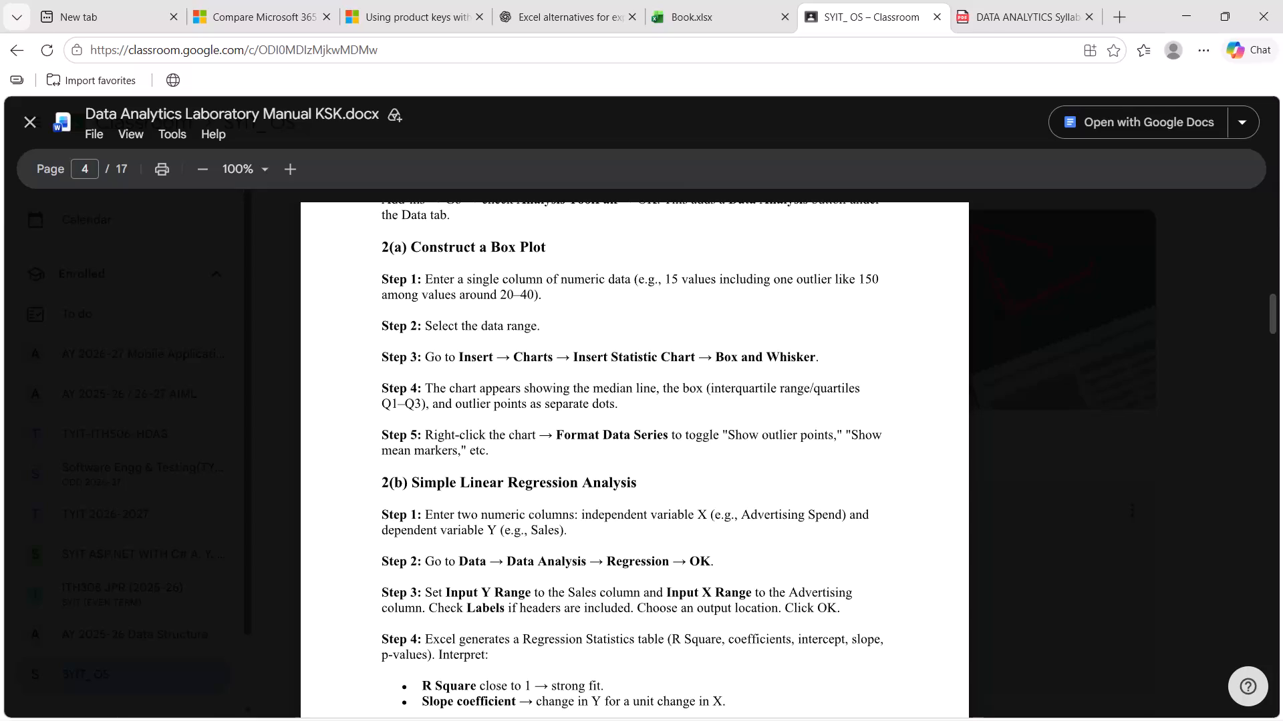
click(707, 18)
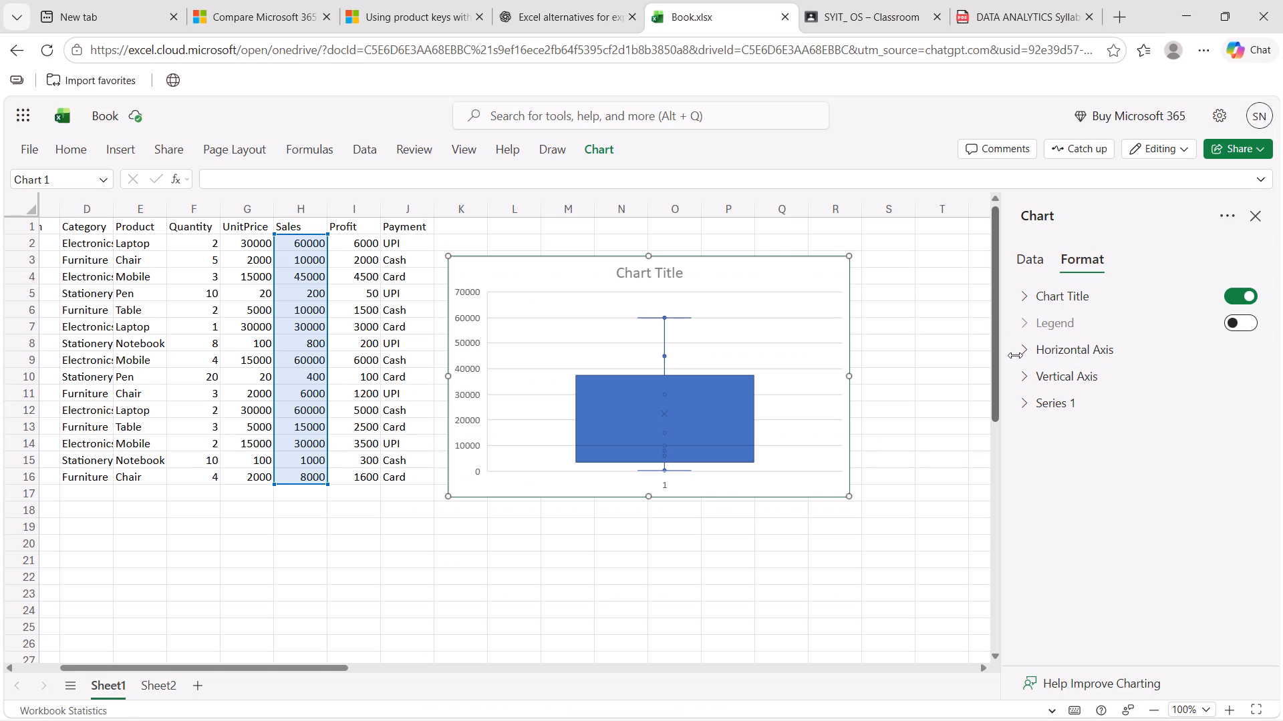
click(1044, 406)
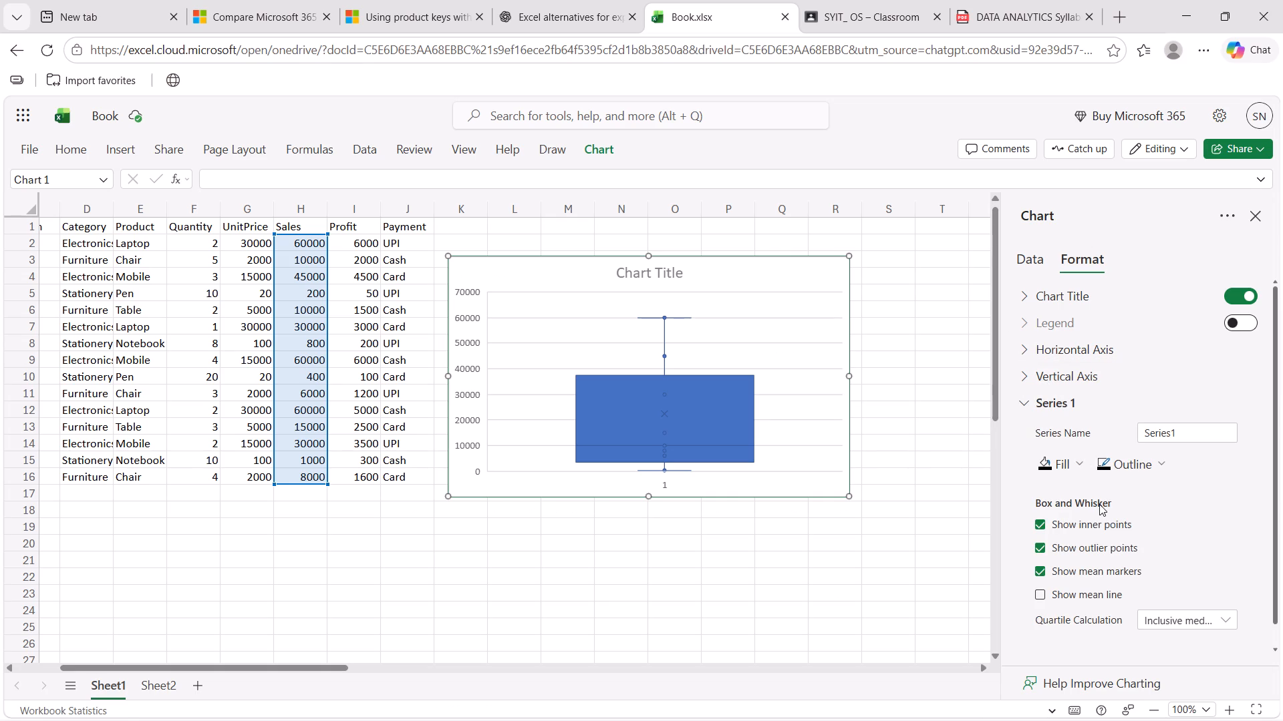
scroll(1099, 504, down, 2)
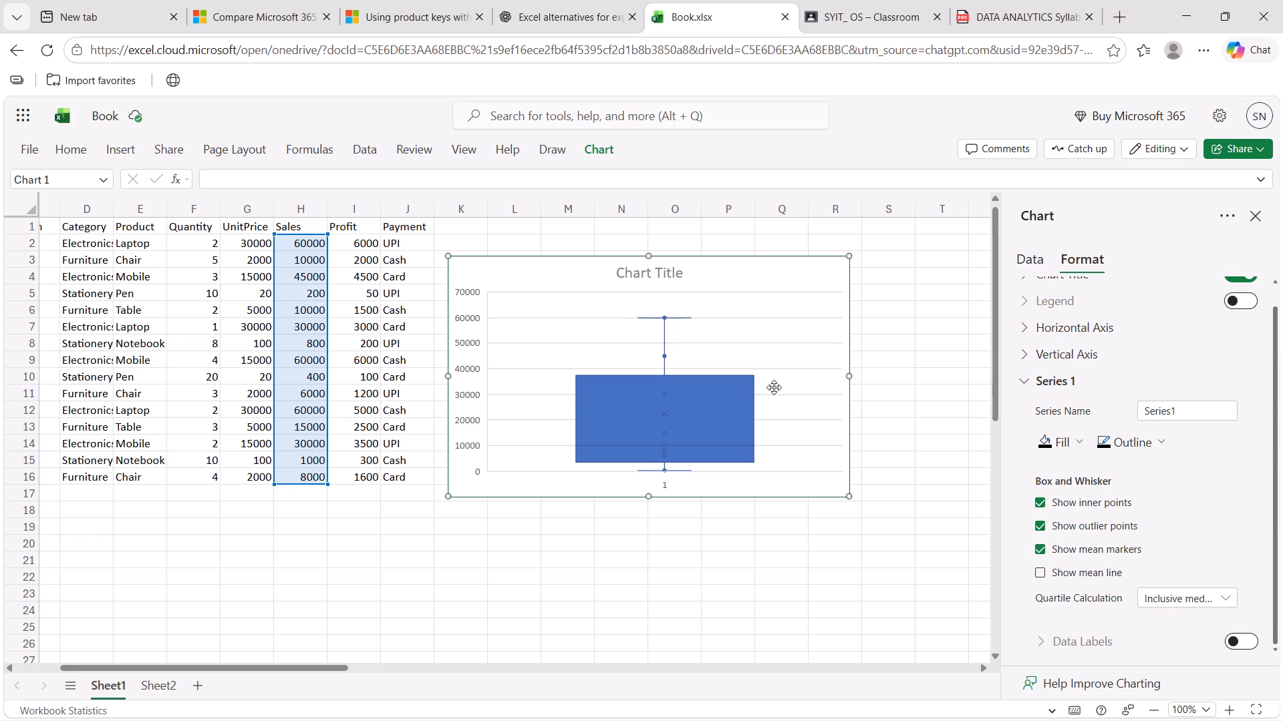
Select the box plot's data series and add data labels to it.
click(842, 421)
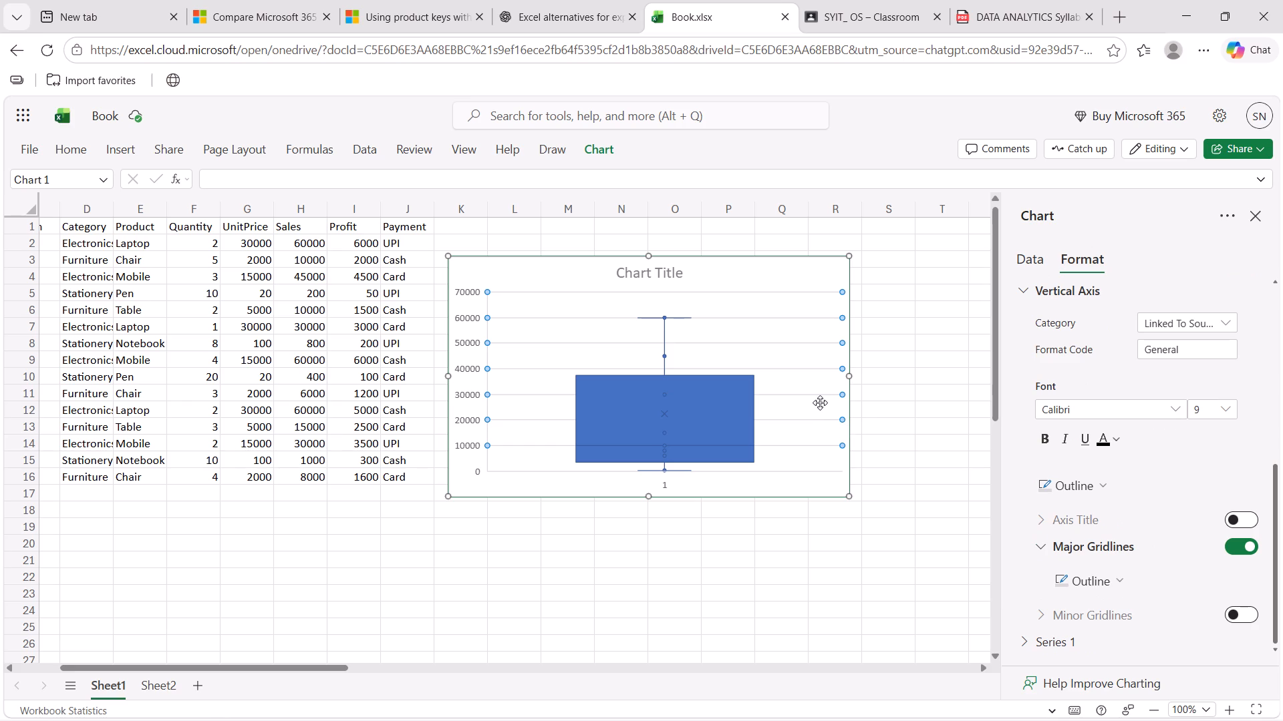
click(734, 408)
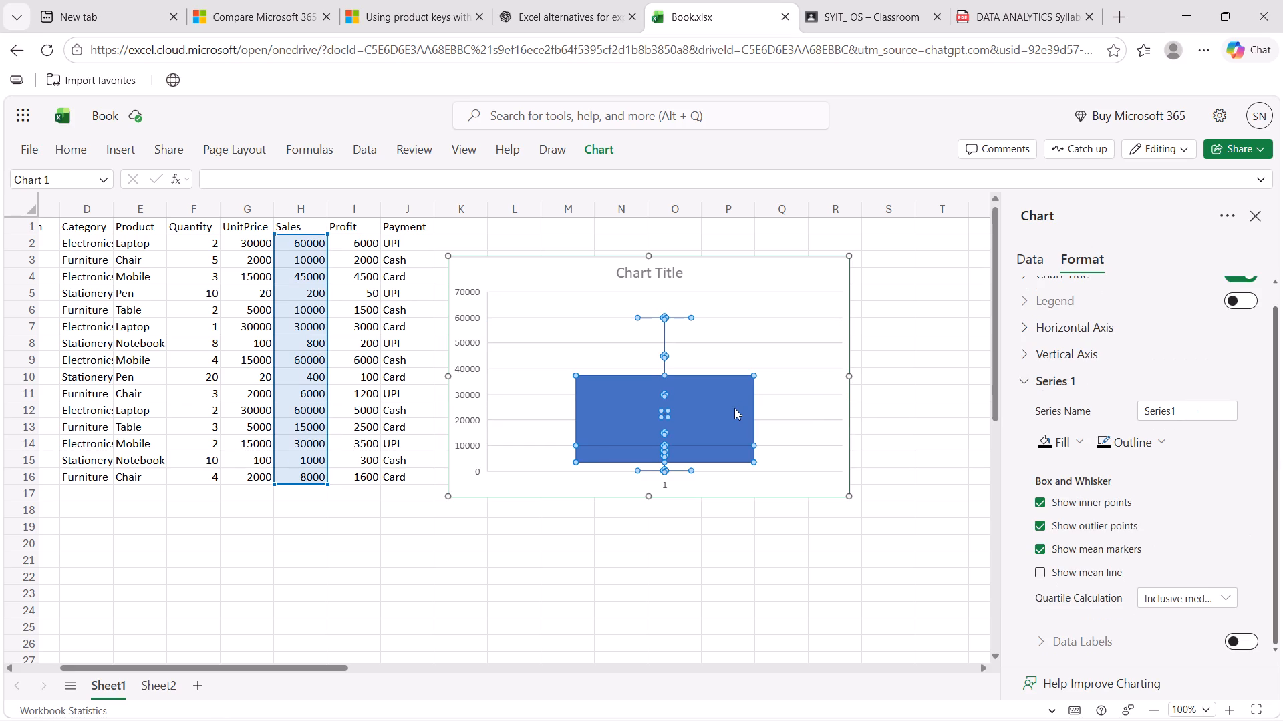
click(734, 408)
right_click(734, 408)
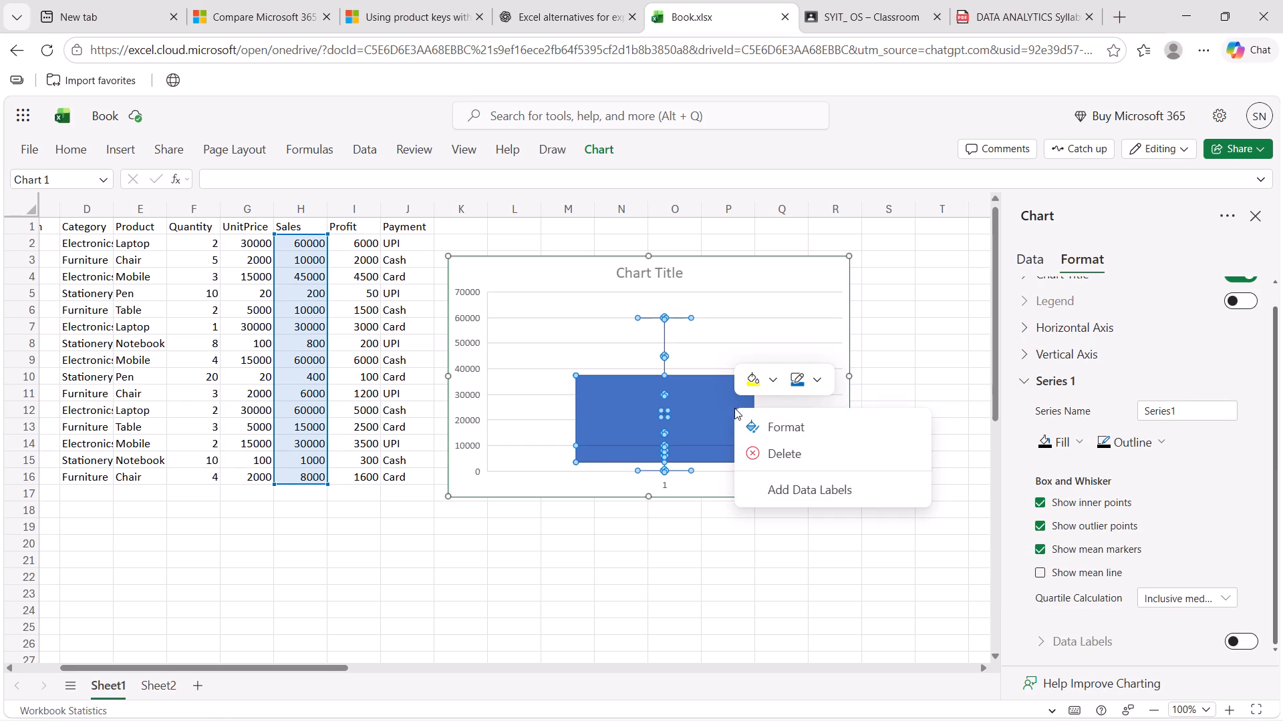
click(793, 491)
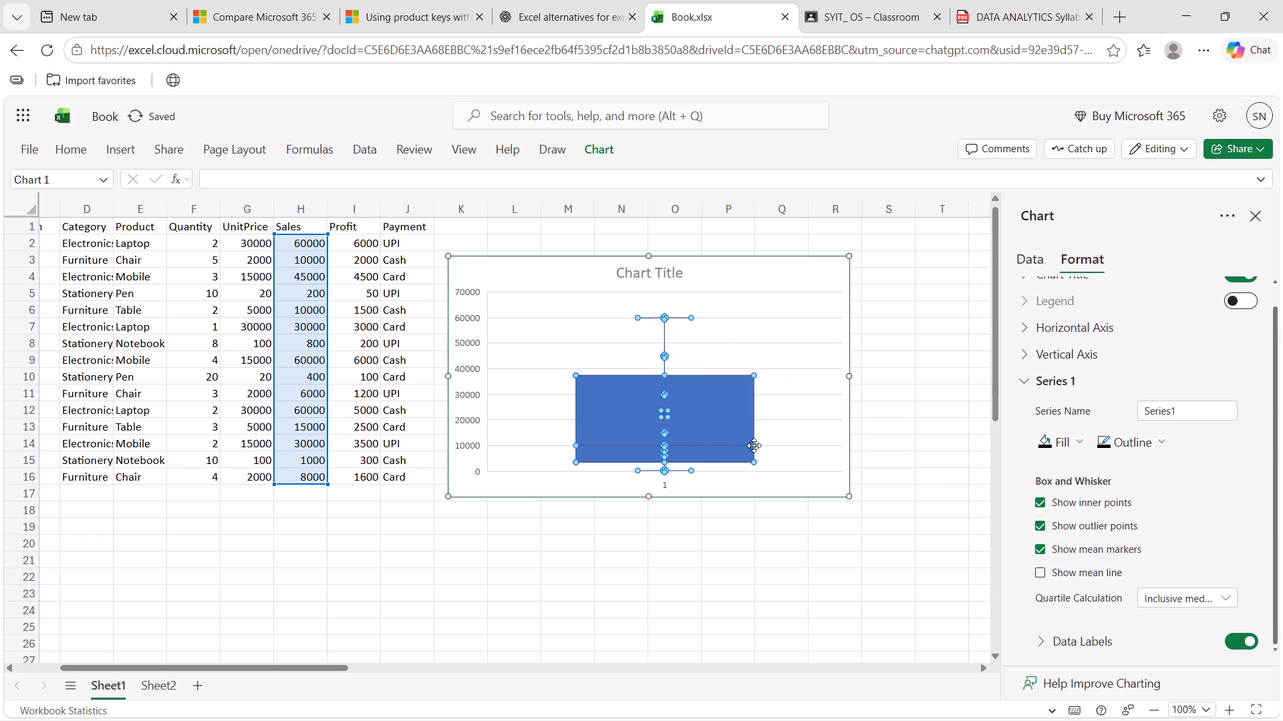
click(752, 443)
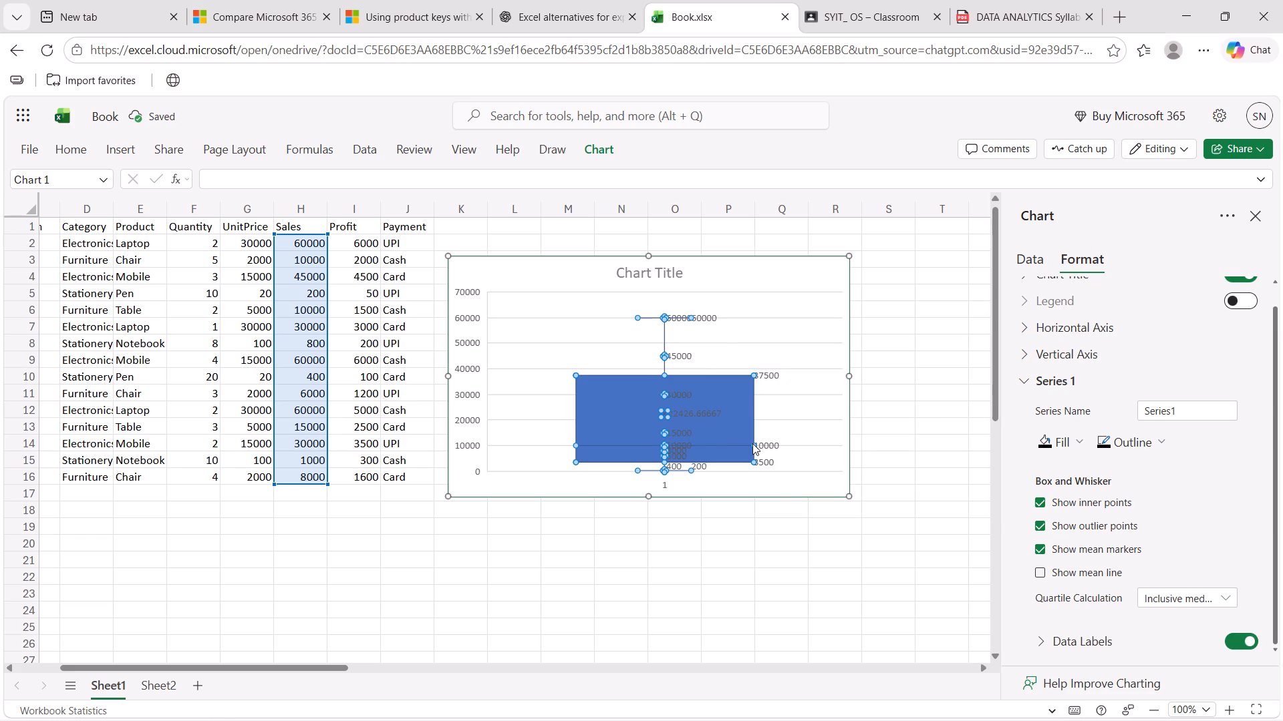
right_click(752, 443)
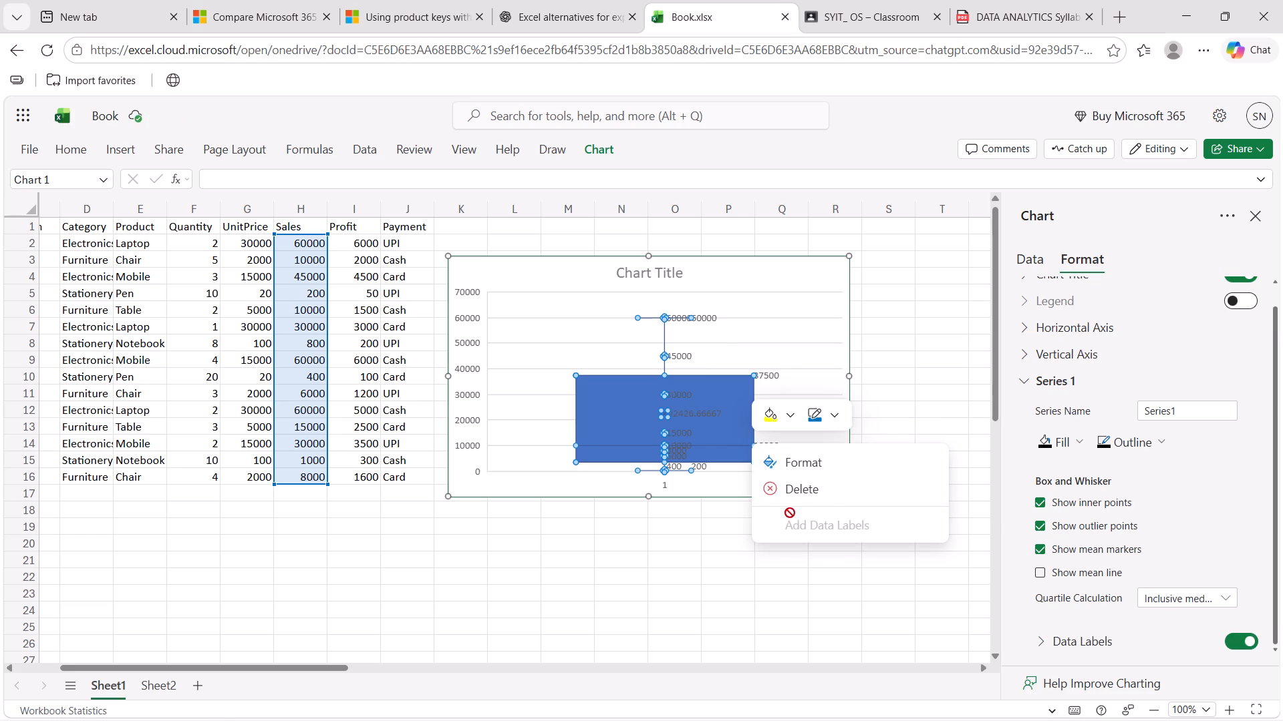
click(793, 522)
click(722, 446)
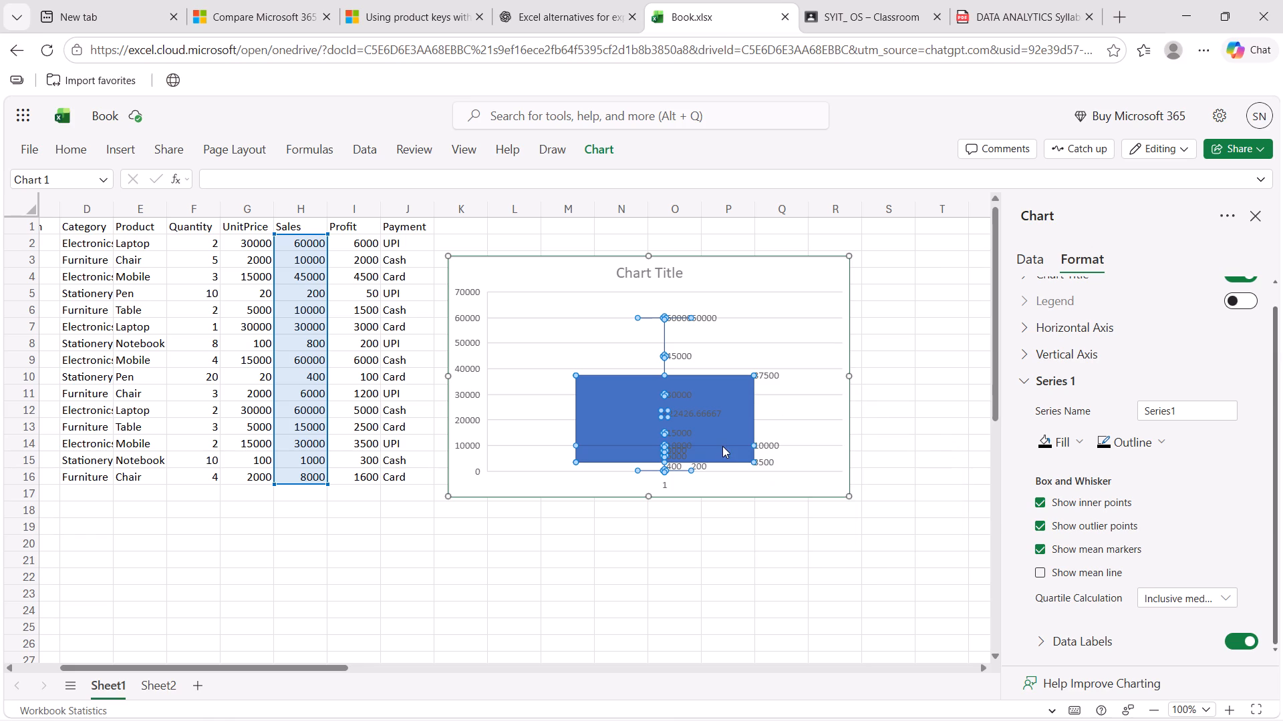
Examine the data label options for Series 1, including label contents, position, number format and font.
scroll(1095, 596, down, 2)
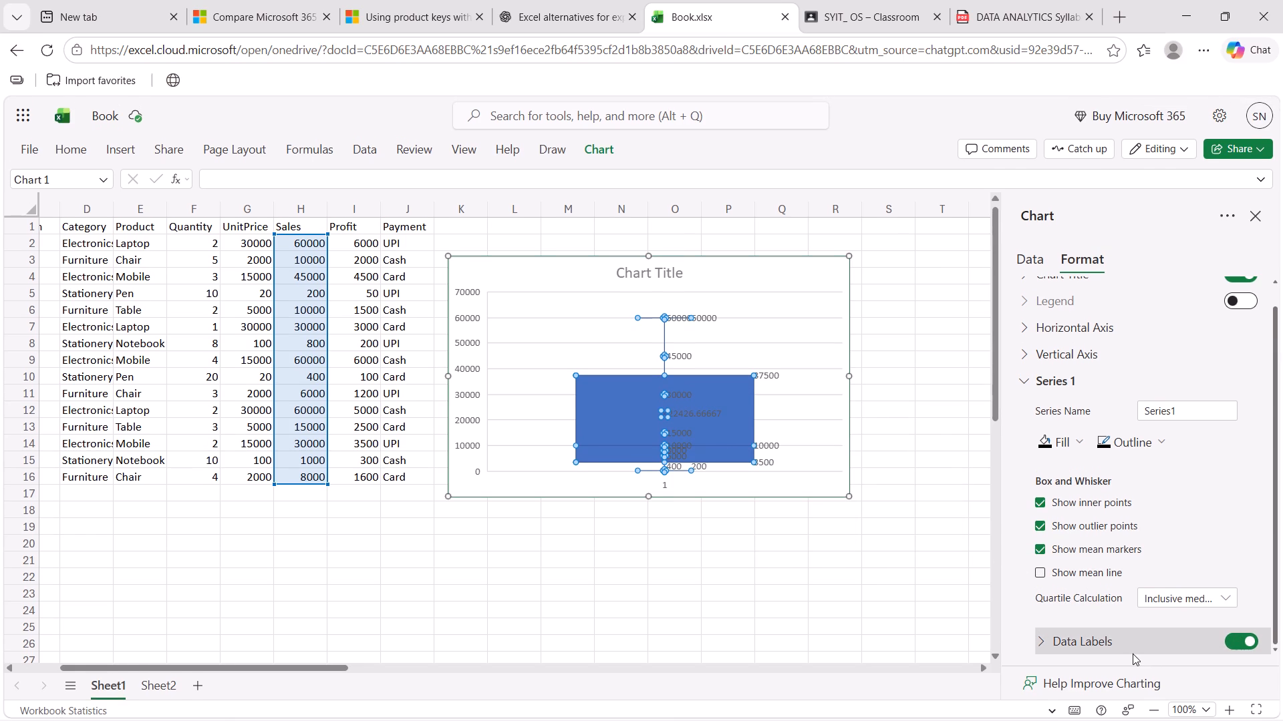
click(1126, 647)
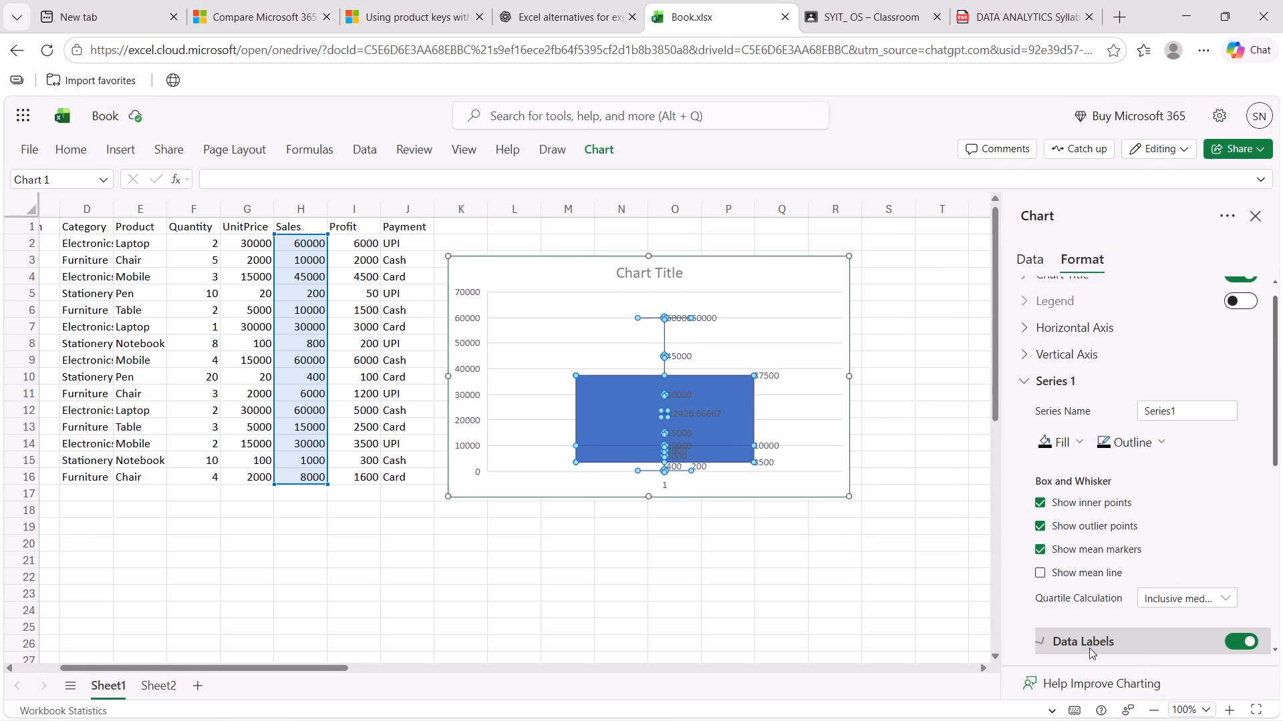
scroll(1085, 612, down, 3)
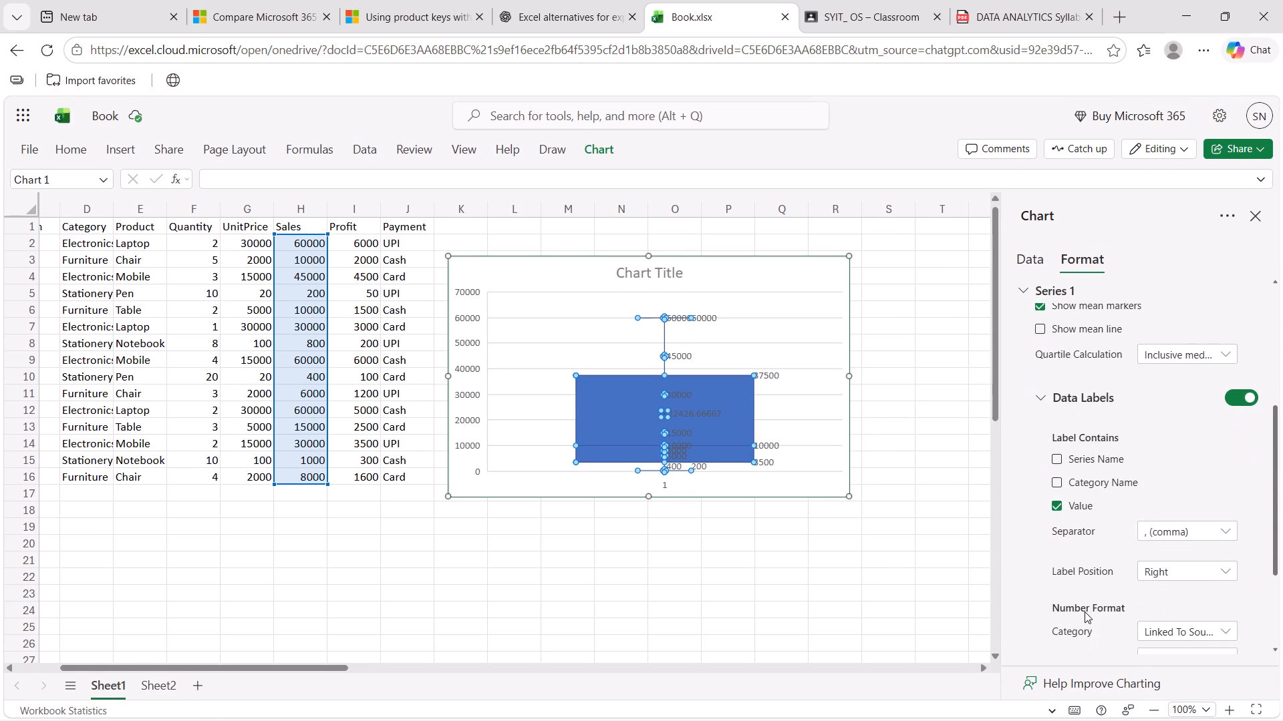
scroll(1085, 612, down, 2)
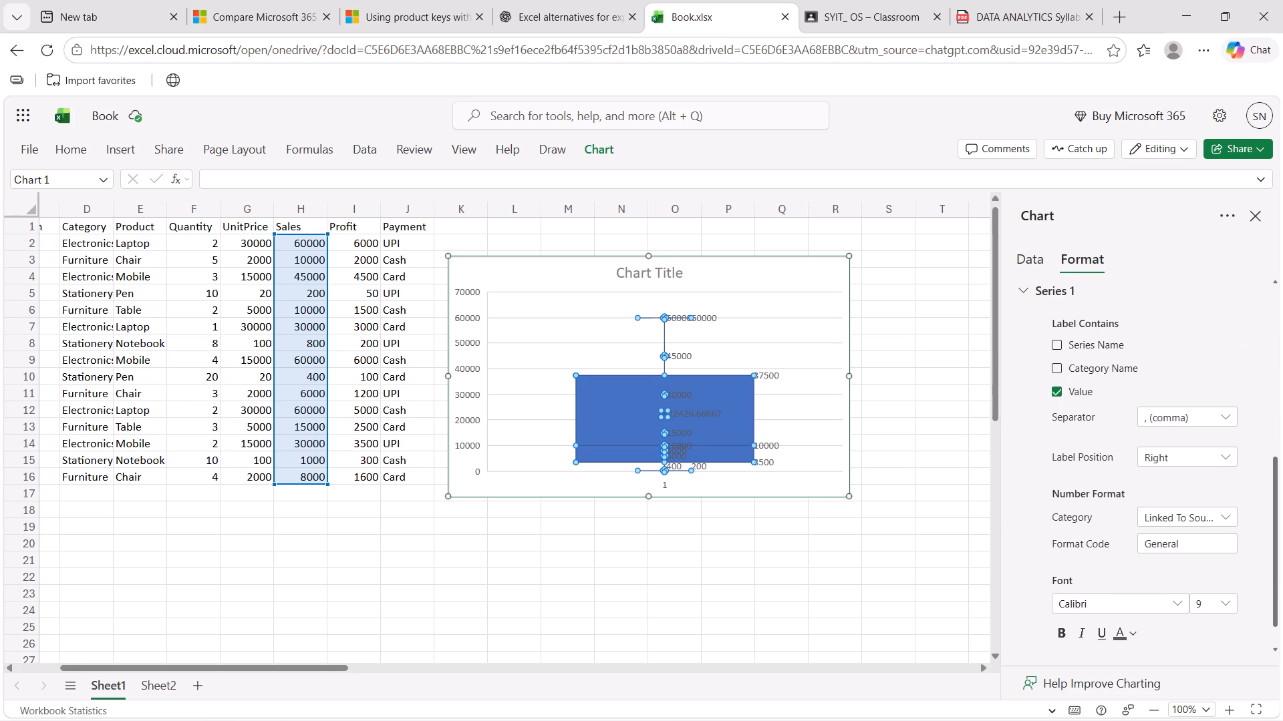
scroll(1085, 612, down, 1)
scroll(1085, 612, up, 1)
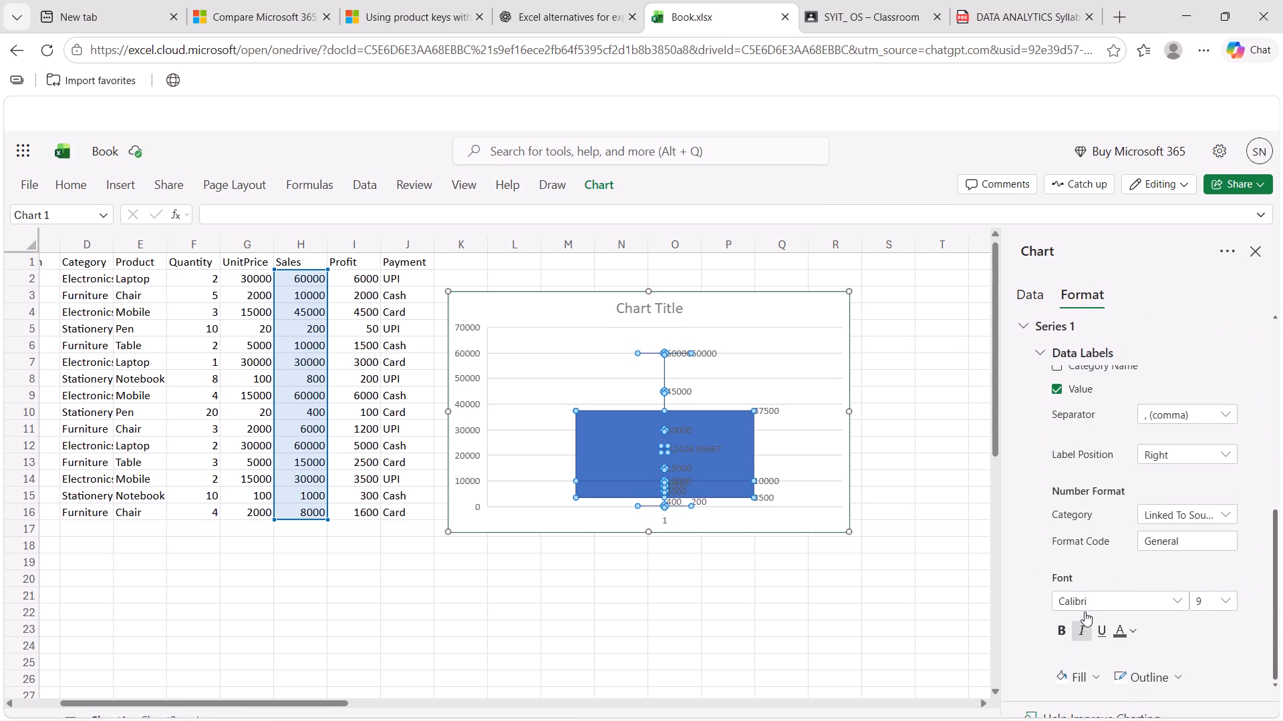
scroll(1085, 612, up, 4)
scroll(1085, 612, down, 2)
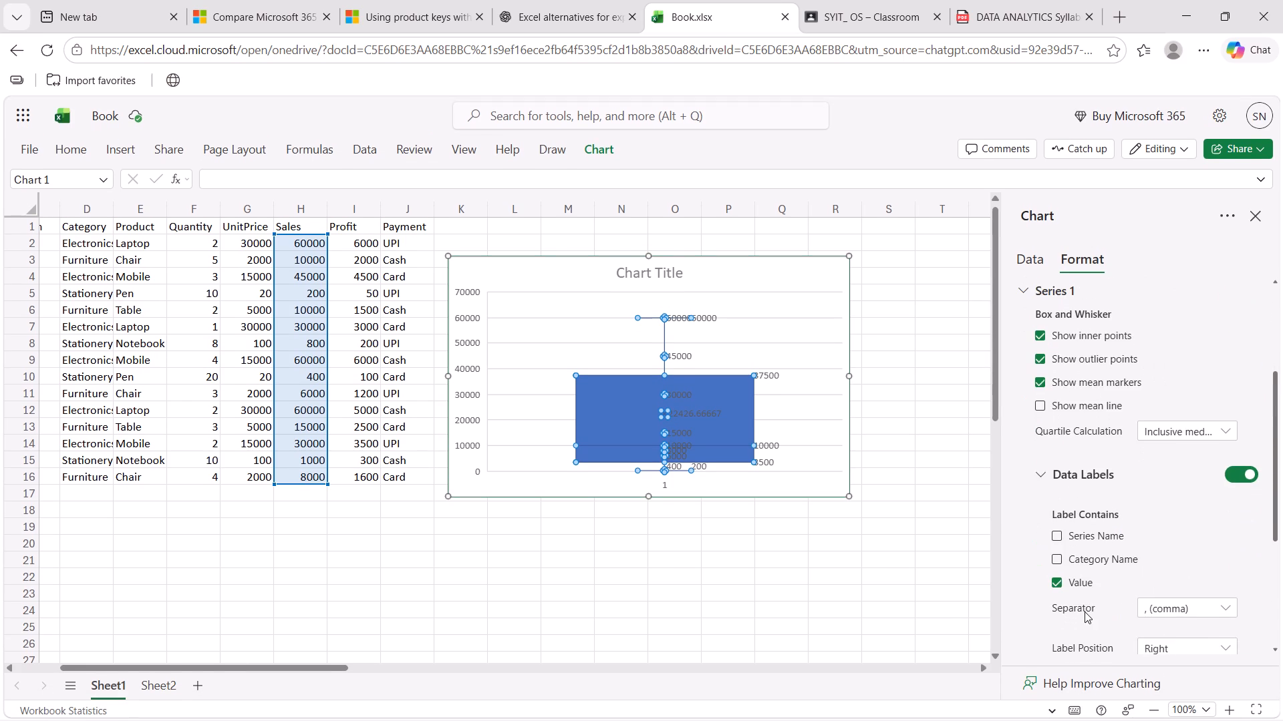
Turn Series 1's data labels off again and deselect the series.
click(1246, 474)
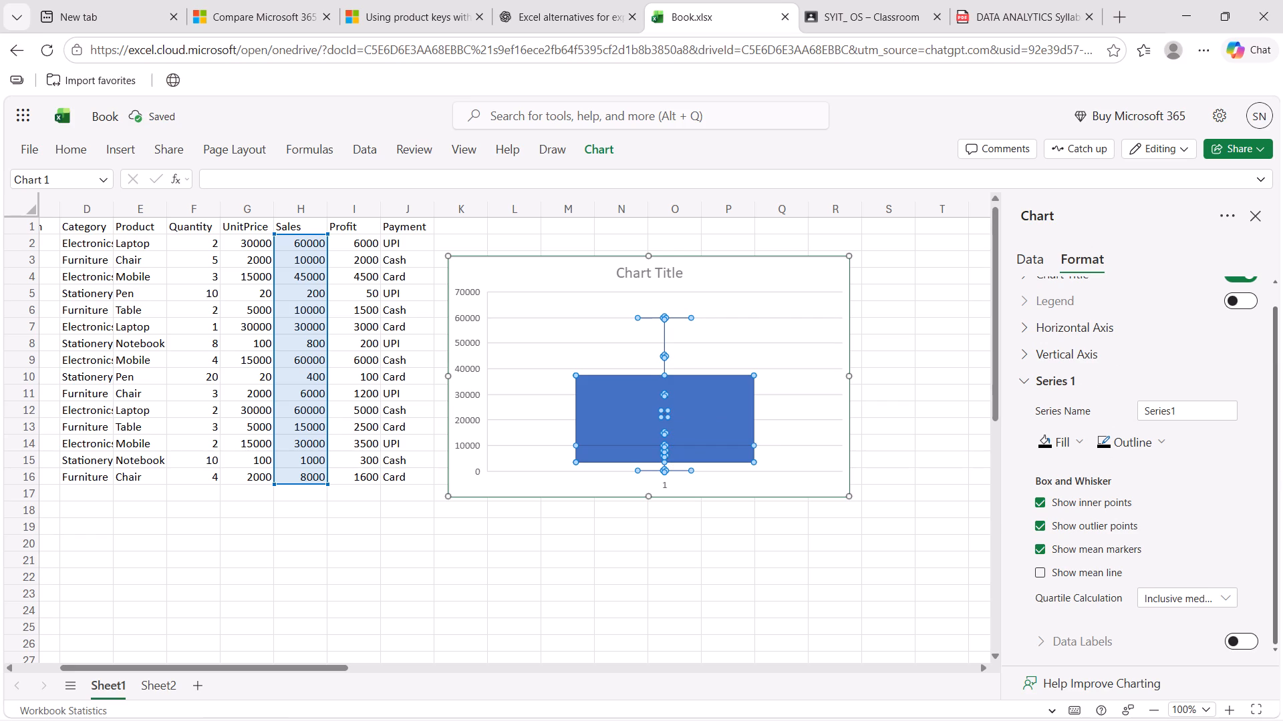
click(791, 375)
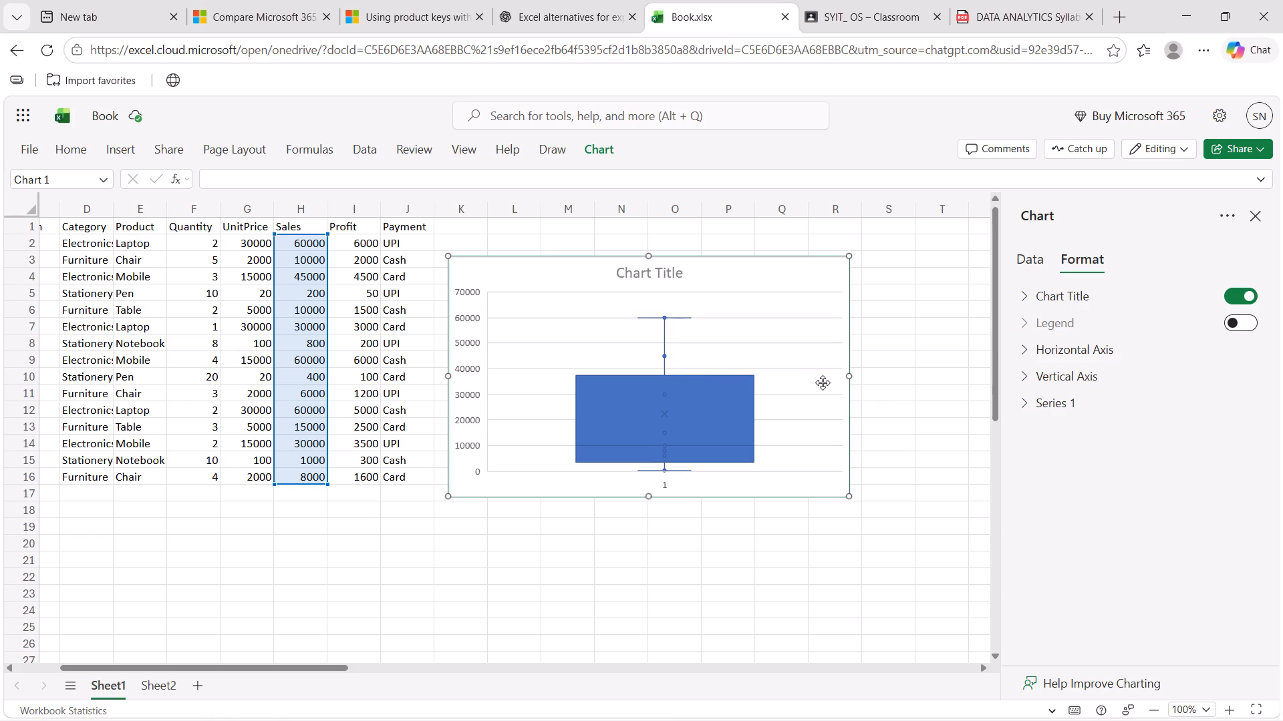
key(shift+super+s)
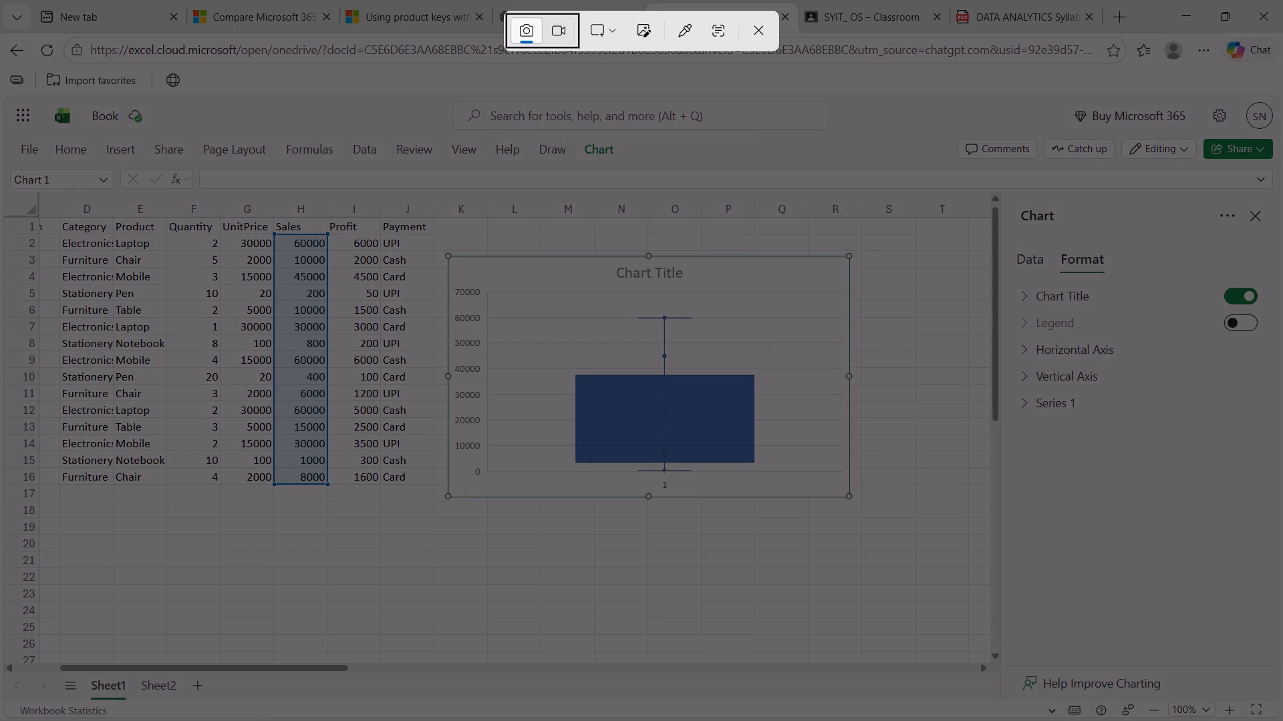
drag(448, 258, 821, 411)
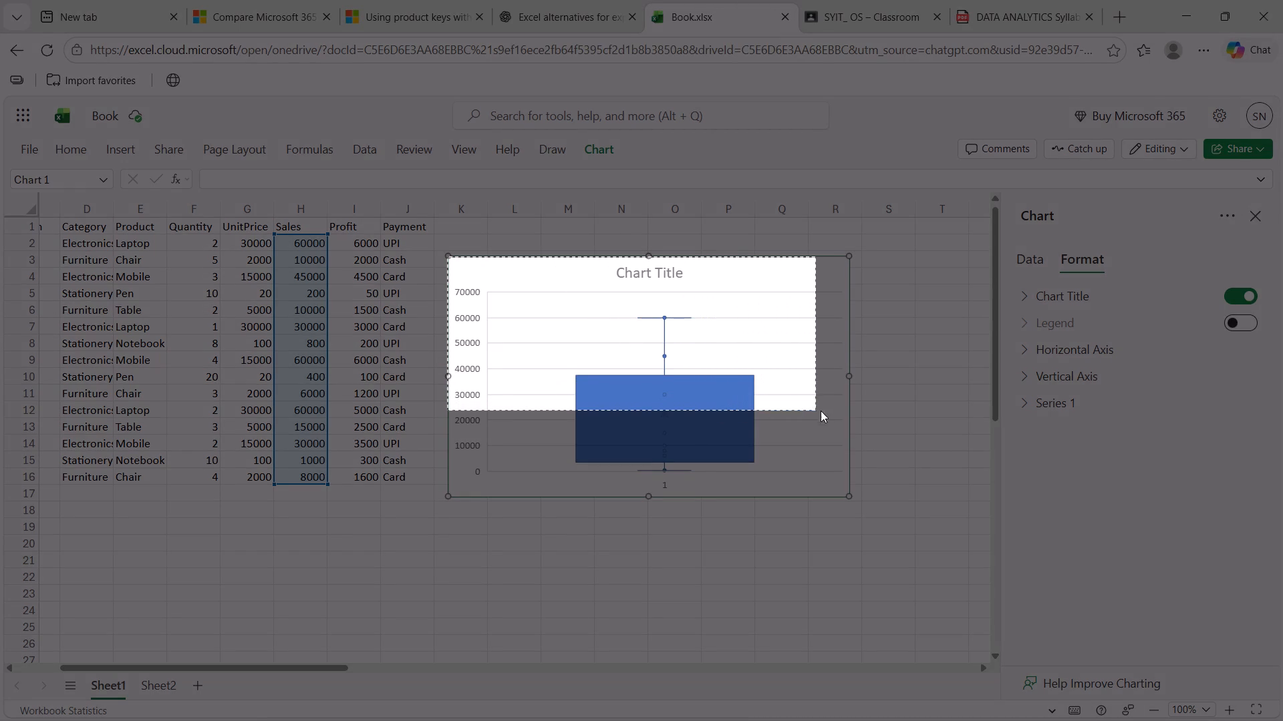
drag(821, 411, 853, 547)
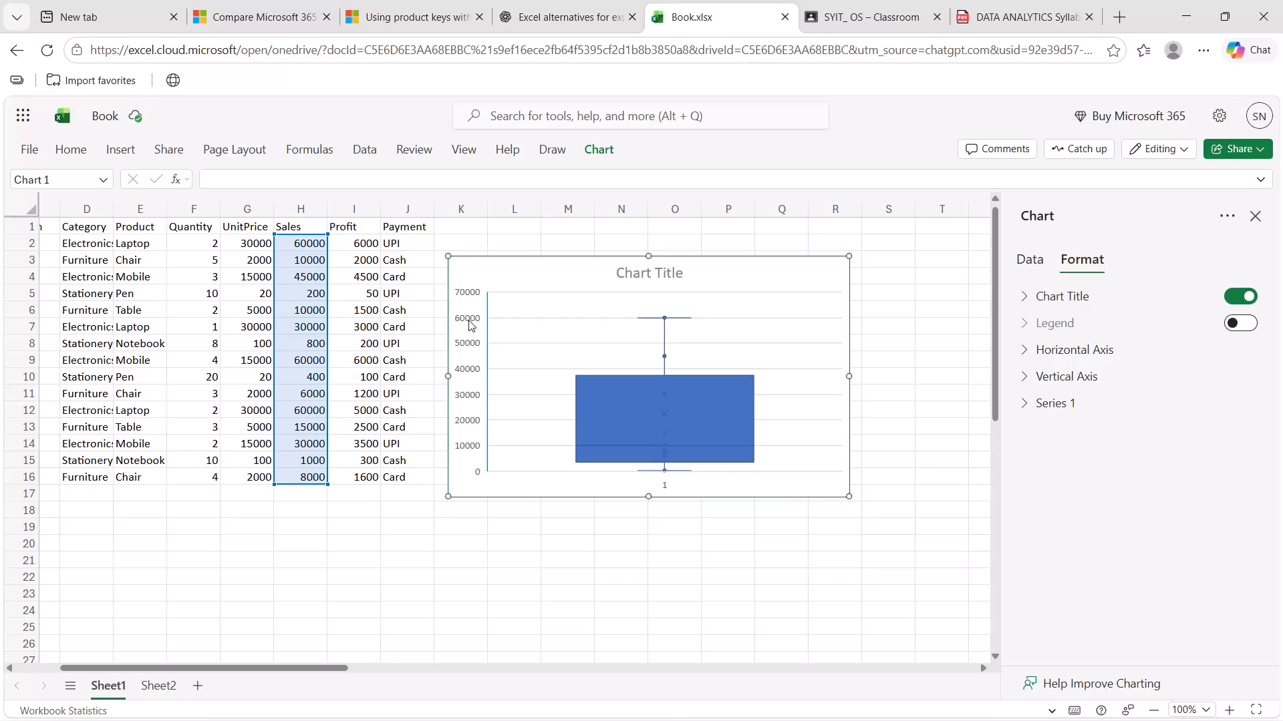
click(162, 686)
scroll(236, 445, up, 1)
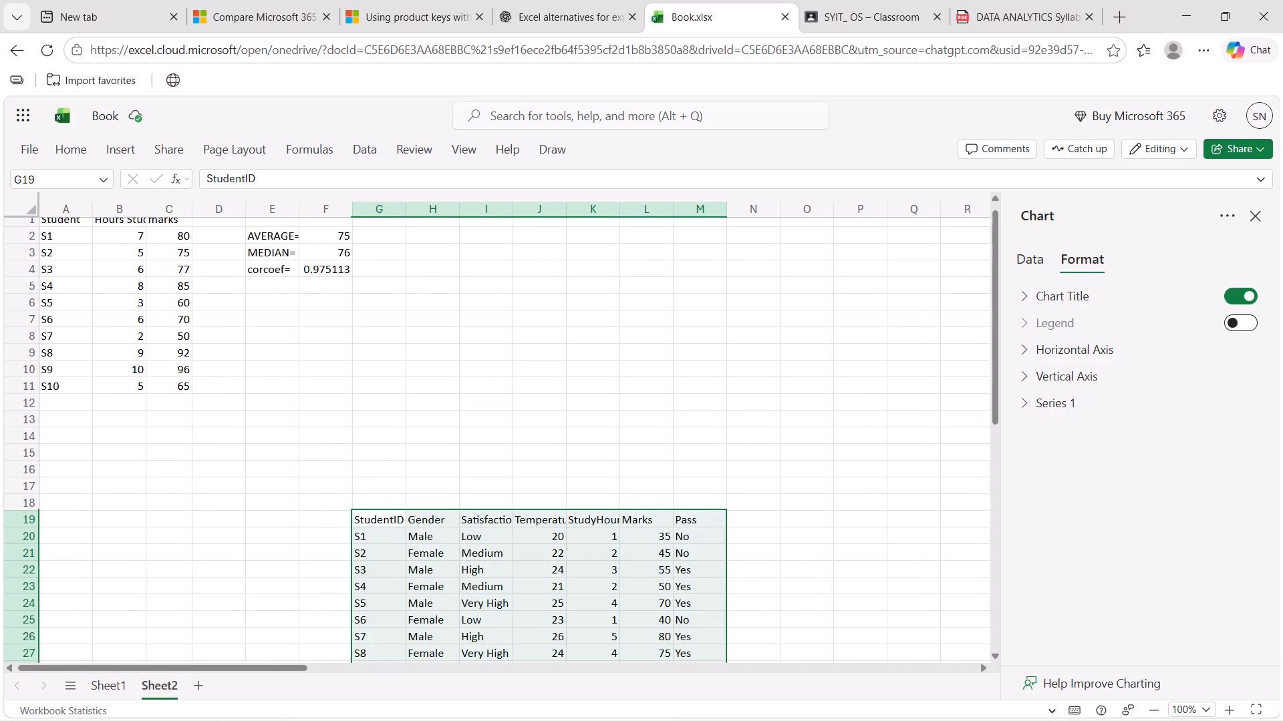
scroll(236, 445, up, 1)
click(436, 561)
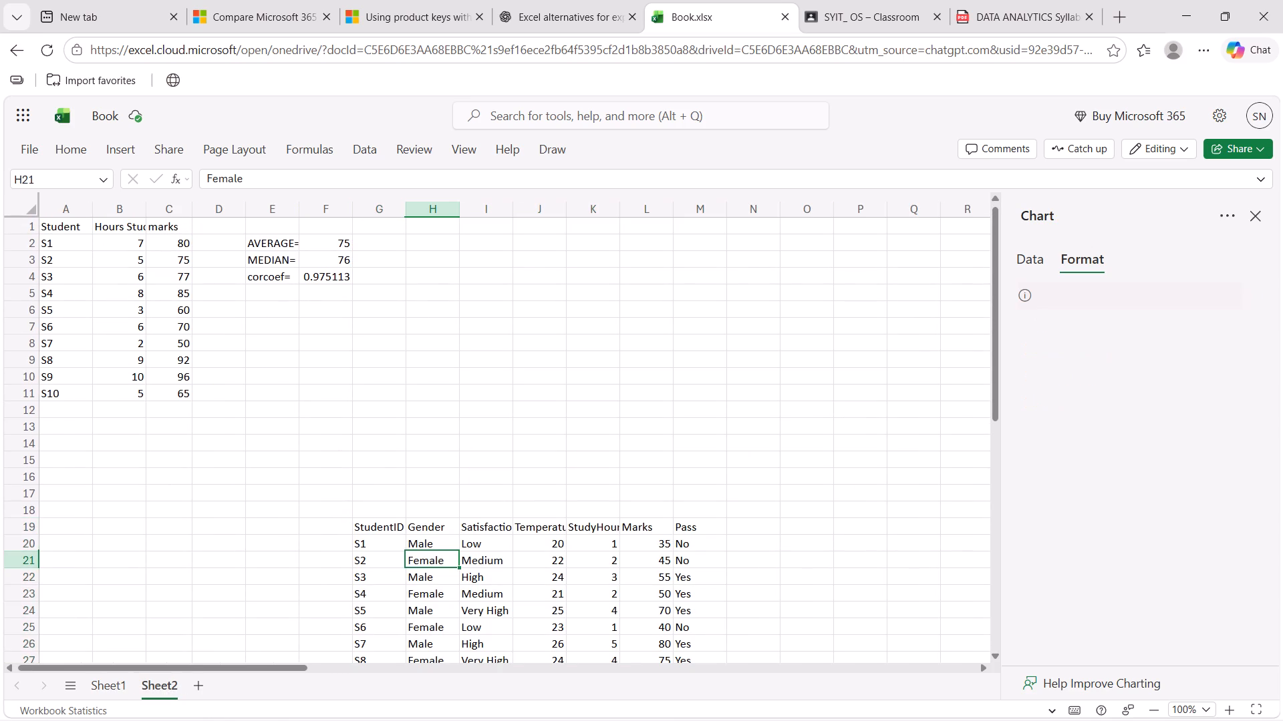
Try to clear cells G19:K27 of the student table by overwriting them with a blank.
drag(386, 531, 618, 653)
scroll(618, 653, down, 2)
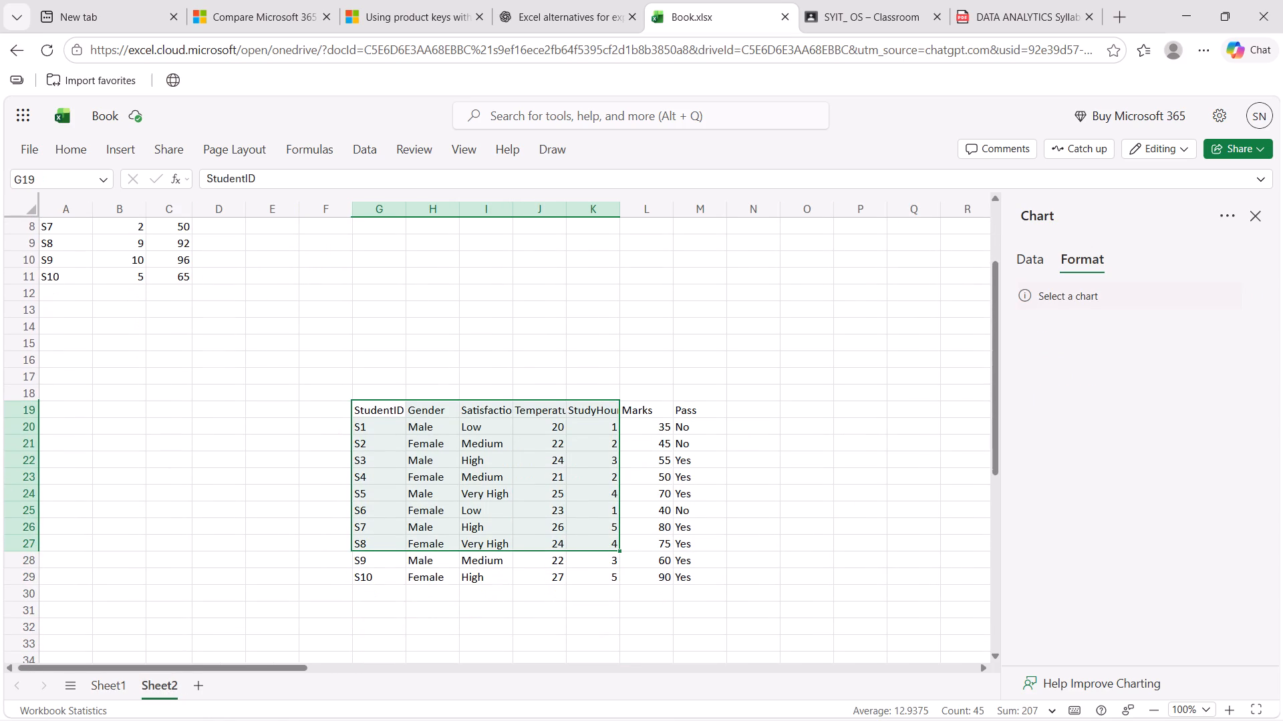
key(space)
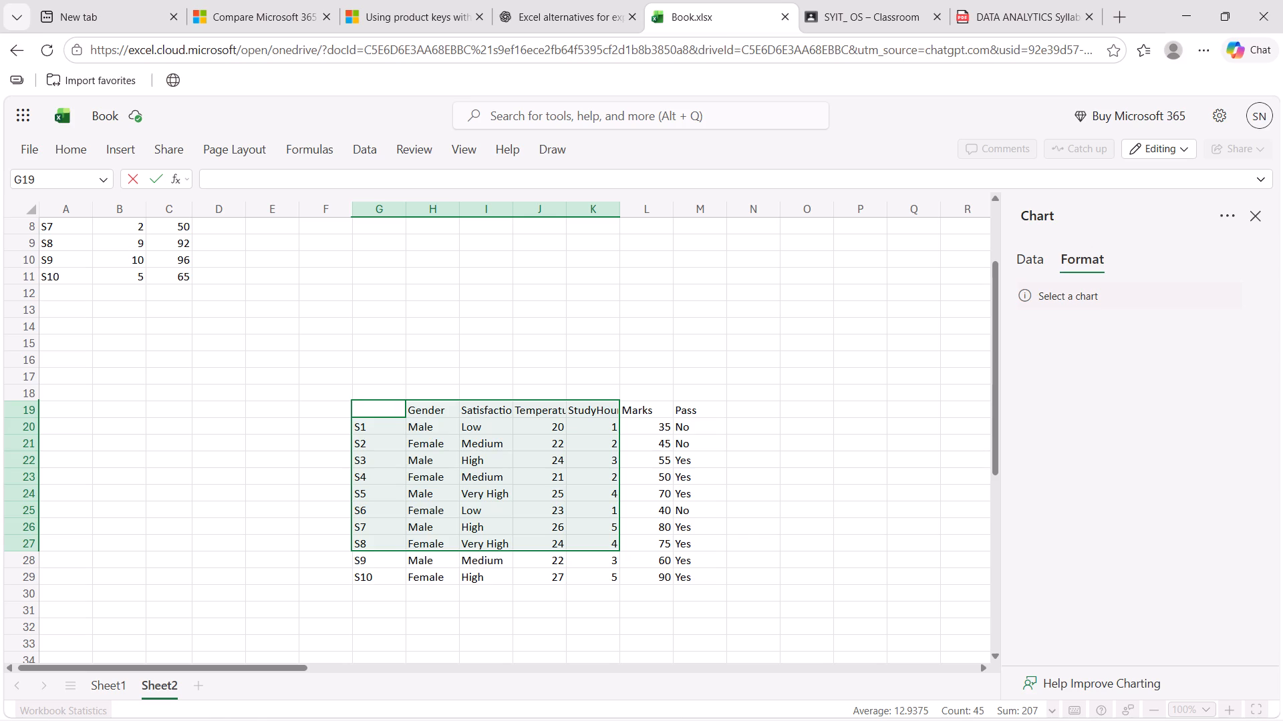
Select the whole student table in G19:M29 and delete columns G through M from Sheet2.
drag(594, 540, 445, 475)
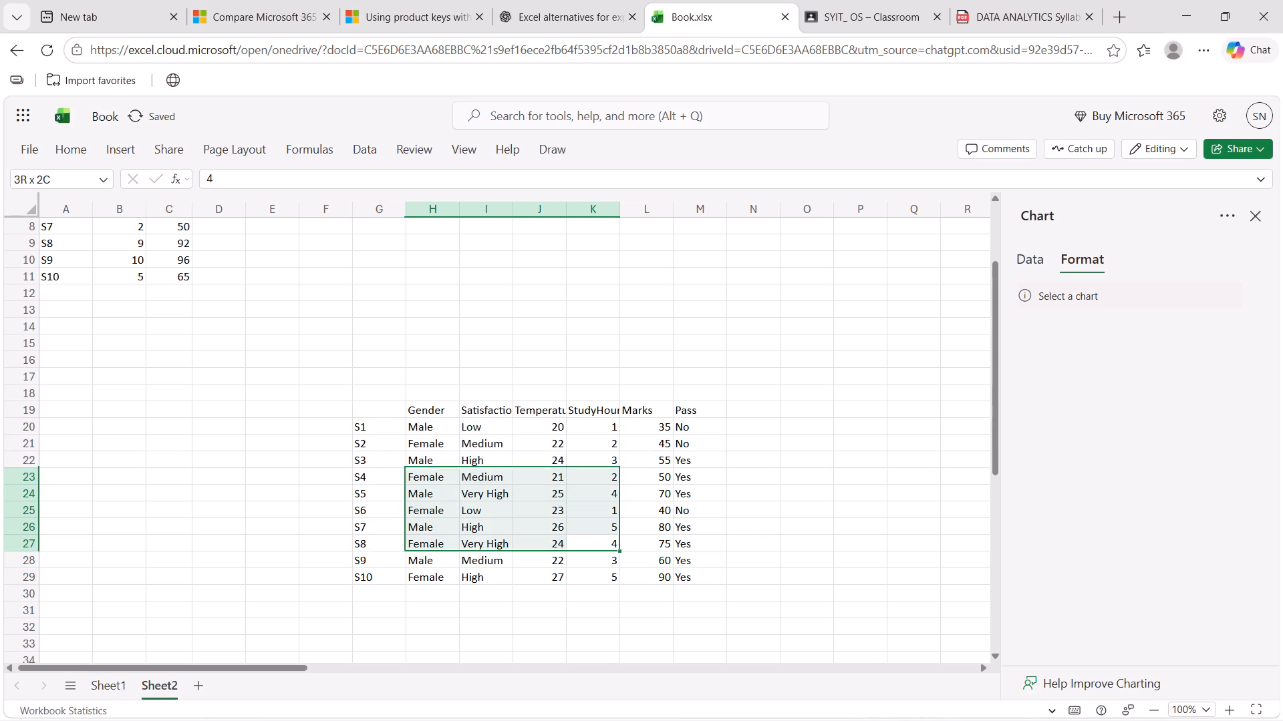
drag(445, 475, 359, 413)
click(359, 413)
drag(359, 413, 604, 537)
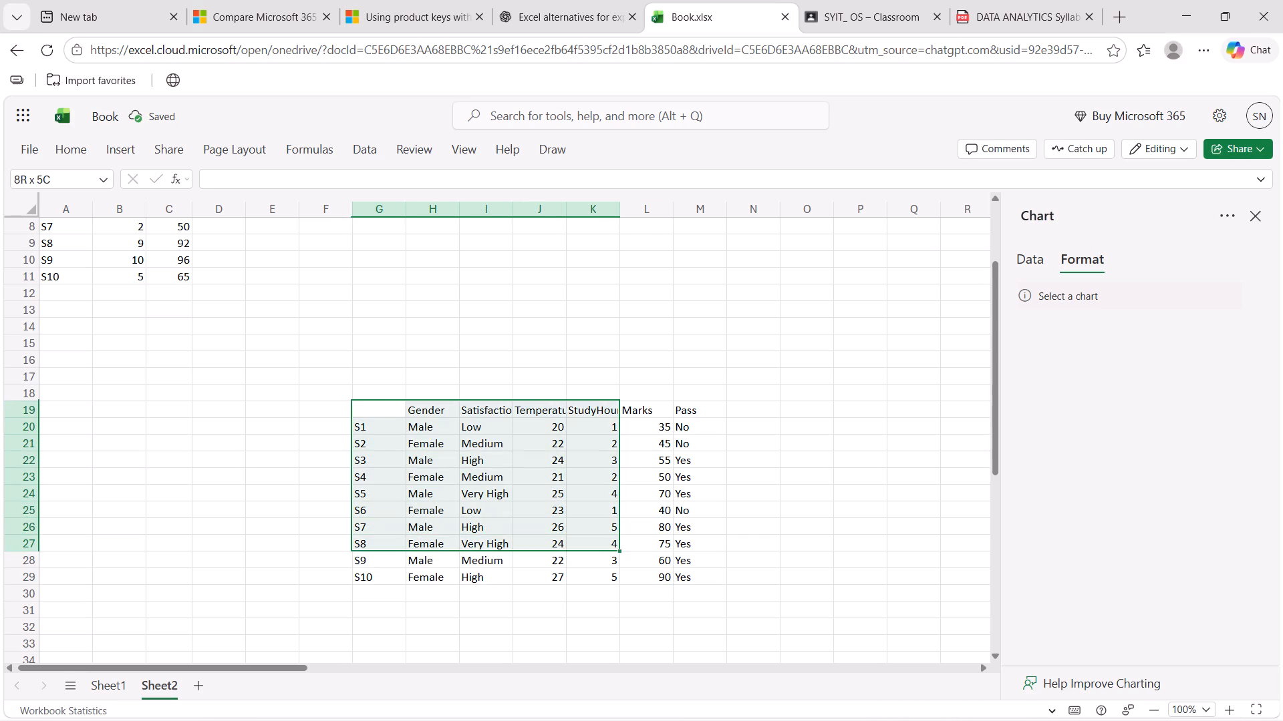
drag(604, 537, 690, 576)
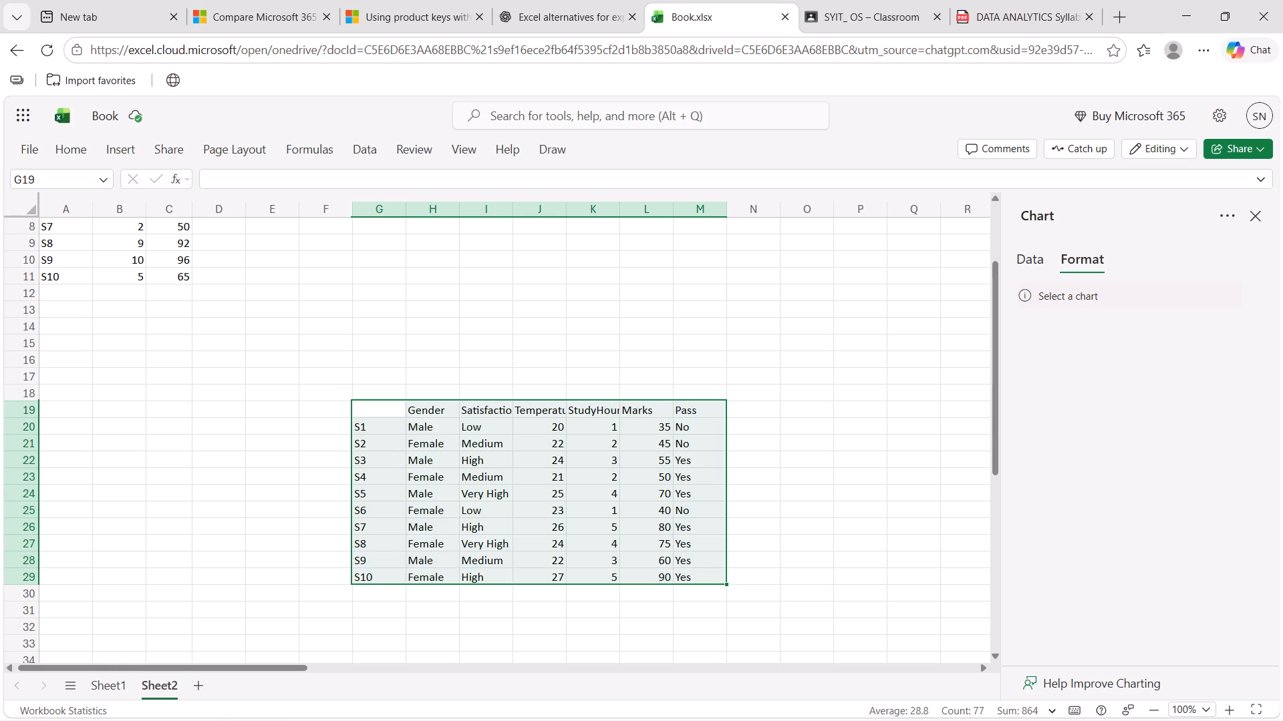
text(...)
key(BackSpace)
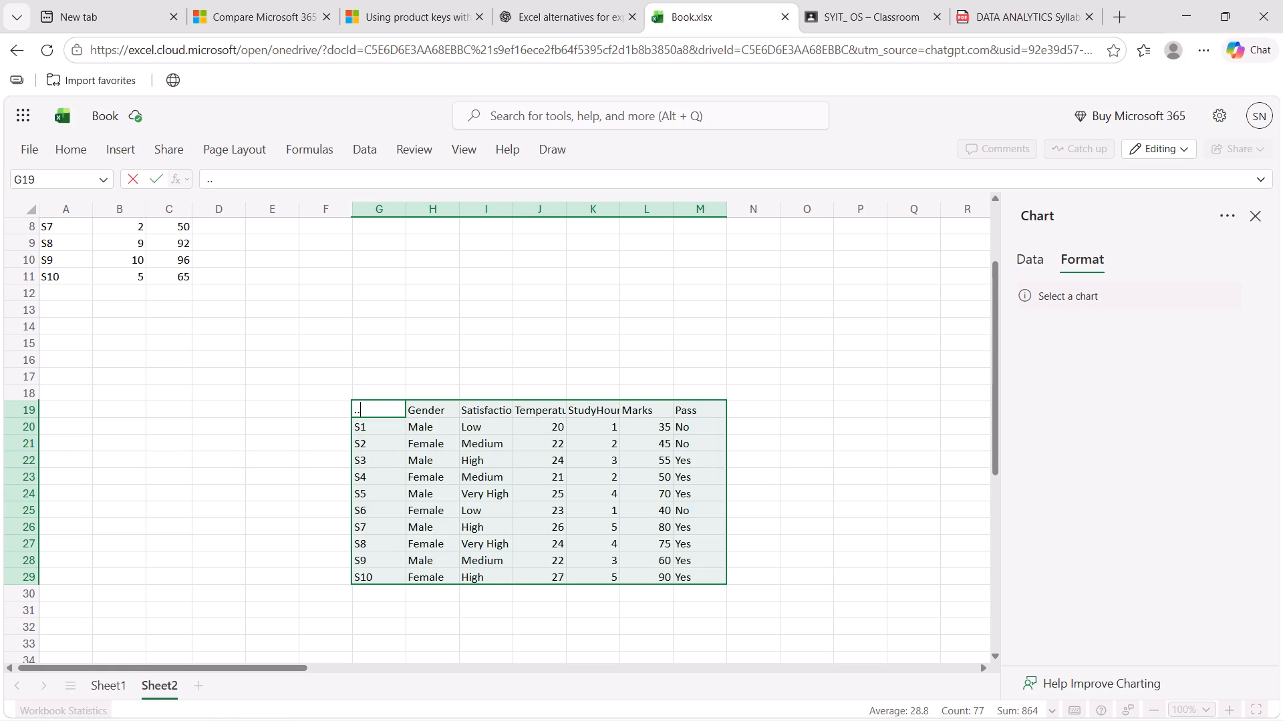
key(BackSpace)
key(BackSpace)
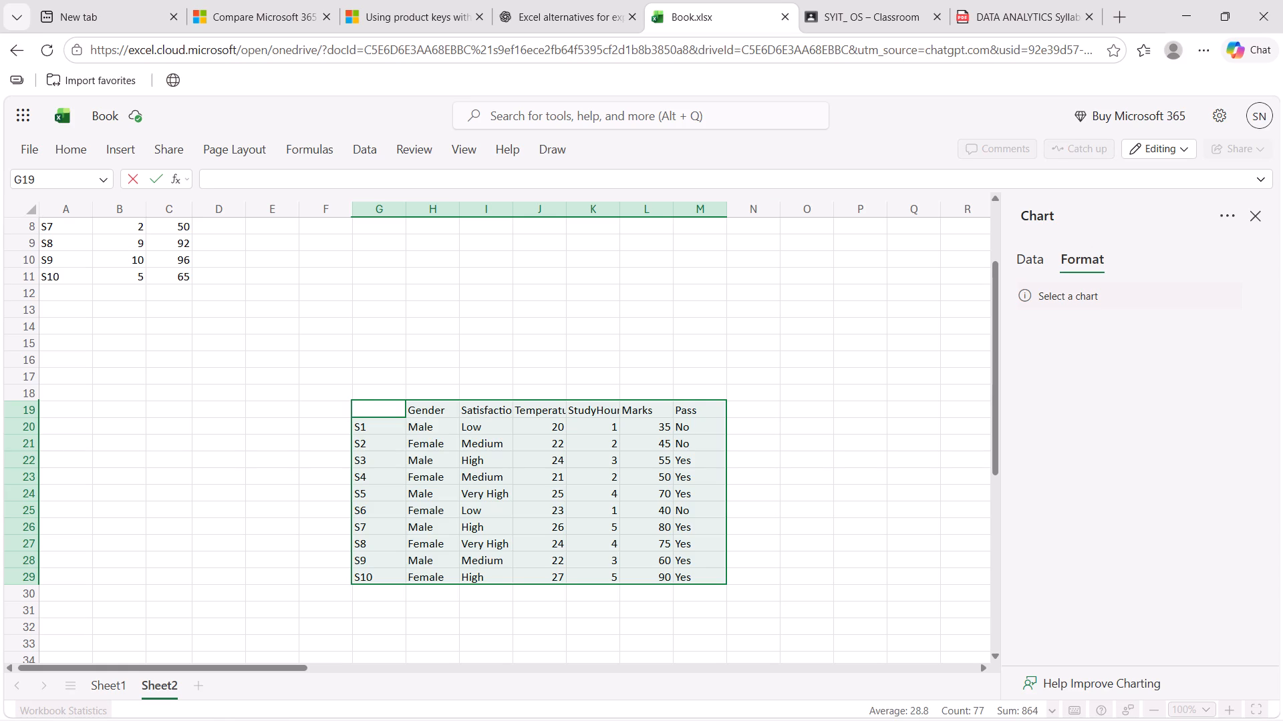
right_click(690, 576)
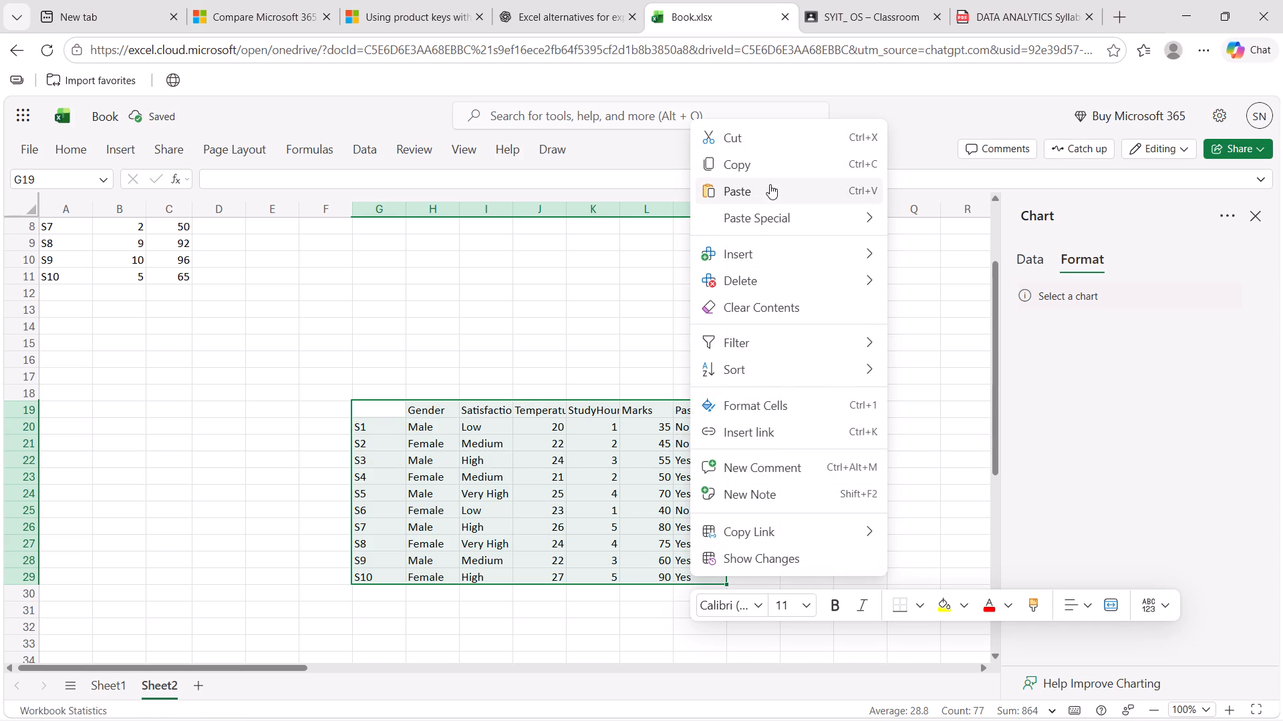
click(741, 283)
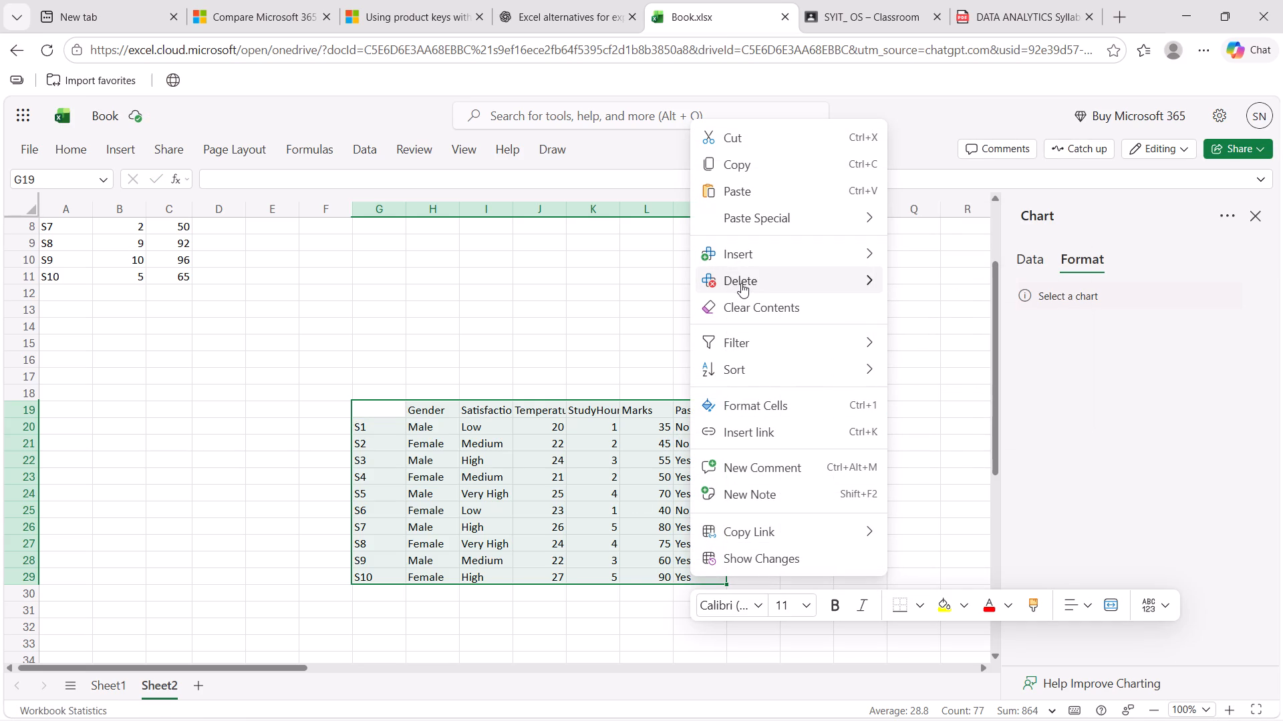
click(741, 283)
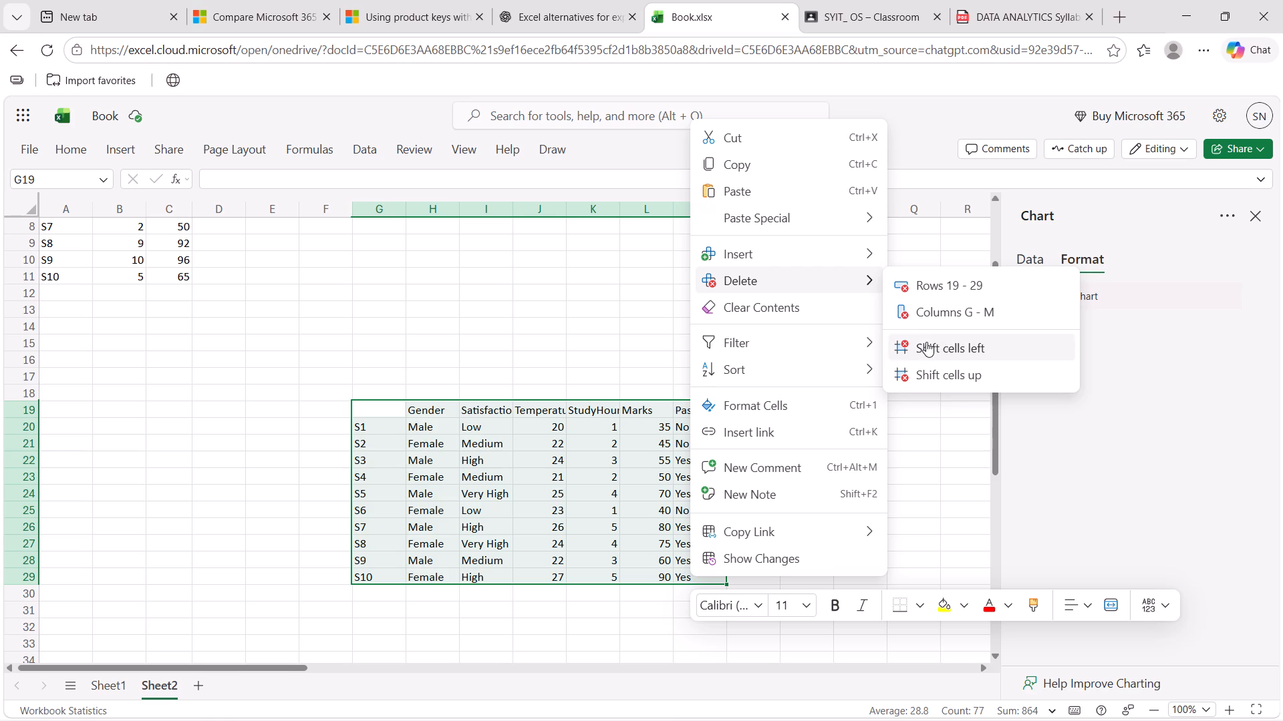
click(938, 314)
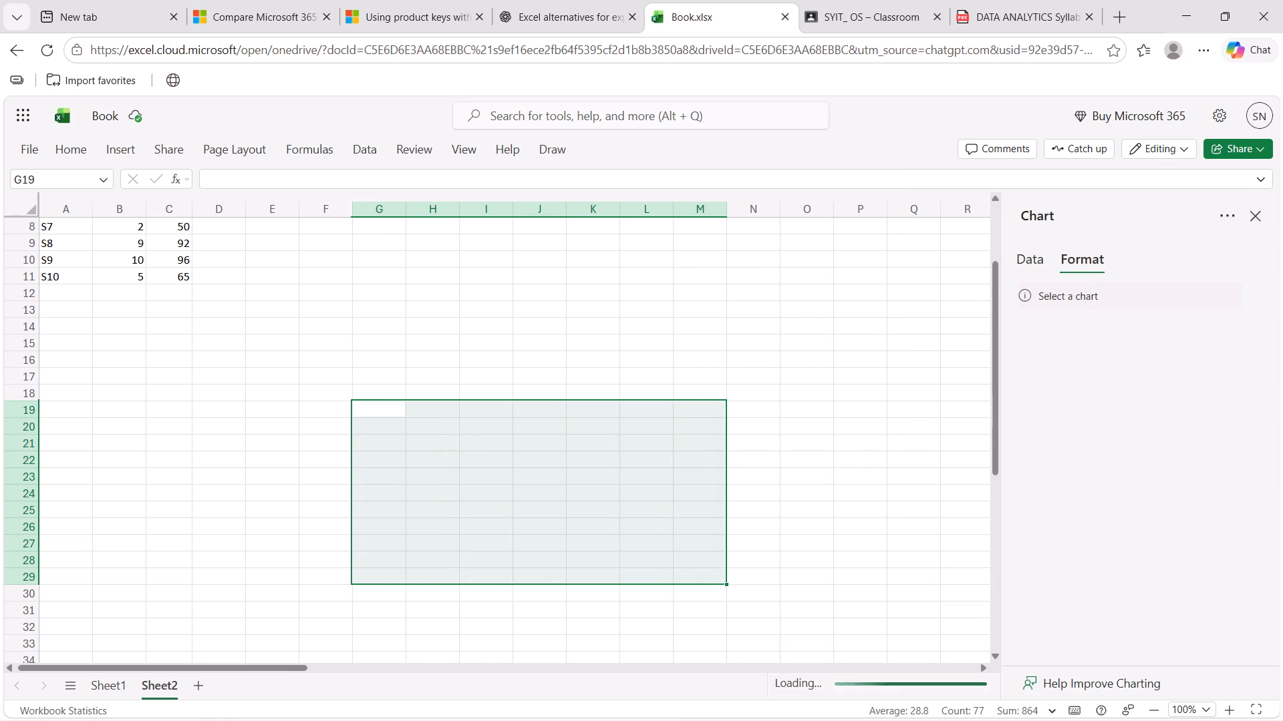
click(710, 383)
scroll(554, 397, up, 4)
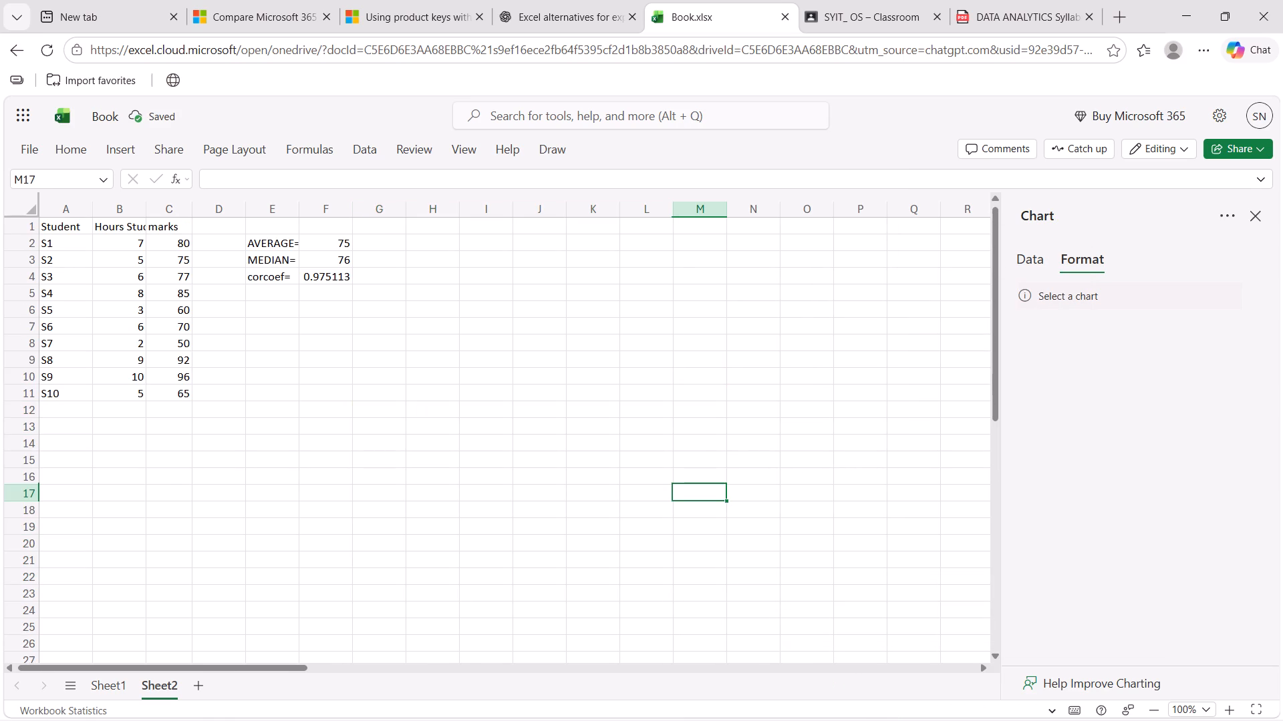
scroll(554, 397, up, 1)
click(867, 2)
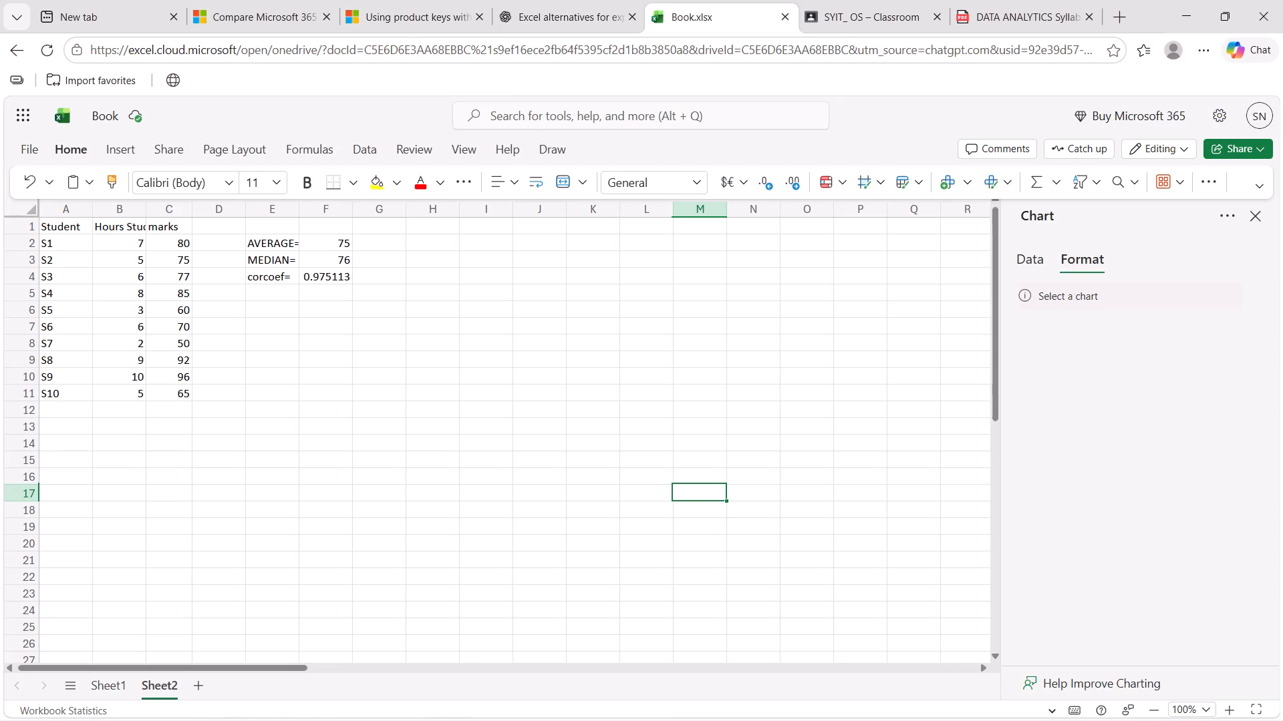
scroll(206, 274, up, 1)
scroll(206, 274, right, 1)
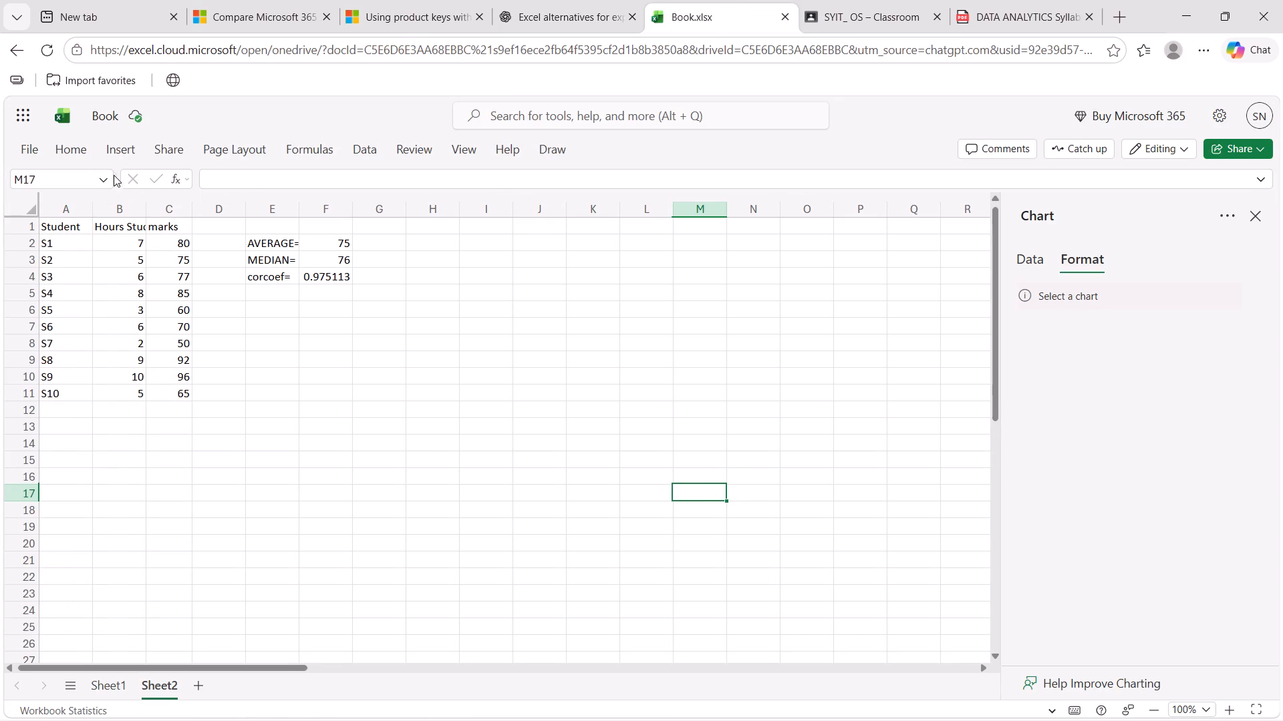
click(370, 145)
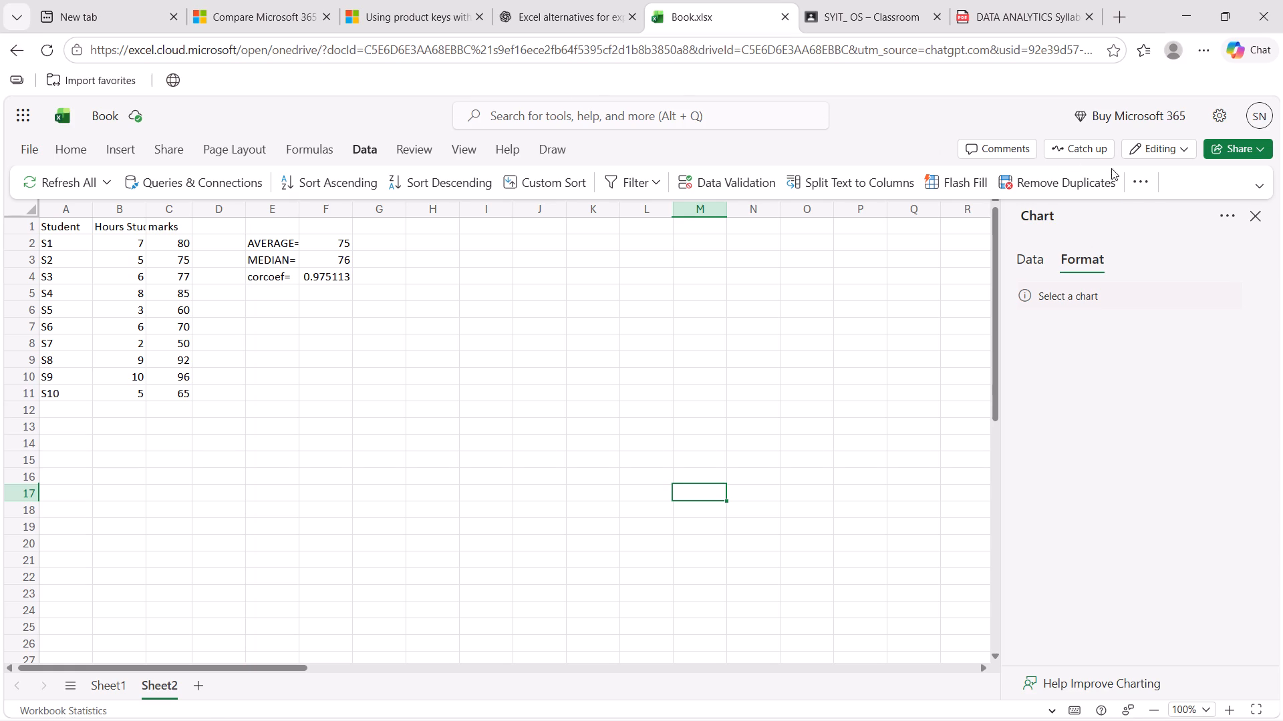
click(1135, 186)
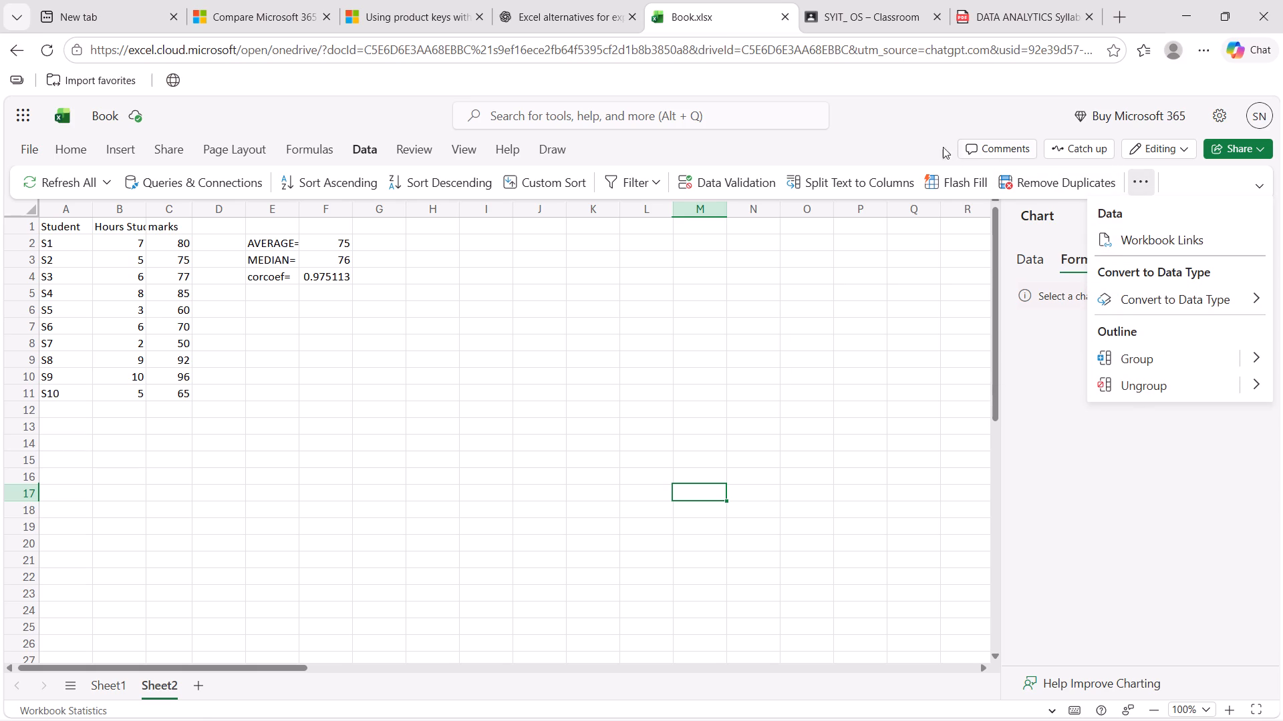
click(907, 136)
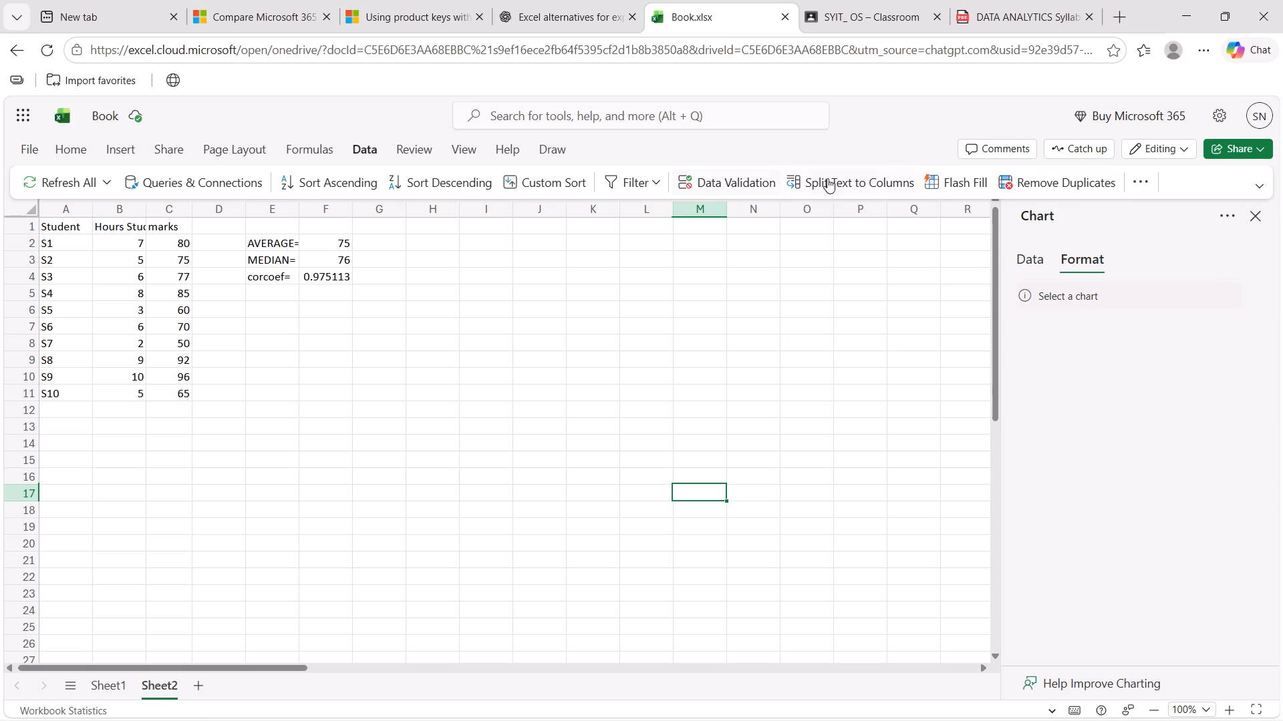
click(649, 182)
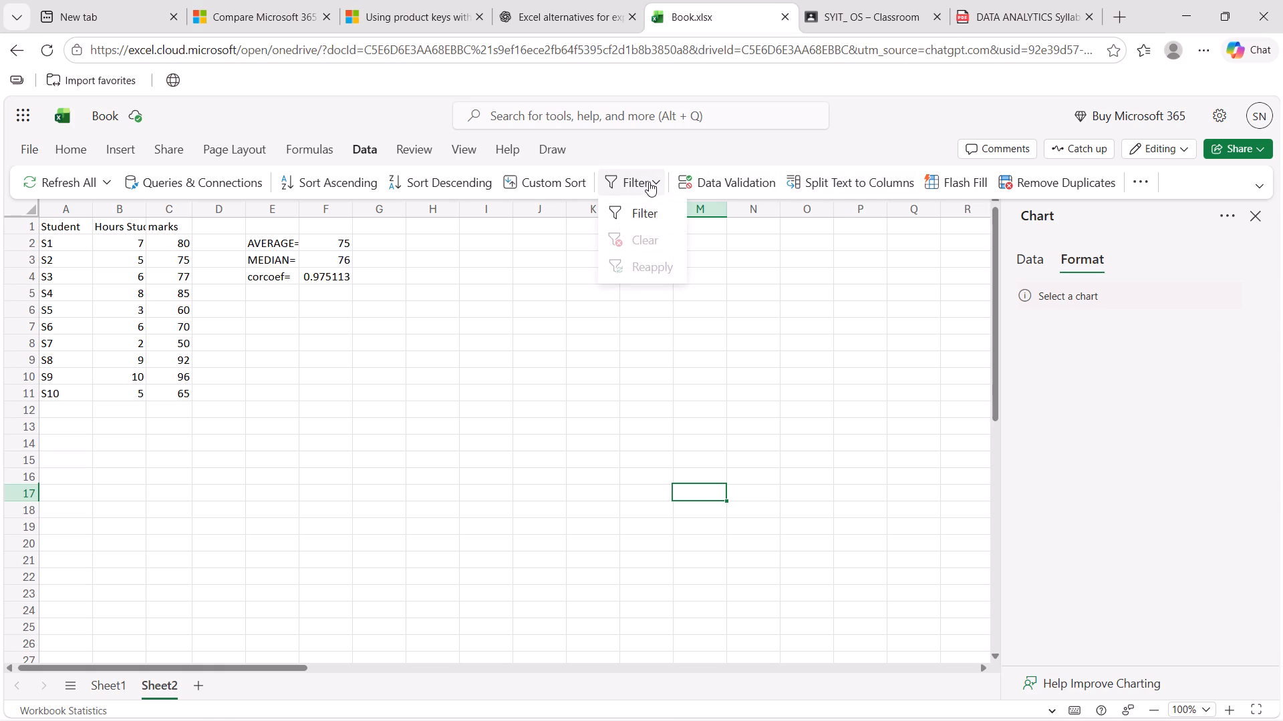
click(649, 182)
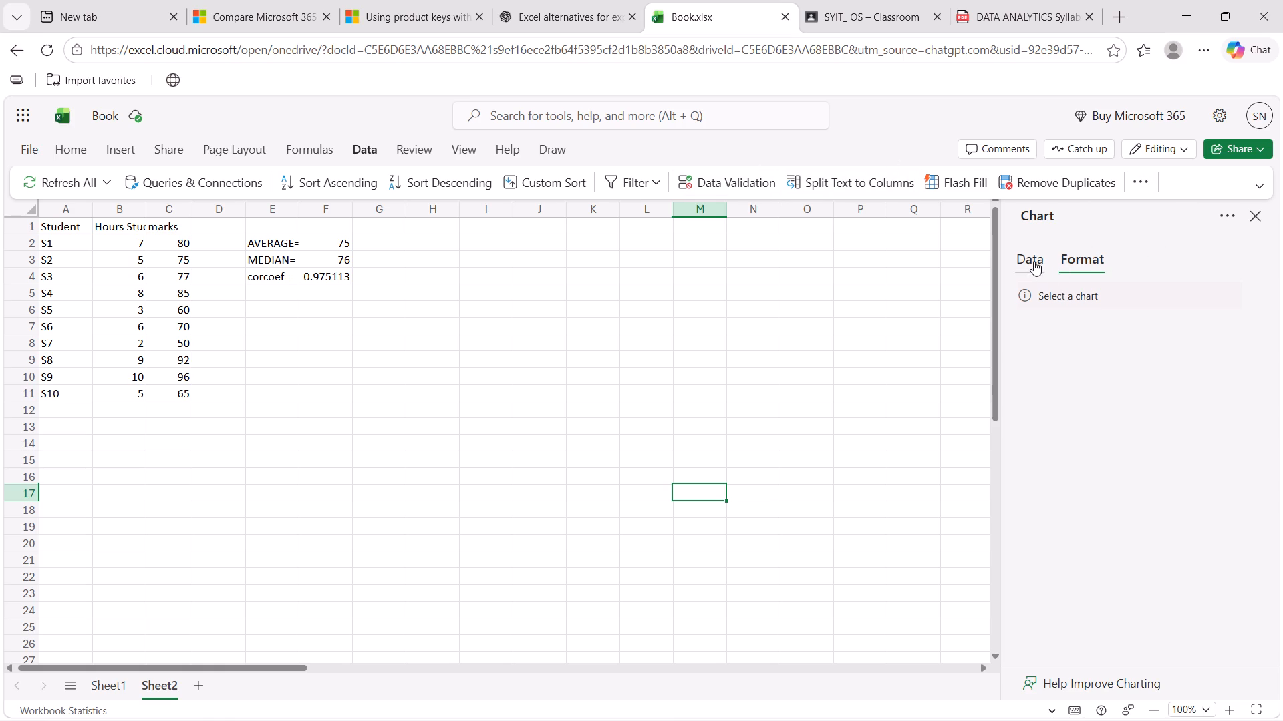
click(294, 292)
drag(130, 244, 172, 276)
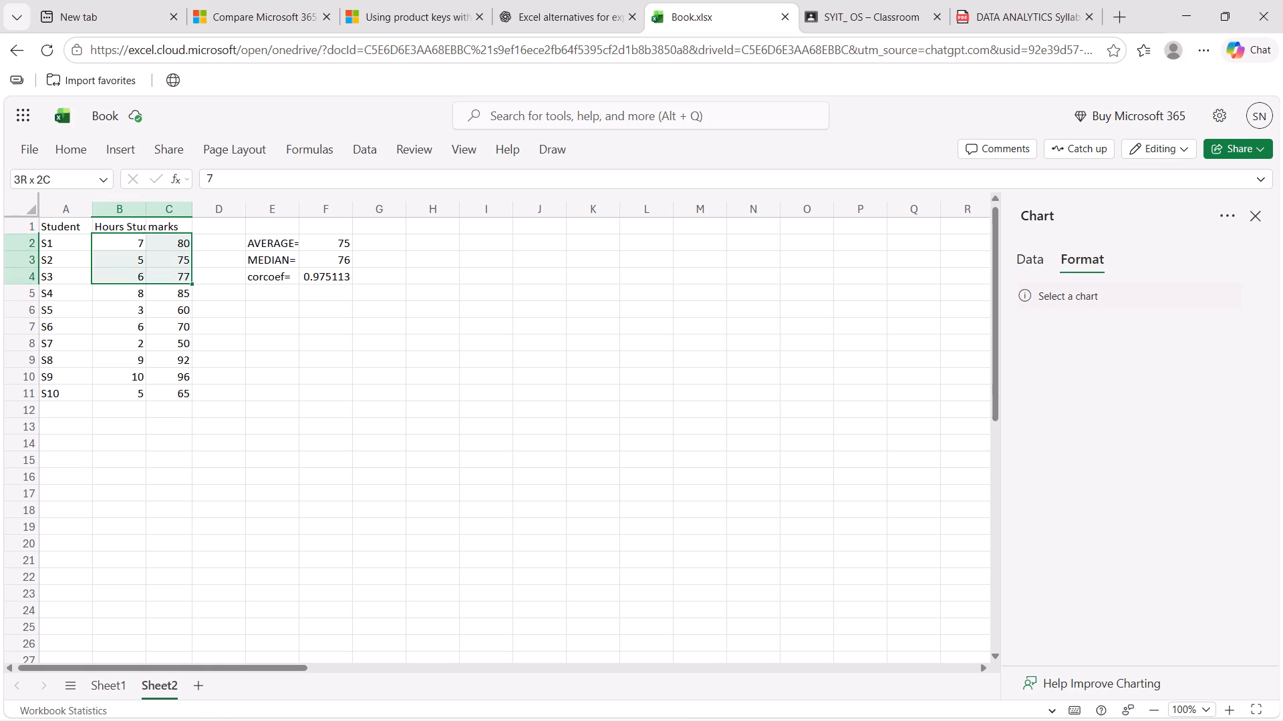
drag(172, 276, 180, 389)
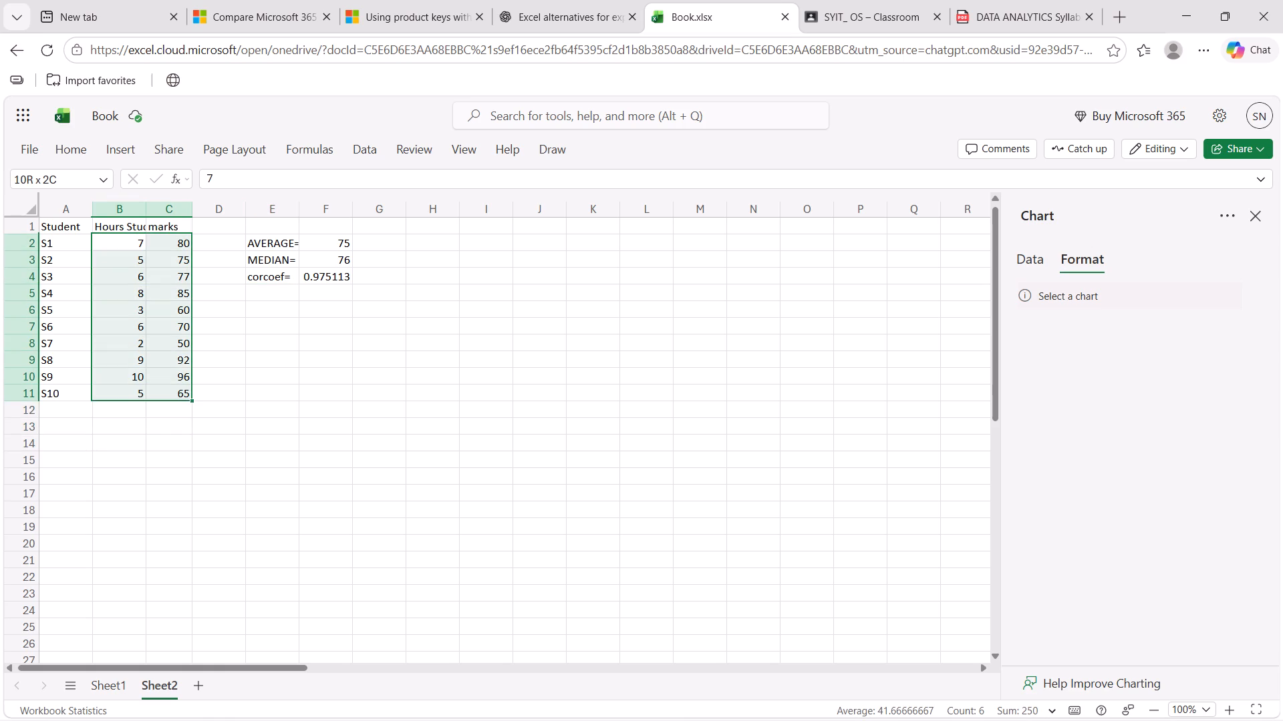
click(356, 151)
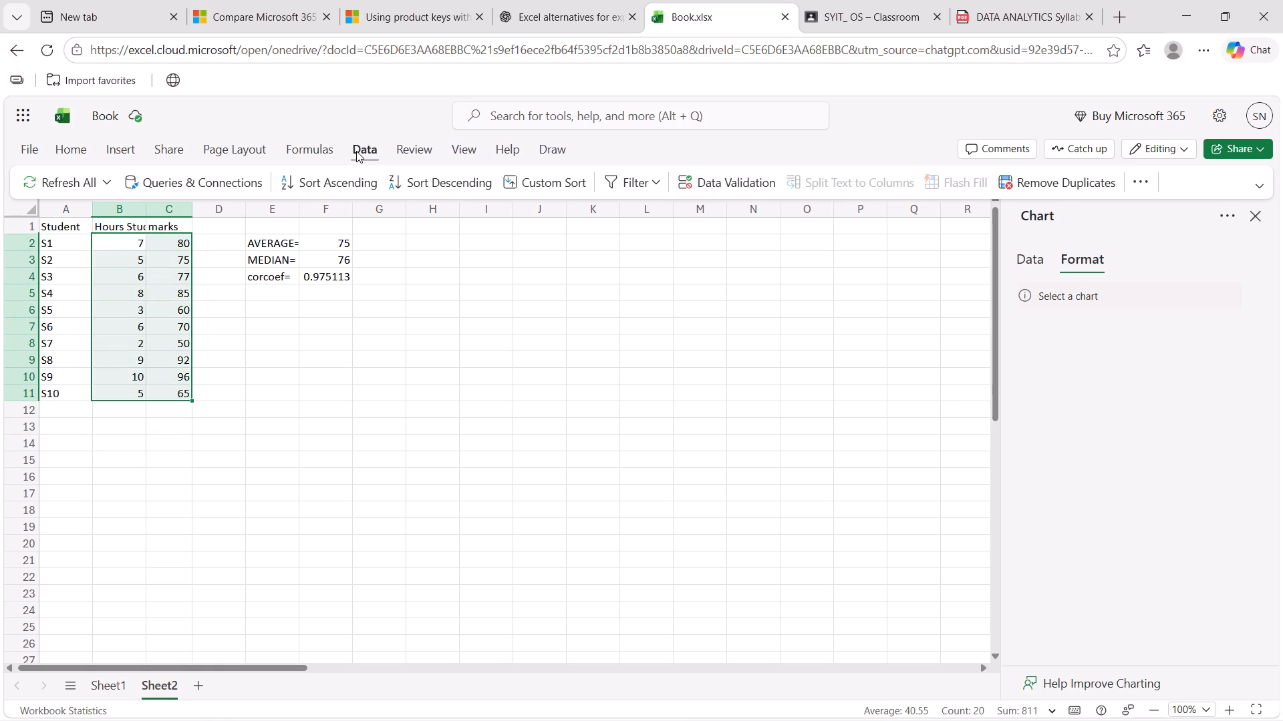